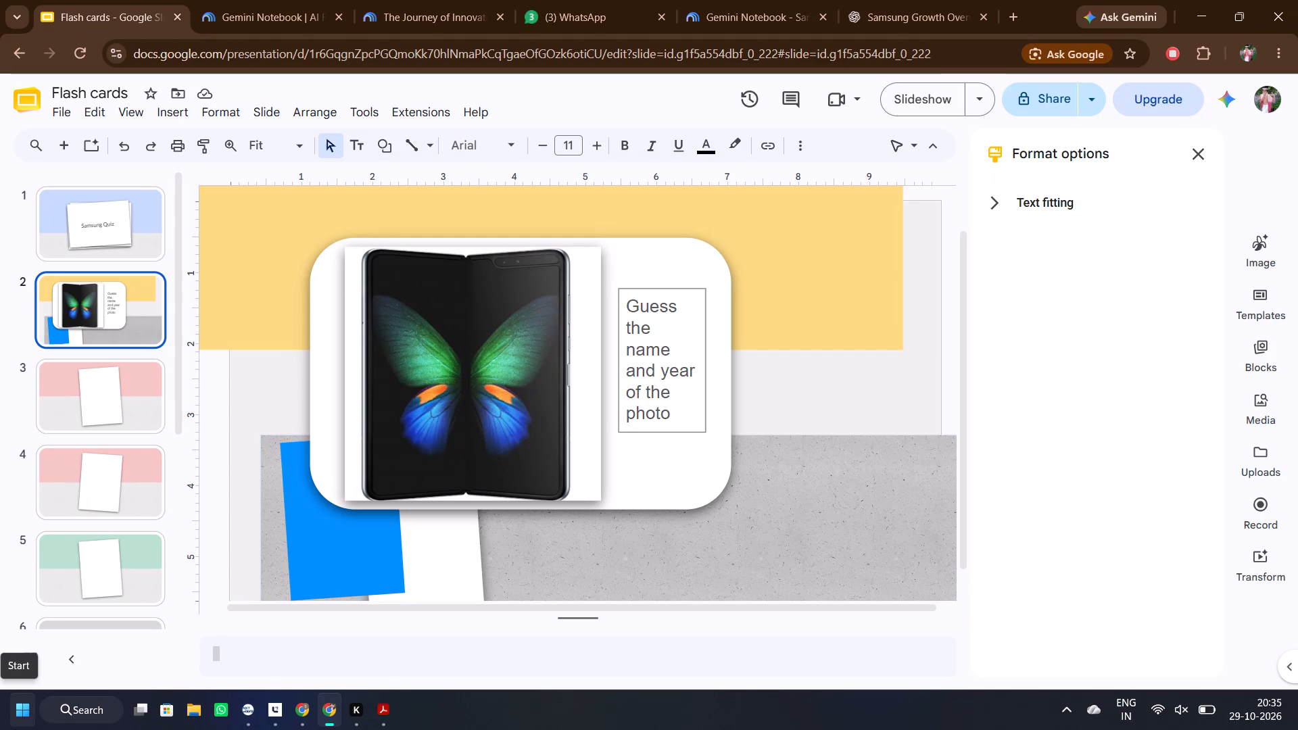
Switch to the ChatGPT Samsung Growth Overview chat, close the enlarged photo and examine the 1988 Samsung SH-100 entry in the mobile history table.
{"action": "left_click", "coordinate": [900, 0]}
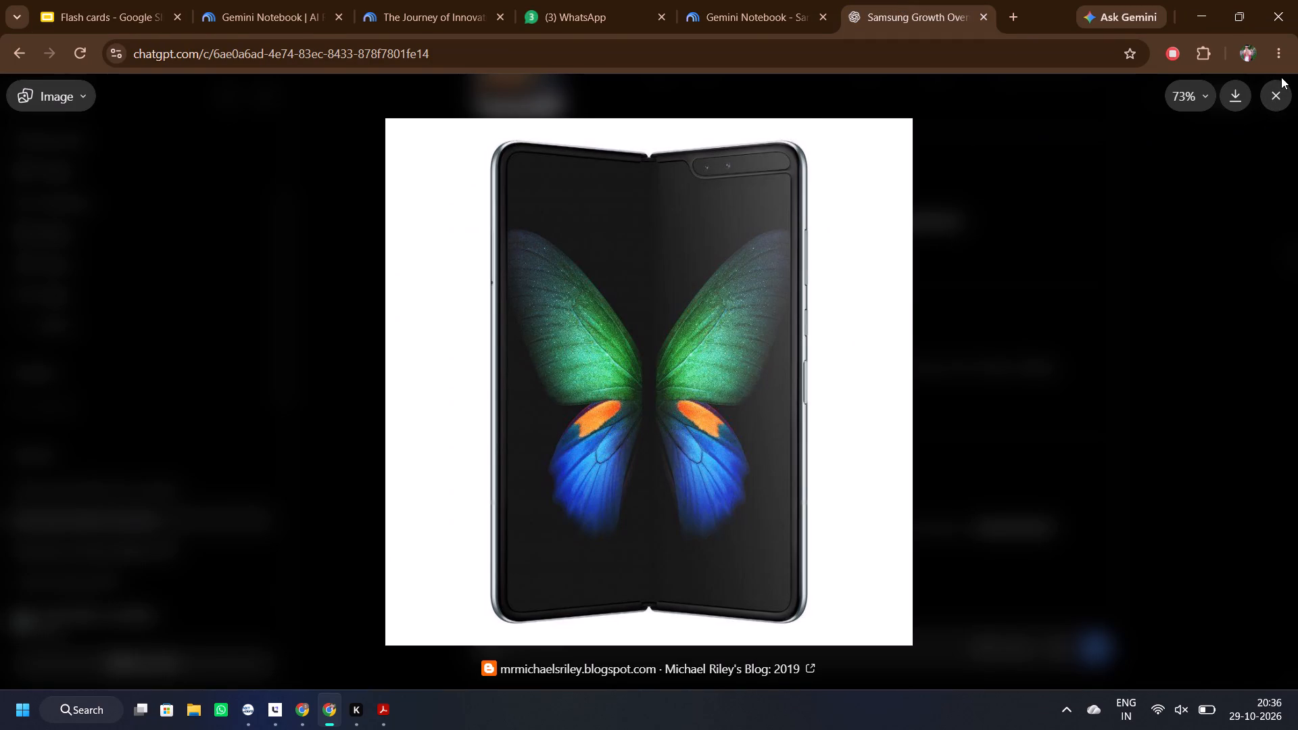
{"action": "left_click", "coordinate": [1284, 98]}
{"action": "scroll", "coordinate": [696, 318], "scroll_direction": "up", "scroll_amount": 2}
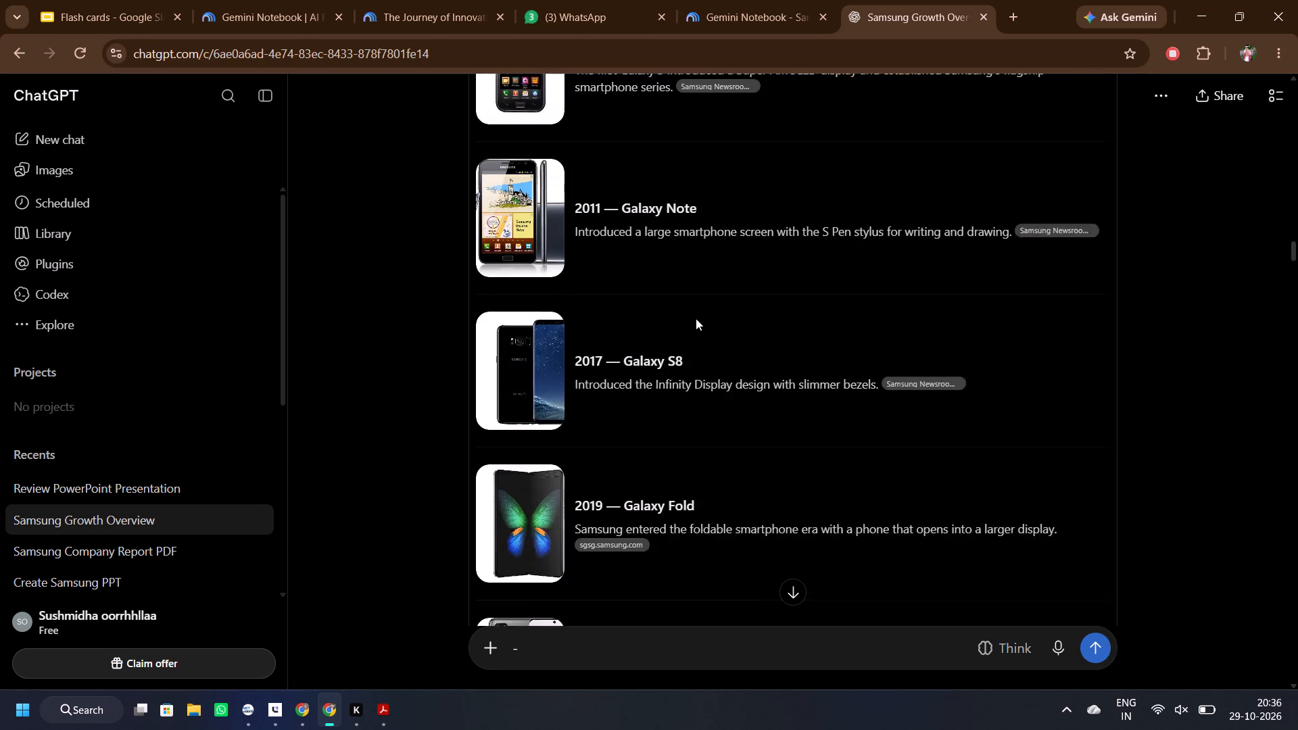
{"action": "scroll", "coordinate": [696, 318], "scroll_direction": "up", "scroll_amount": 10}
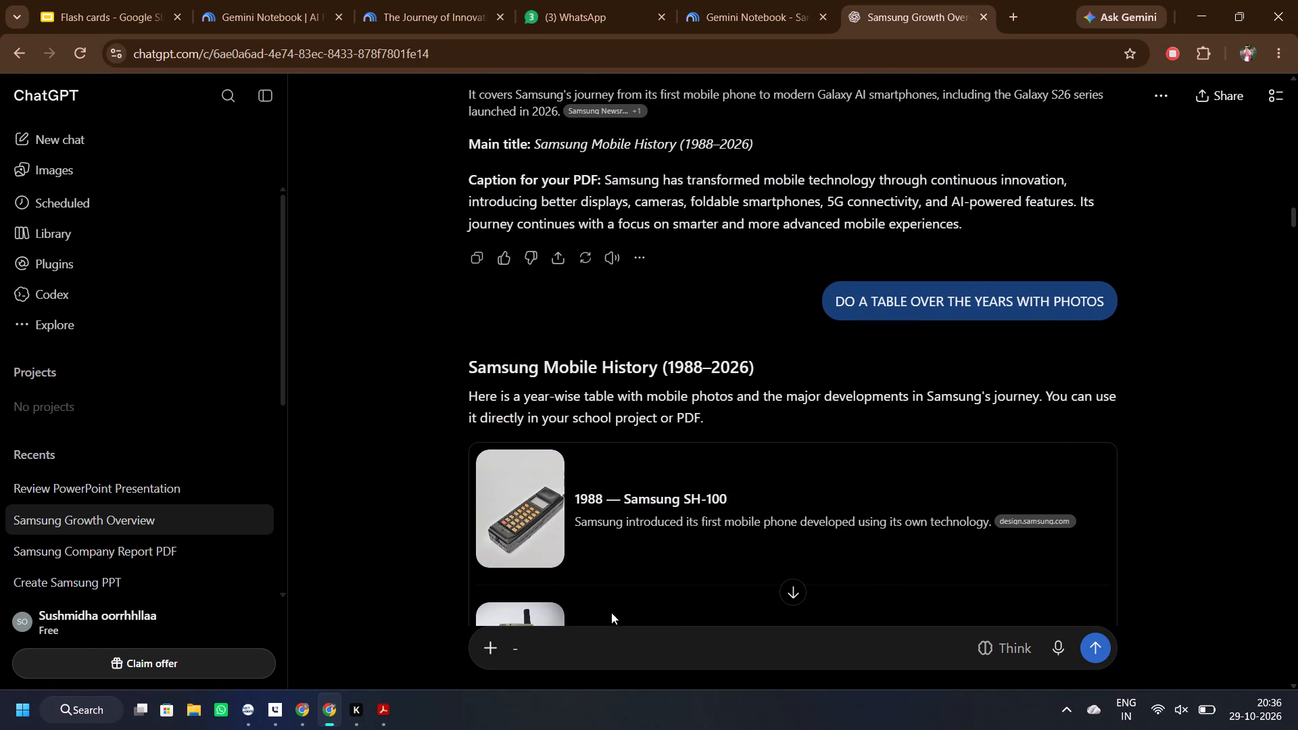
{"action": "scroll", "coordinate": [676, 558], "scroll_direction": "left", "scroll_amount": 2}
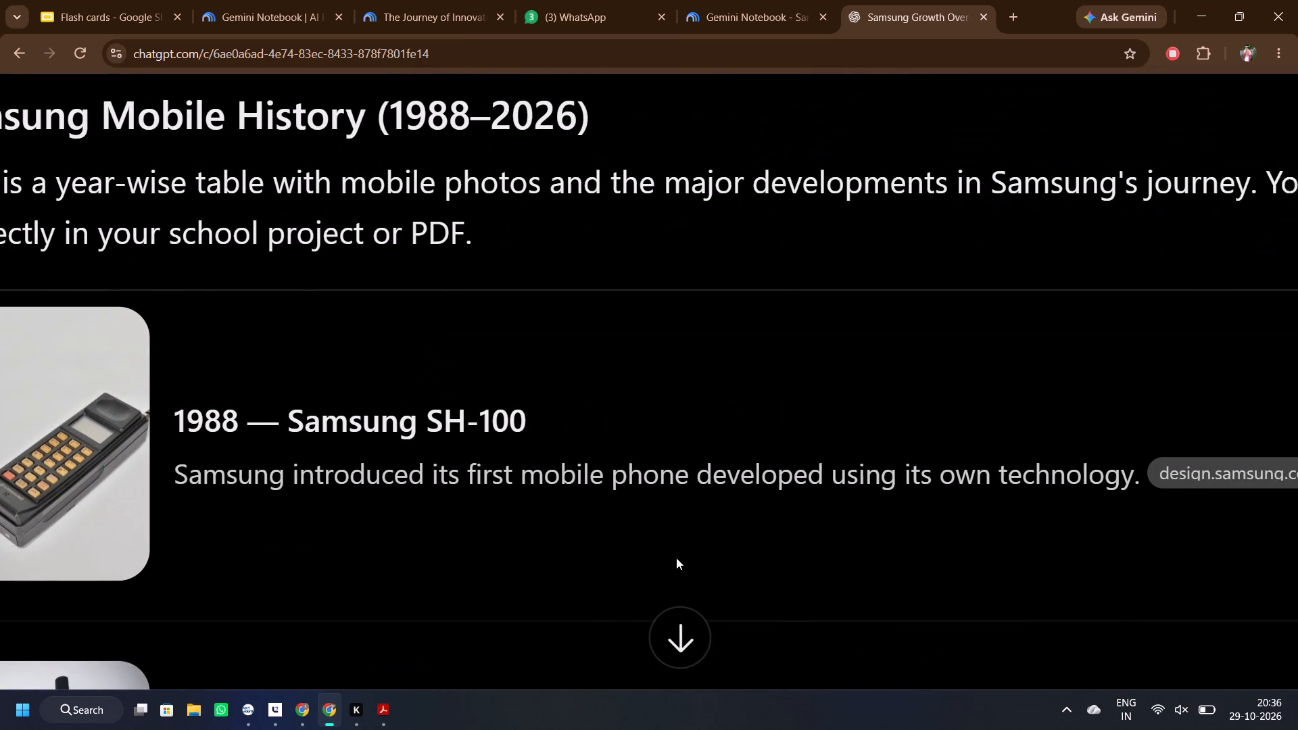
{"action": "scroll", "coordinate": [676, 558], "scroll_direction": "left", "scroll_amount": 1}
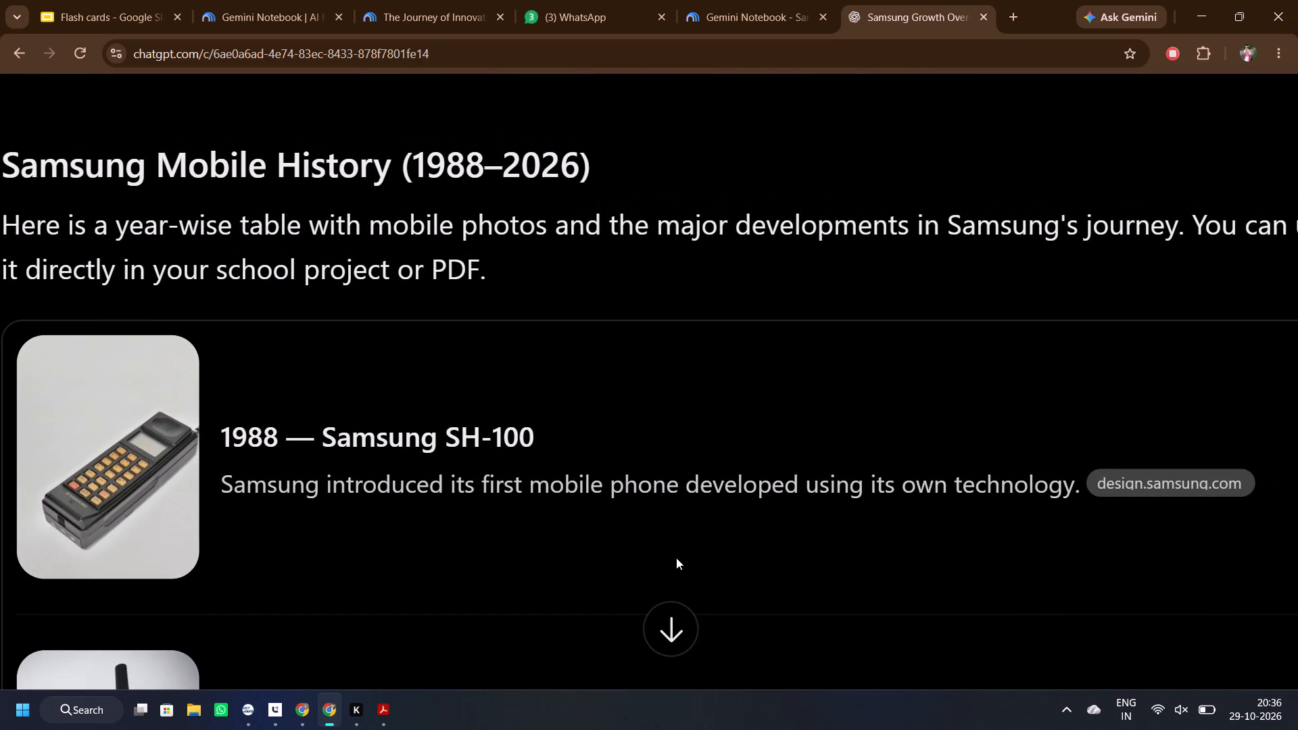
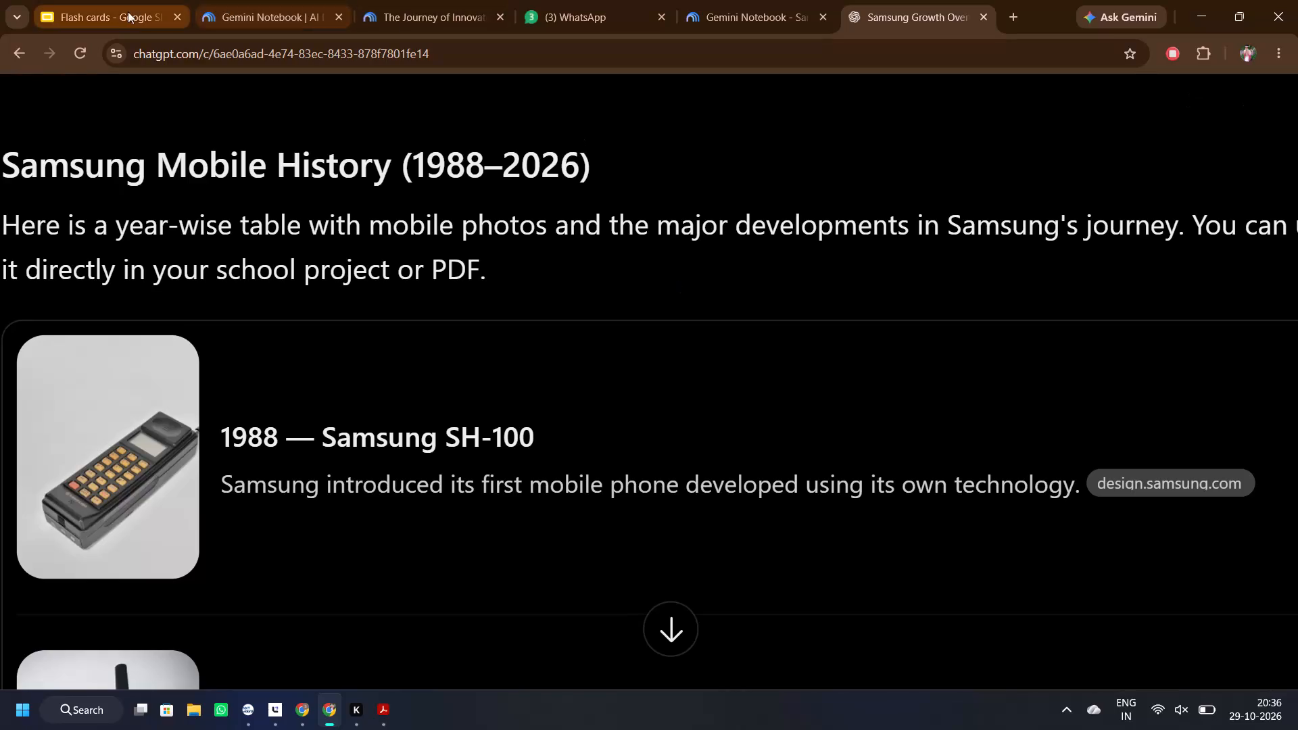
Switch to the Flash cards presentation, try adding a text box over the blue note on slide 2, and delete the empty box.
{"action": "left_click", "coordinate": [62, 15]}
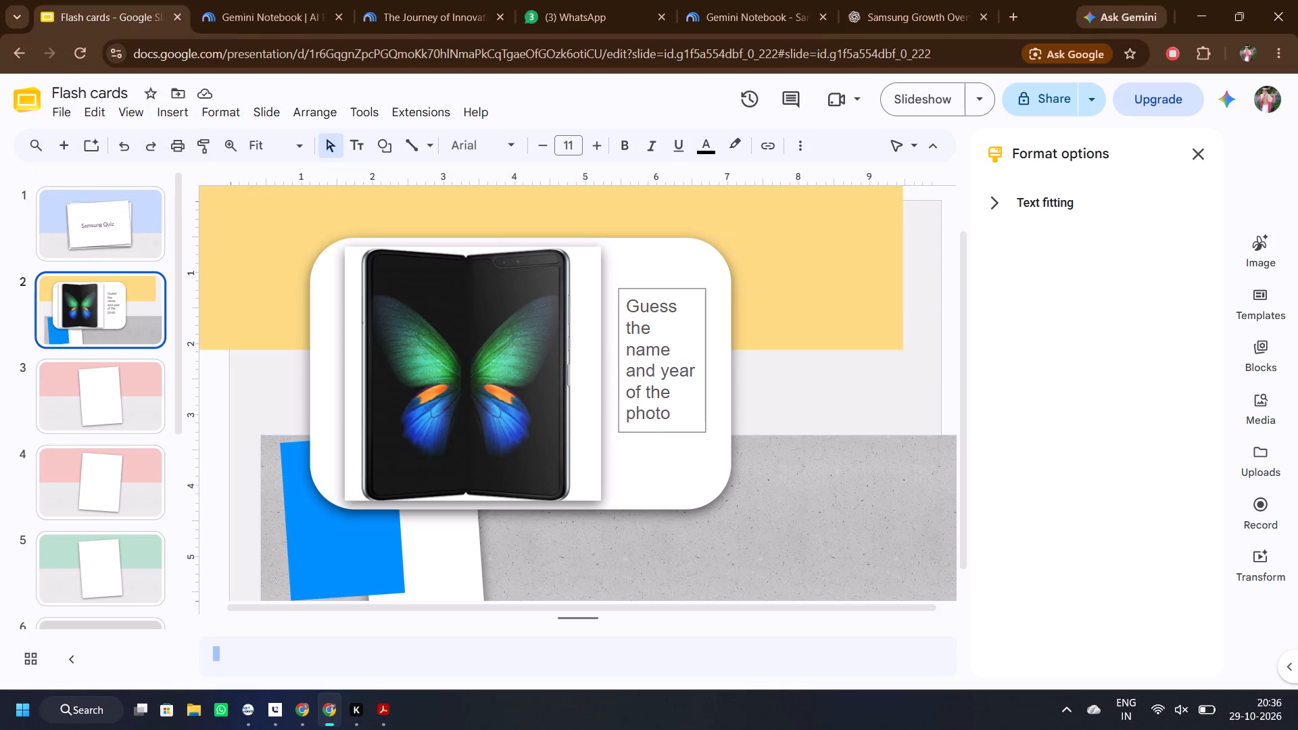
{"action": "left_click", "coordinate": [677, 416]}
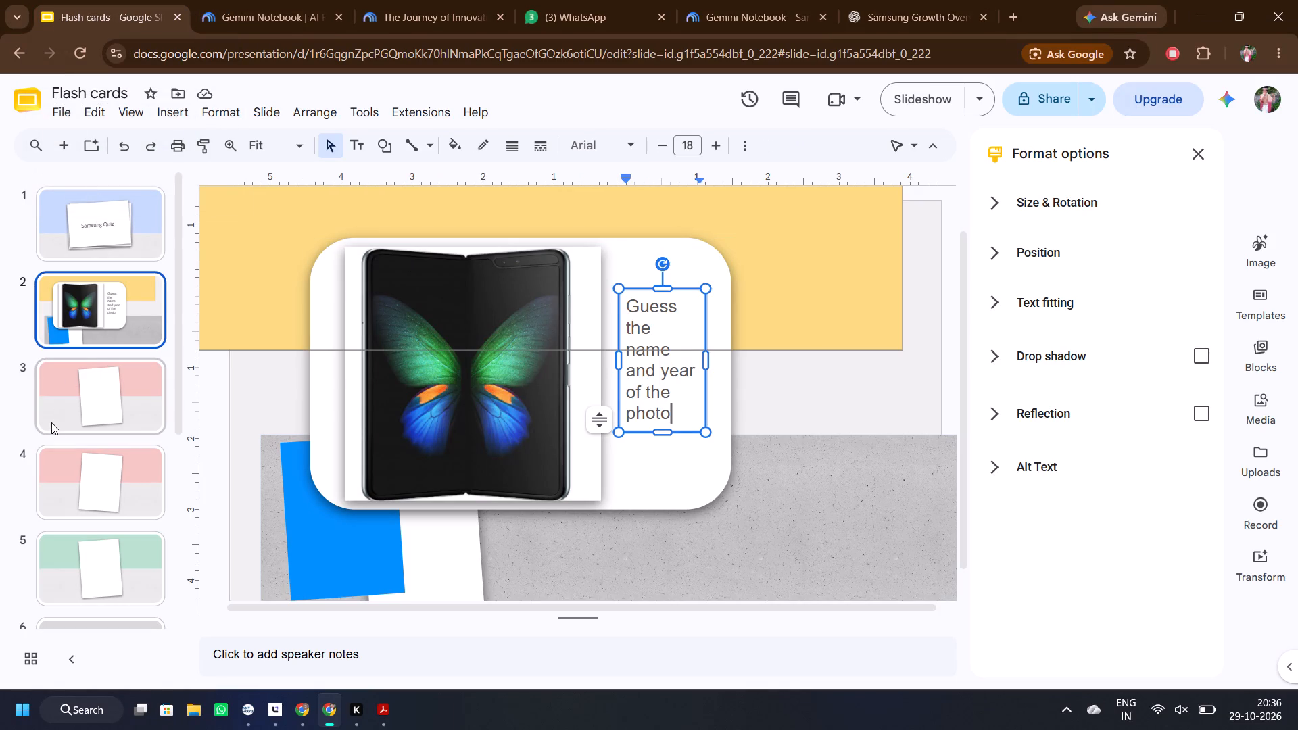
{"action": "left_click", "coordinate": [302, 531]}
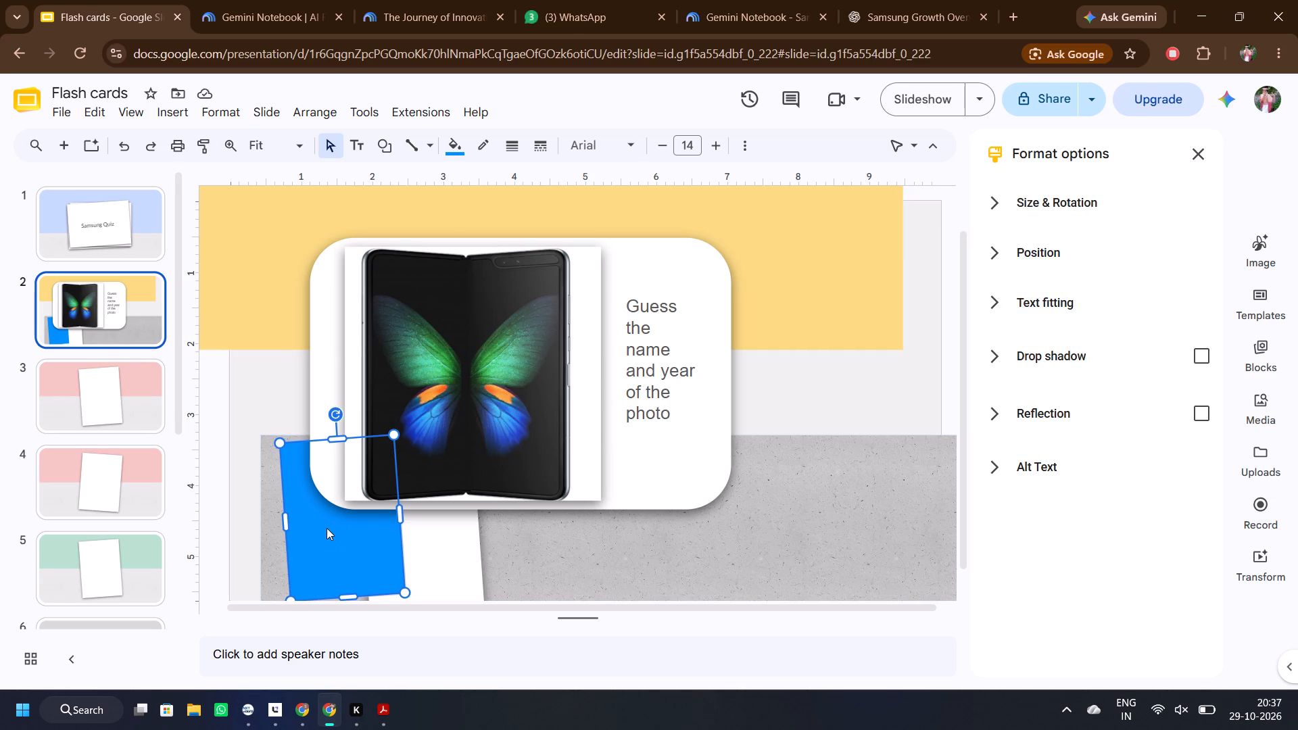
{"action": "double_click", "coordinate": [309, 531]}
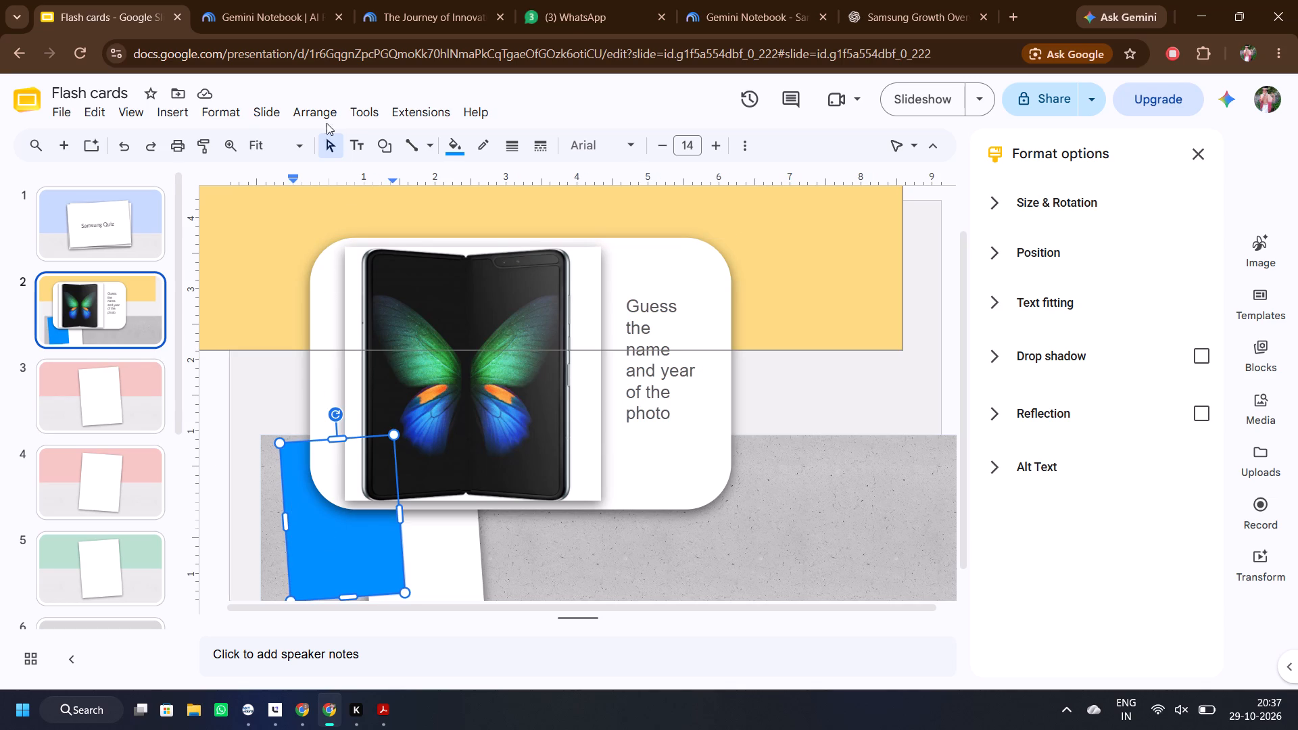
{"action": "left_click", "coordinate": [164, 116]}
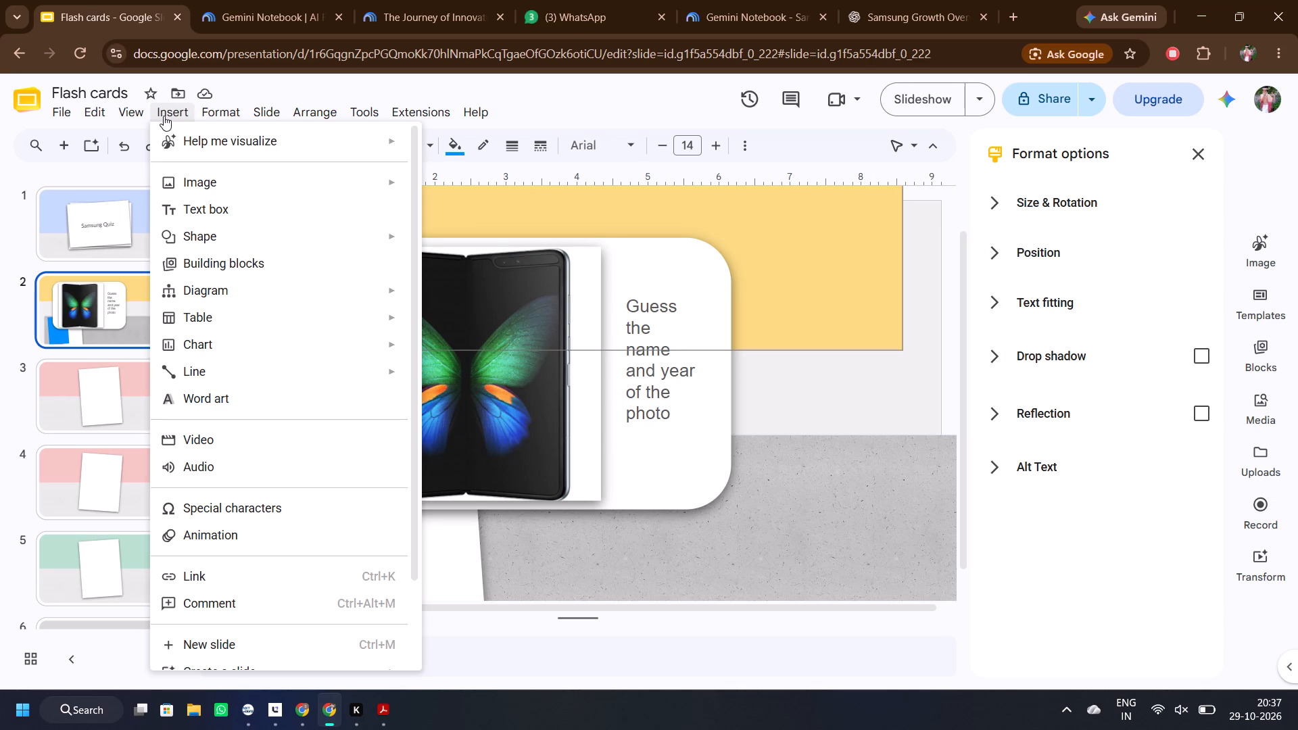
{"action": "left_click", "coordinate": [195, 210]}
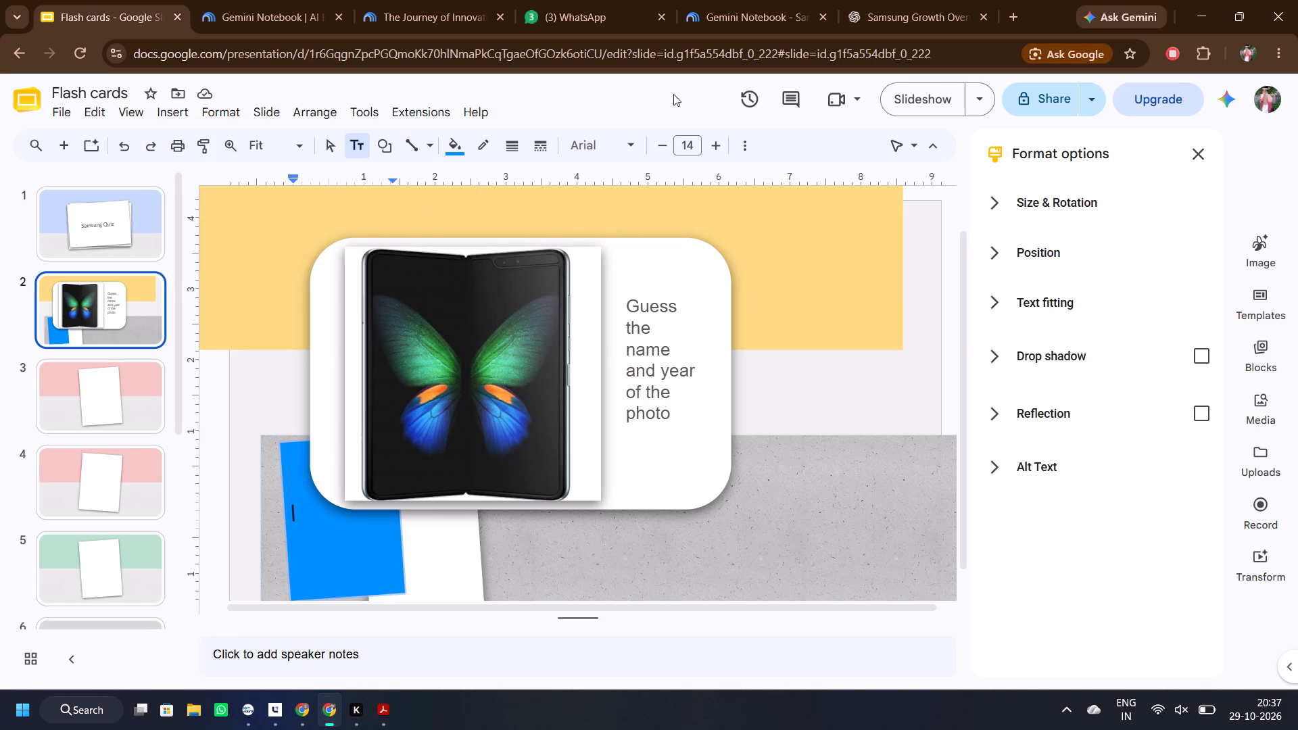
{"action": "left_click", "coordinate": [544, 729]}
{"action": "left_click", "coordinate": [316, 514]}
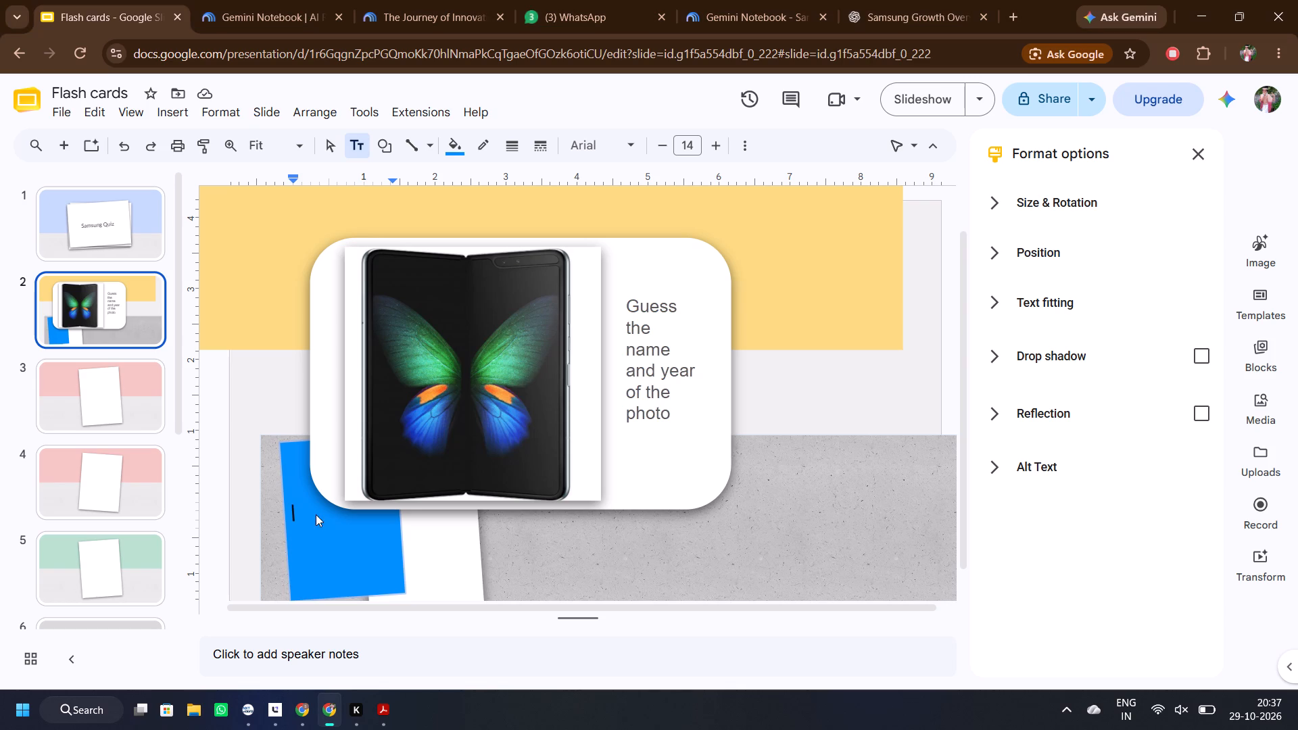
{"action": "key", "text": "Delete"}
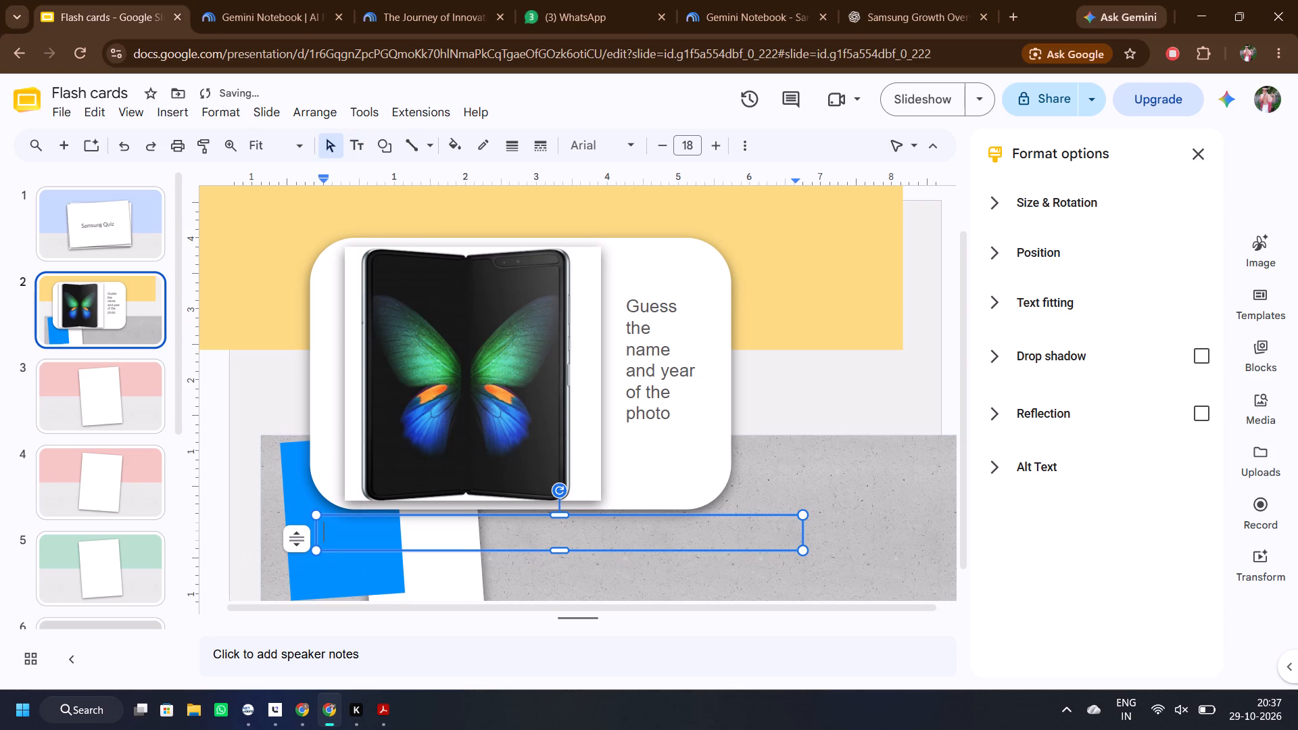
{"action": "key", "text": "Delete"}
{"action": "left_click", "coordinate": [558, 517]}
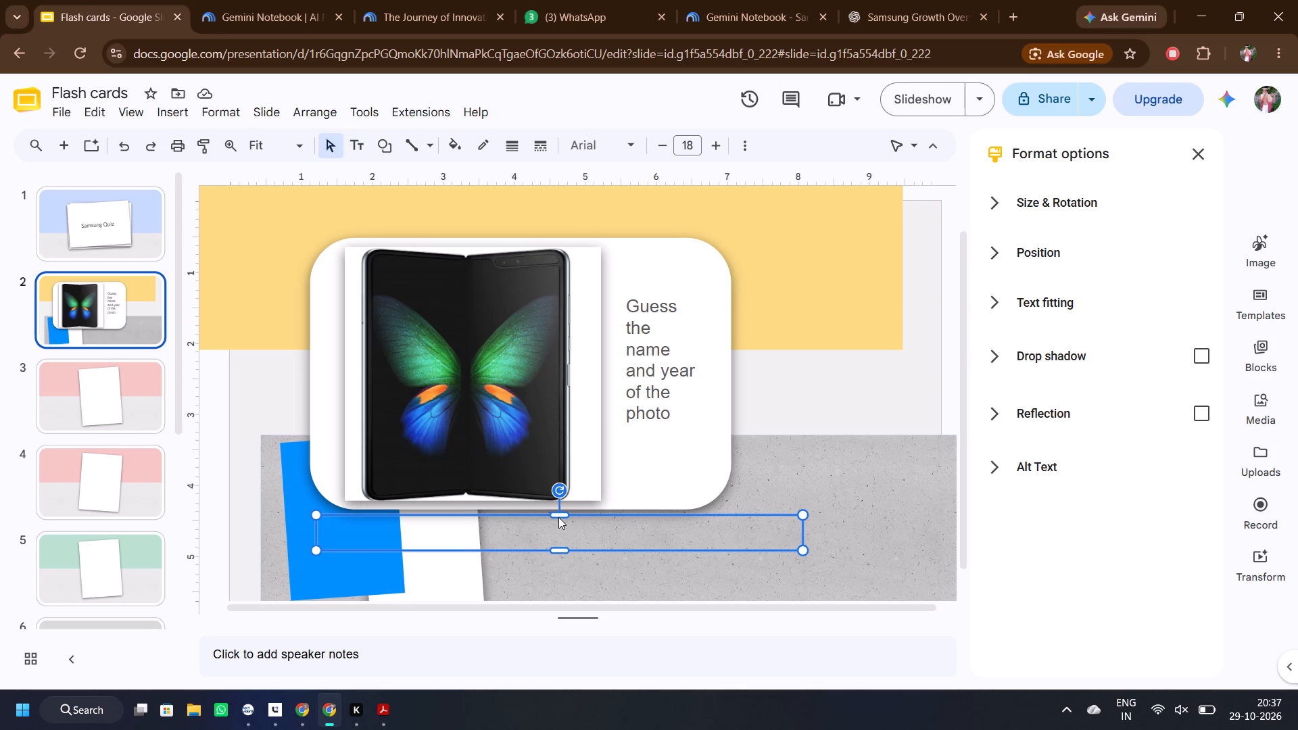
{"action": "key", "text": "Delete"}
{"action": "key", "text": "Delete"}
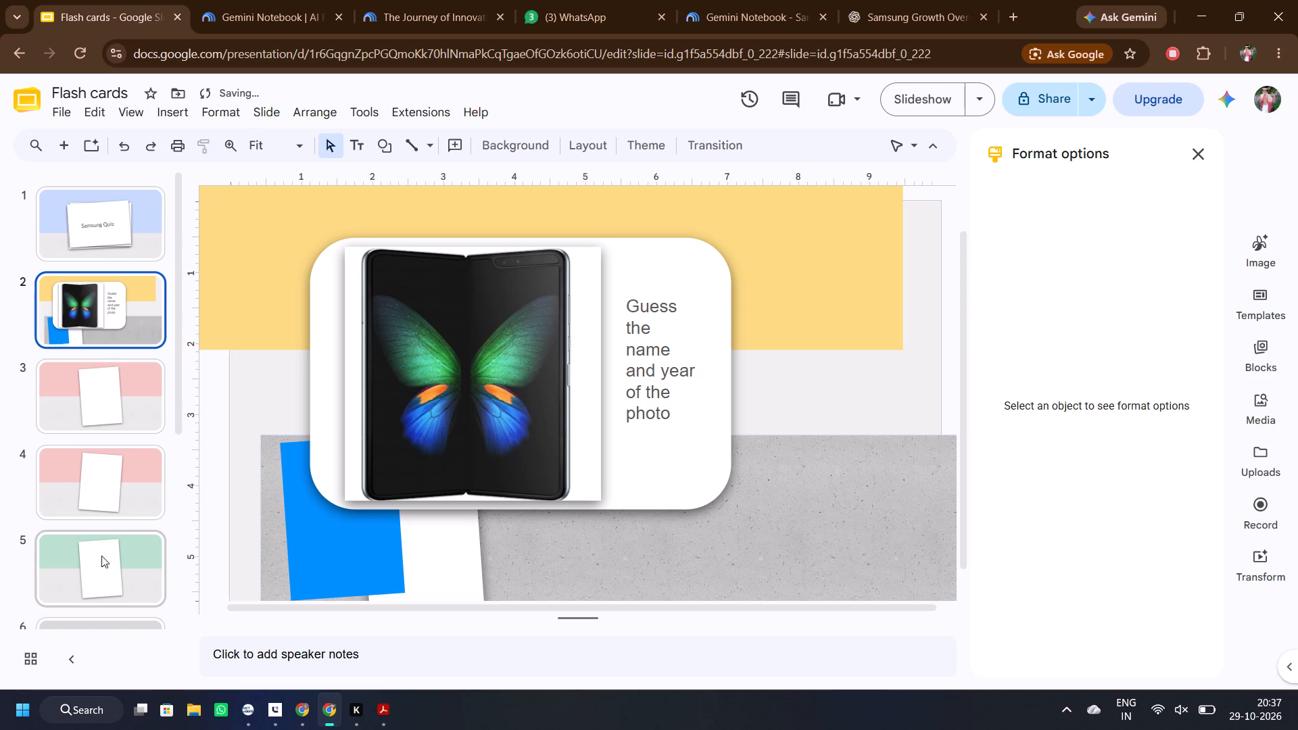
Copy "phone that opens into a larger display." from ChatGPT's 2019 Galaxy Fold entry into the blue note on slide 2.
{"action": "double_click", "coordinate": [312, 512]}
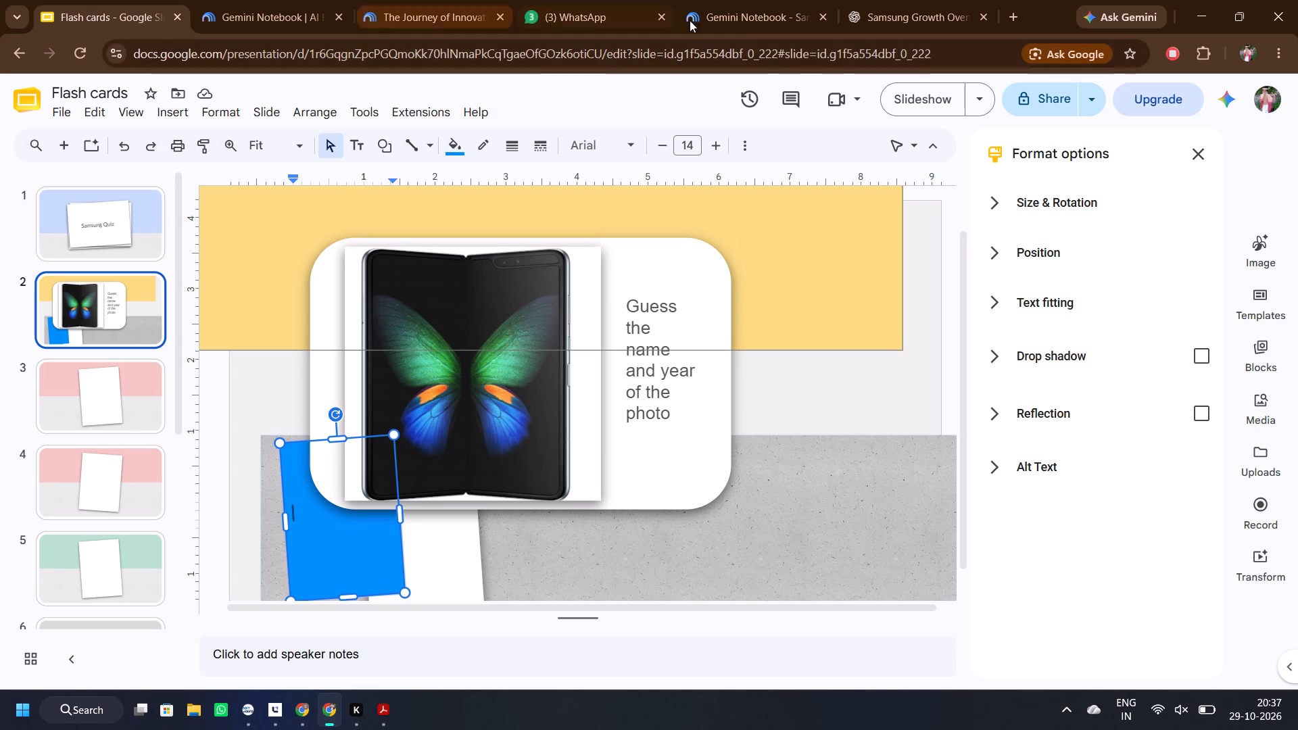
{"action": "left_click", "coordinate": [870, 14]}
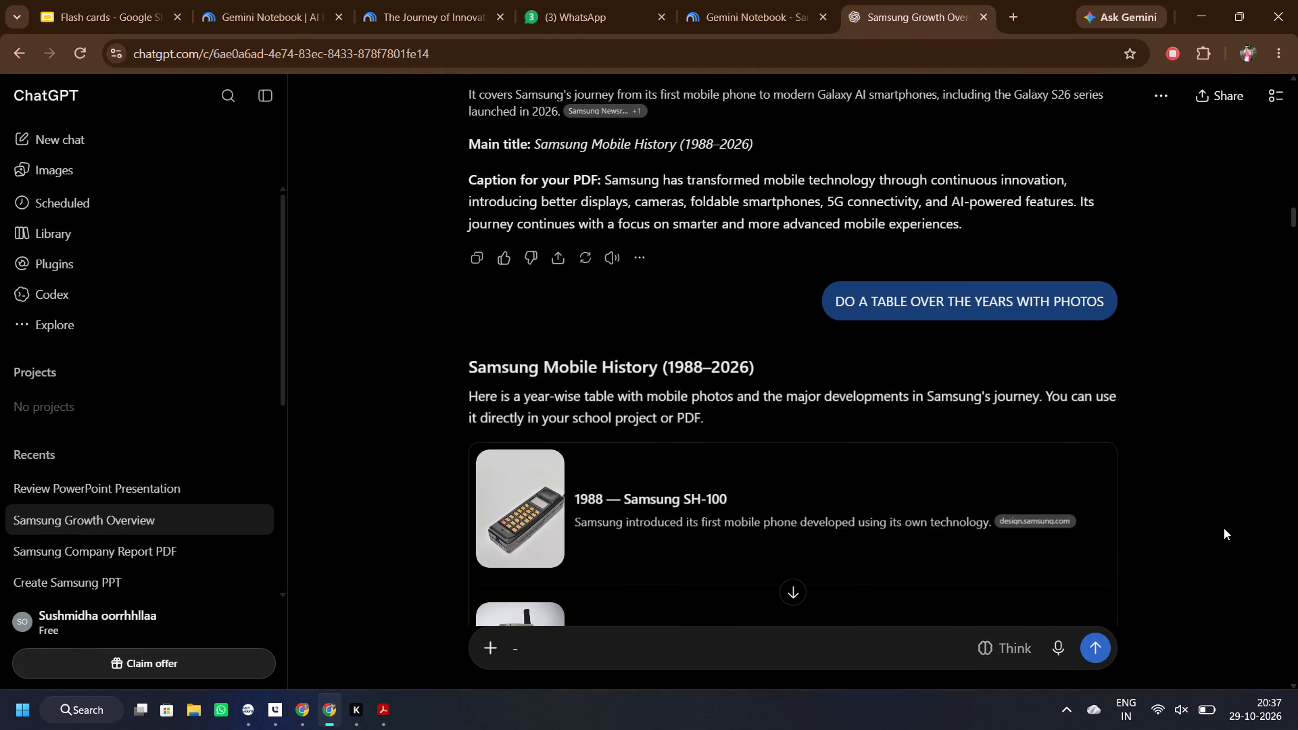
{"action": "left_click_drag", "start_coordinate": [1224, 528], "coordinate": [1147, 378]}
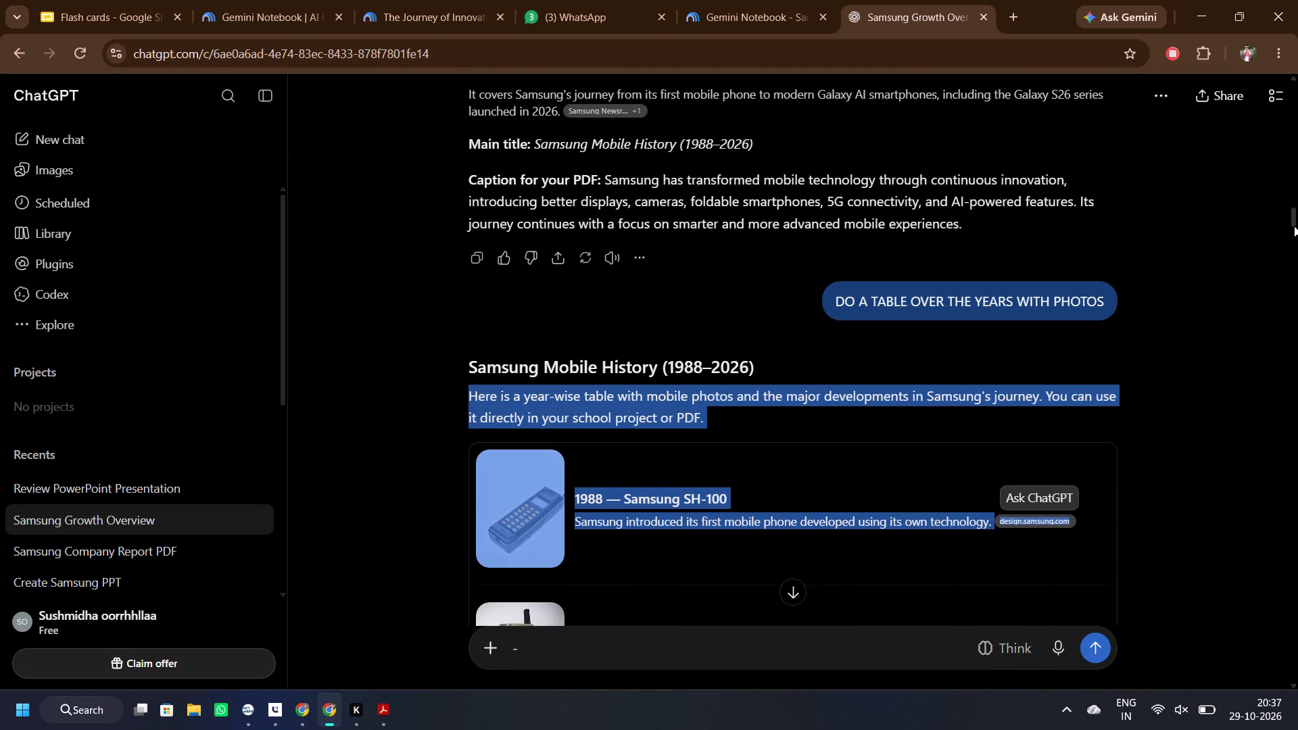
{"action": "left_click", "coordinate": [1294, 220]}
{"action": "left_click_drag", "start_coordinate": [1294, 220], "coordinate": [1295, 257]}
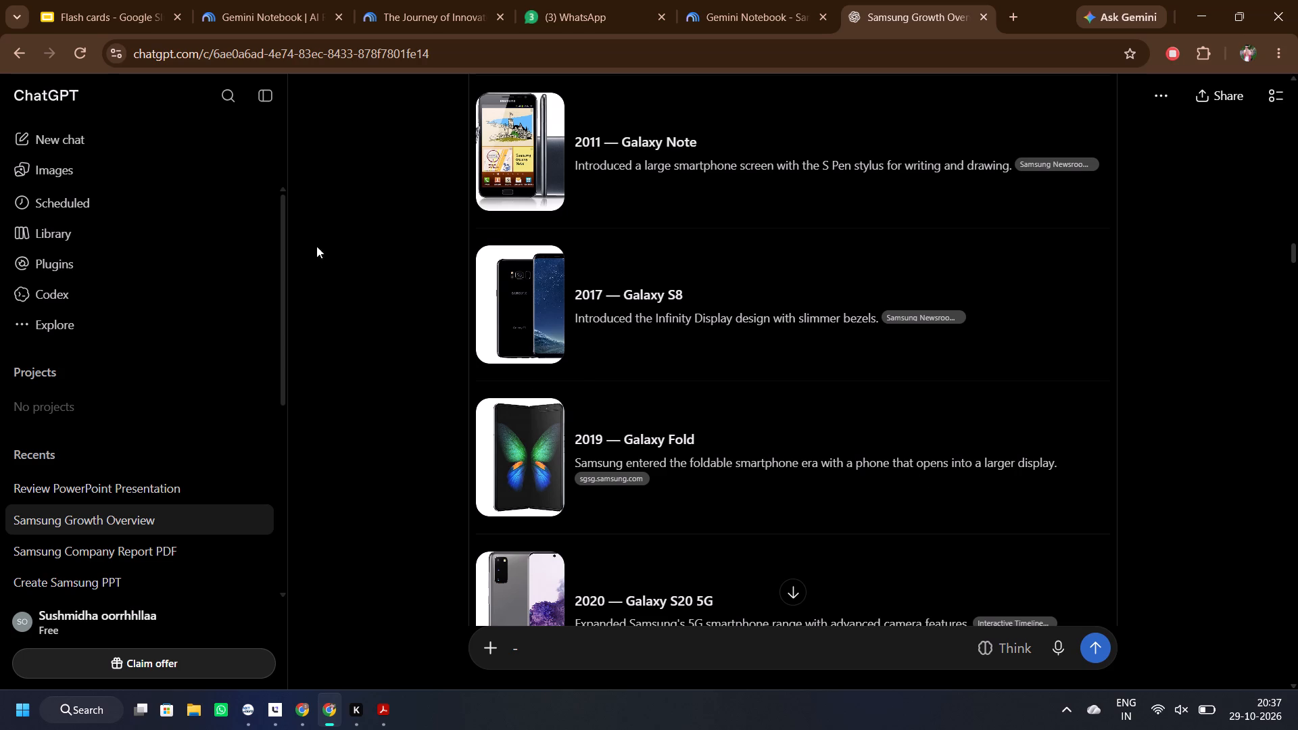
{"action": "left_click", "coordinate": [855, 464]}
{"action": "left_click_drag", "start_coordinate": [855, 464], "coordinate": [894, 464]}
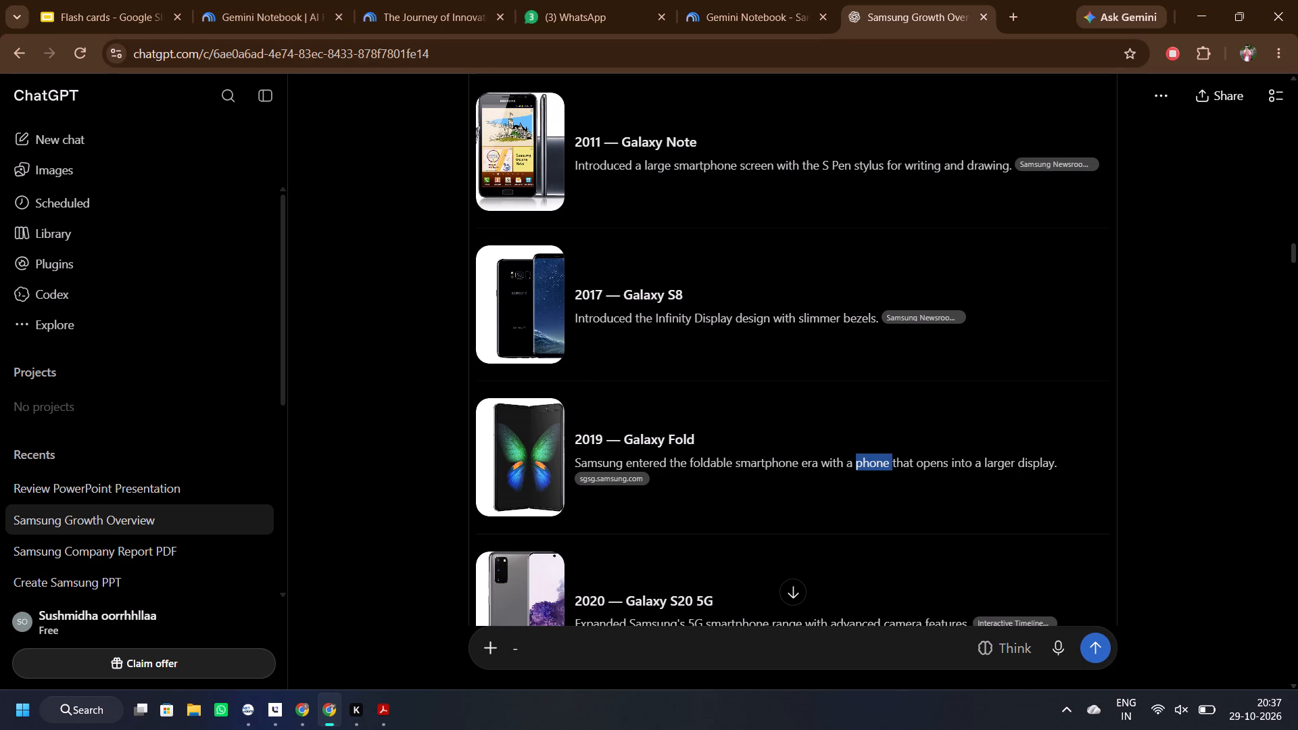
{"action": "left_click_drag", "start_coordinate": [894, 464], "coordinate": [1038, 473]}
{"action": "key", "text": "ctrl+c"}
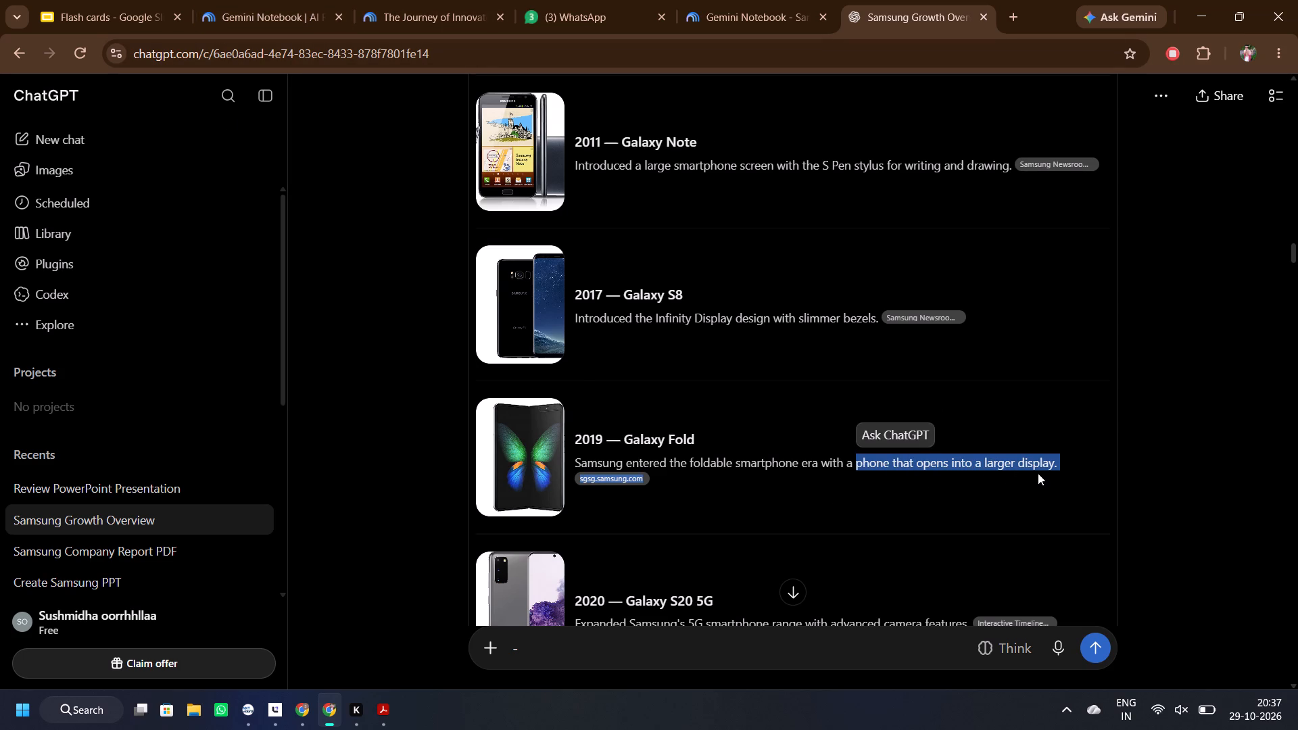
{"action": "left_click", "coordinate": [111, 5]}
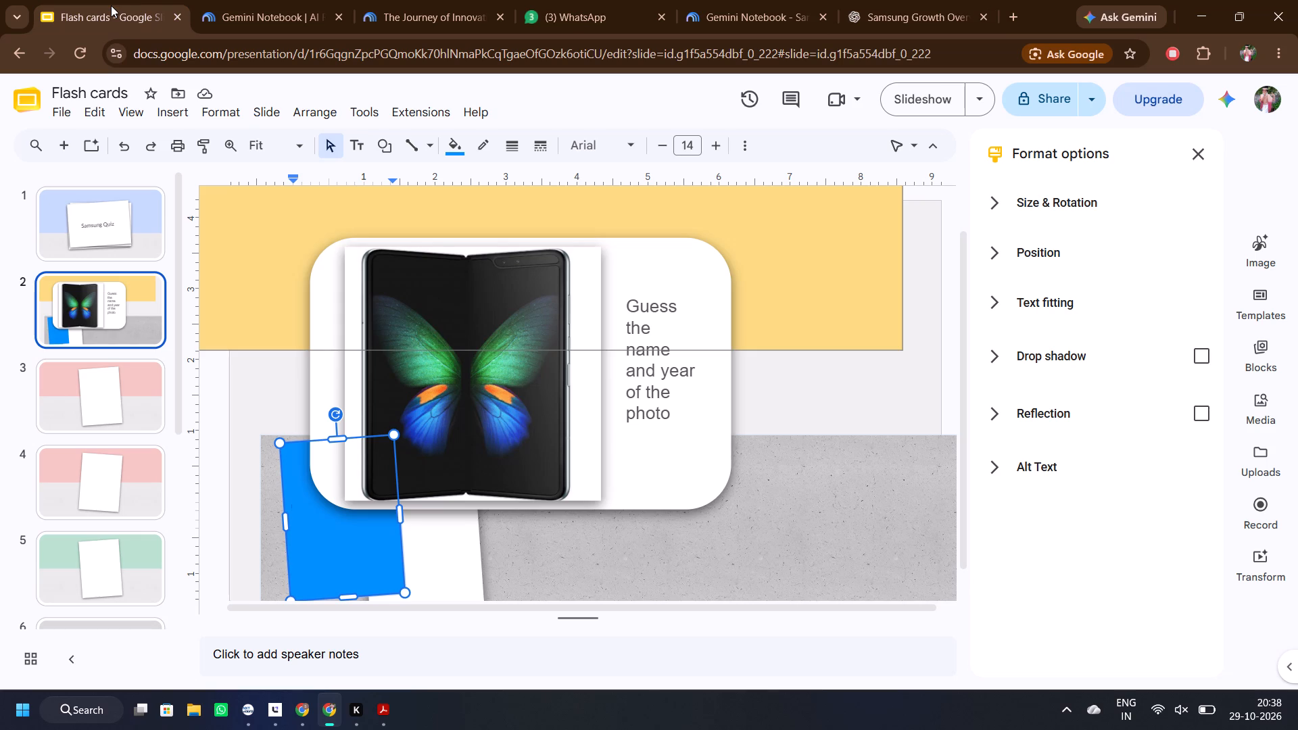
{"action": "key", "text": "ctrl+v"}
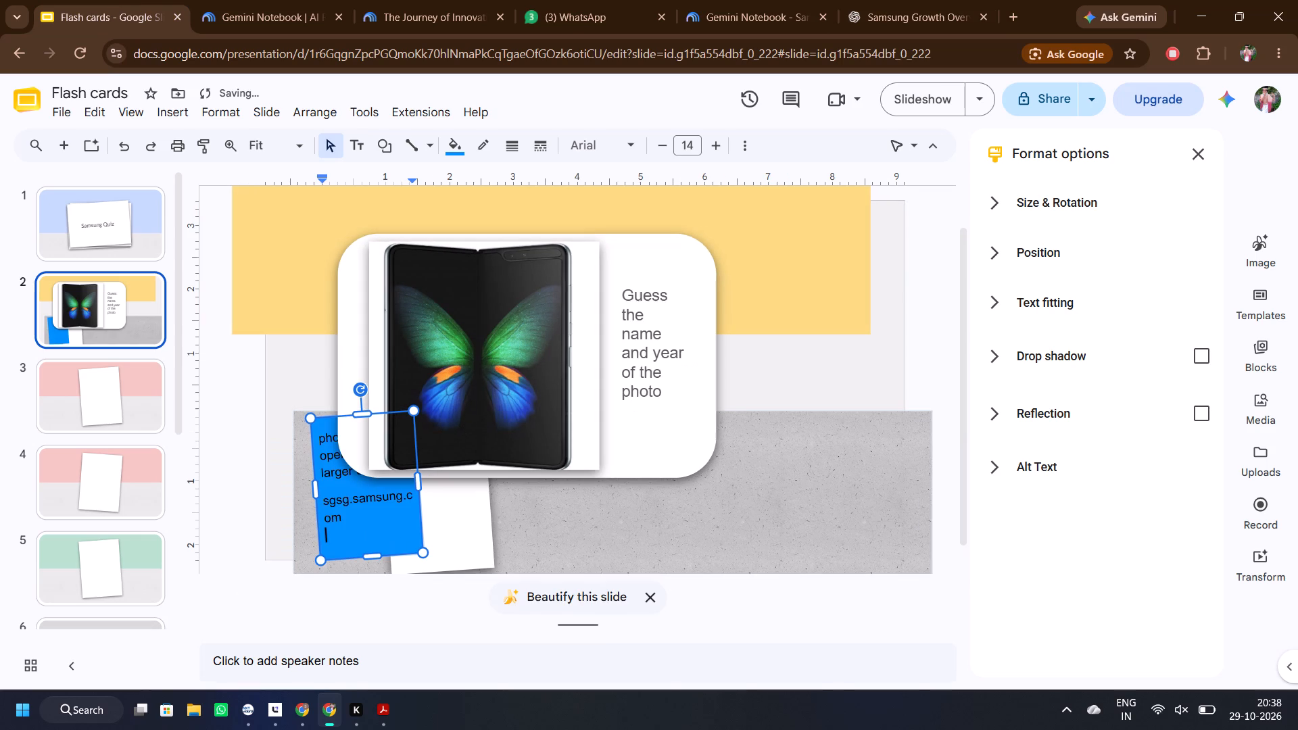
Remove the pasted source link "sgsg.samsung.com" from the blue note, keeping the sentence ending in "larger display.".
{"action": "left_click", "coordinate": [352, 523]}
{"action": "key", "text": "BackSpace"}
{"action": "key", "text": "BackSpace"}
{"action": "key", "text": "BackSpace"}
{"action": "key", "text": "BackSpace"}
{"action": "key", "text": "BackSpace"}
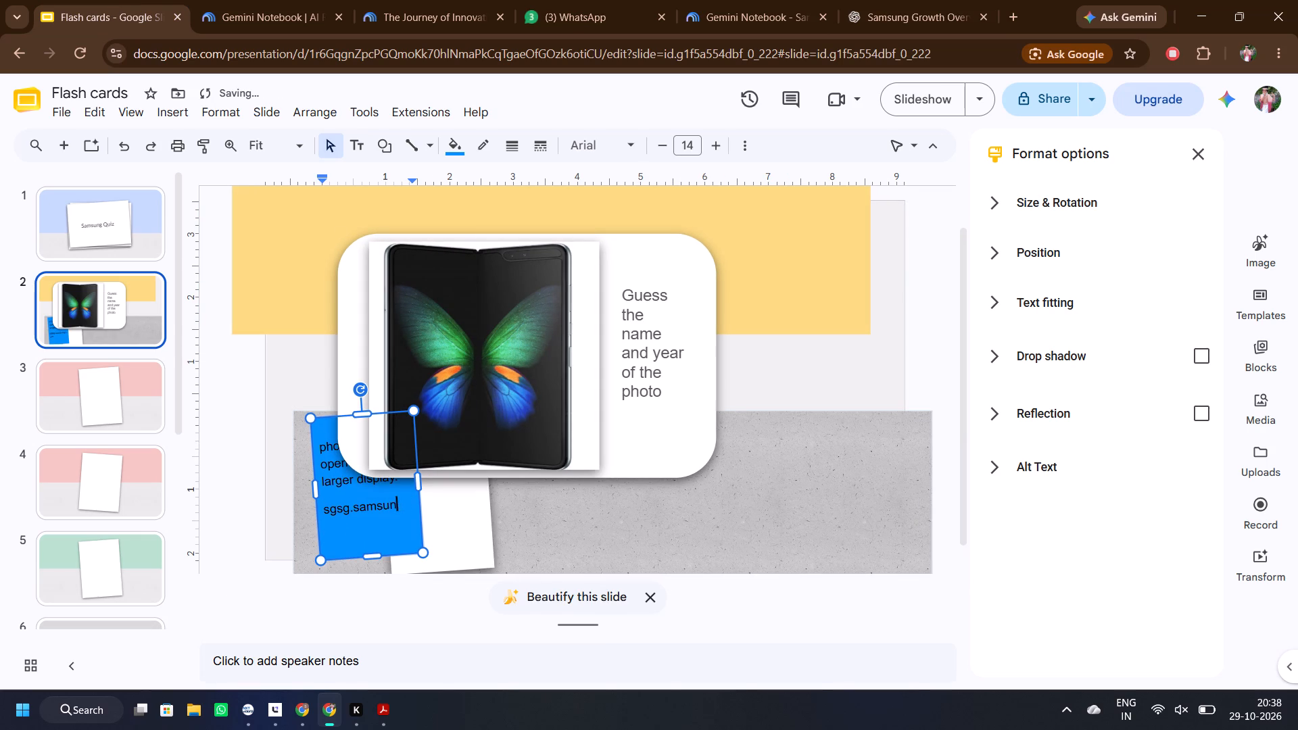
{"action": "key", "text": "BackSpace"}
{"action": "key", "text": "BackSpace"}
{"action": "key", "text": "BackSpace"}
{"action": "key", "text": "BackSpace"}
{"action": "key", "text": "BackSpace"}
{"action": "key", "text": "BackSpace"}
{"action": "key", "text": "BackSpace"}
{"action": "key", "text": "BackSpace"}
{"action": "key", "text": "BackSpace"}
{"action": "key", "text": "BackSpace"}
{"action": "key", "text": "BackSpace"}
{"action": "key", "text": "BackSpace"}
{"action": "key", "text": "BackSpace"}
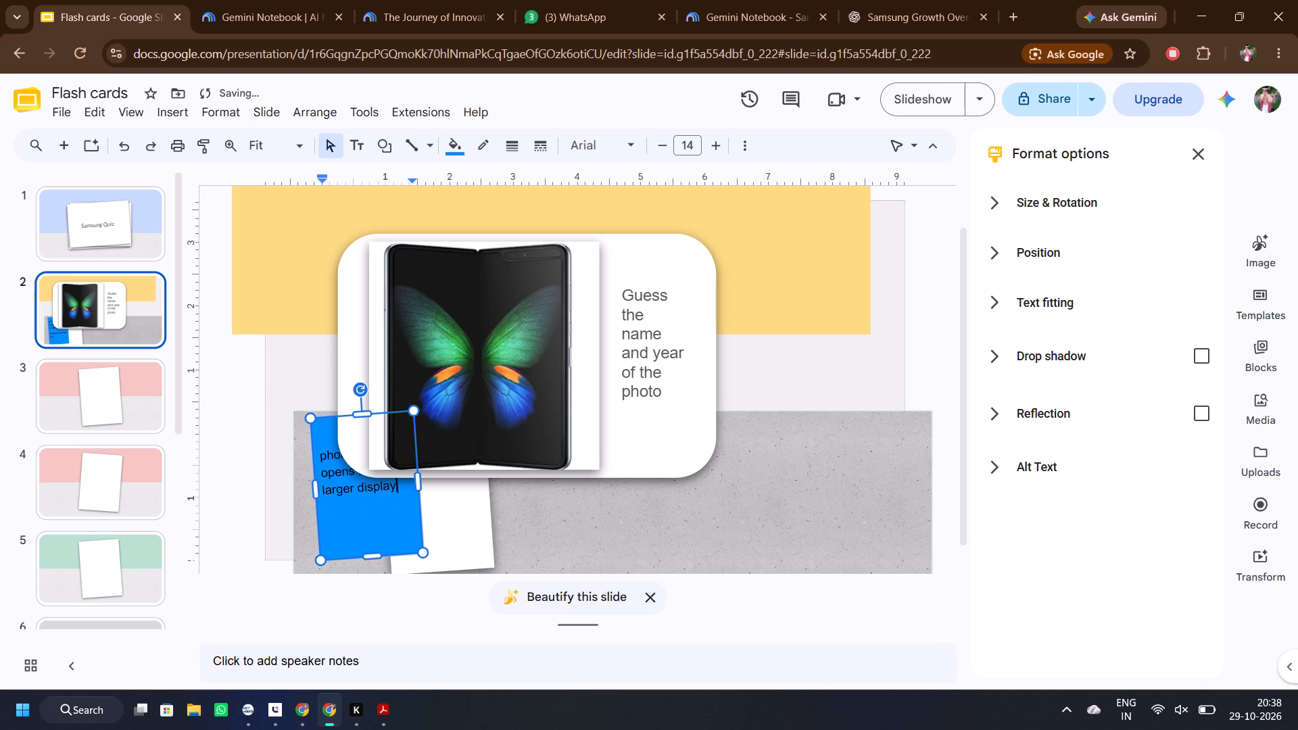
{"action": "key", "text": "period"}
Move the sentence lower in the blue note and add the heading "HINT" in capitals above it.
{"action": "key", "text": "Up"}
{"action": "key", "text": "Up"}
{"action": "key", "text": "Up"}
{"action": "key", "text": "Up"}
{"action": "left_click", "coordinate": [320, 458]}
{"action": "key", "text": "Return"}
{"action": "key", "text": "Return"}
{"action": "key", "text": "Return"}
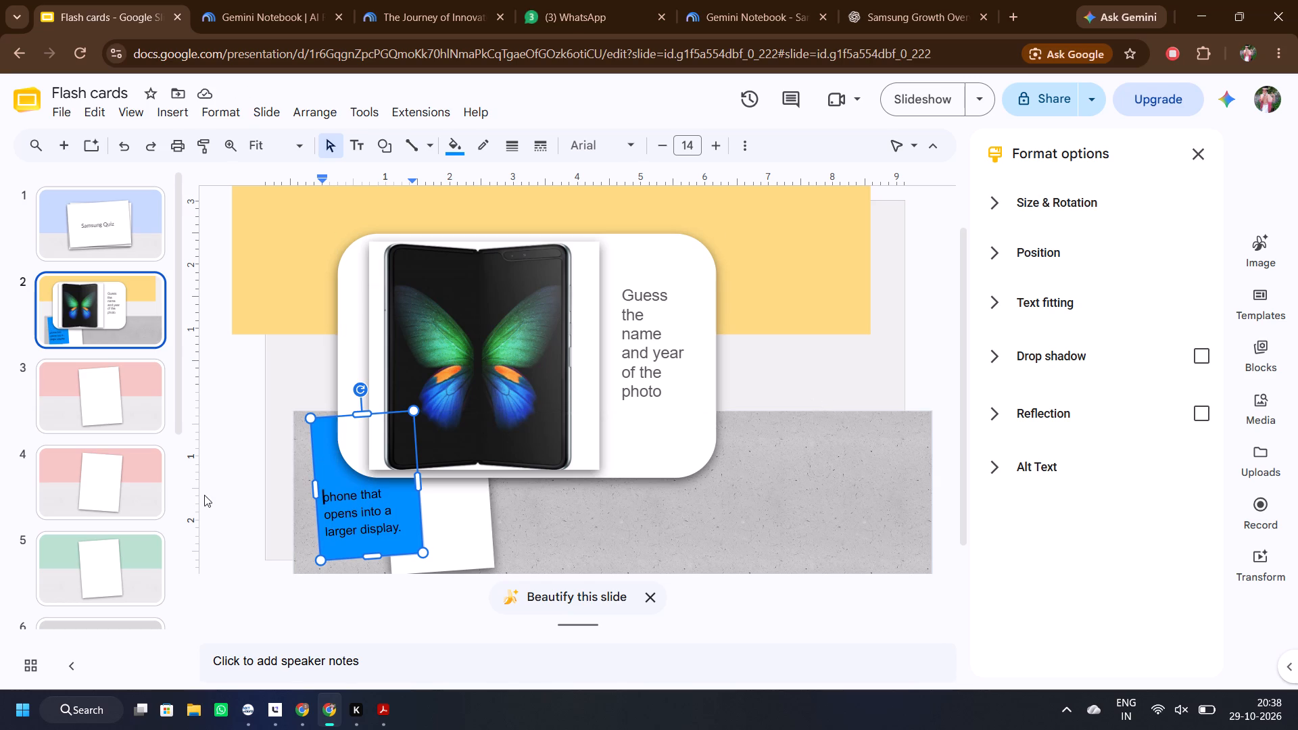
{"action": "left_click", "coordinate": [324, 466]}
{"action": "type", "text": "hi"}
{"action": "key", "text": "n"}
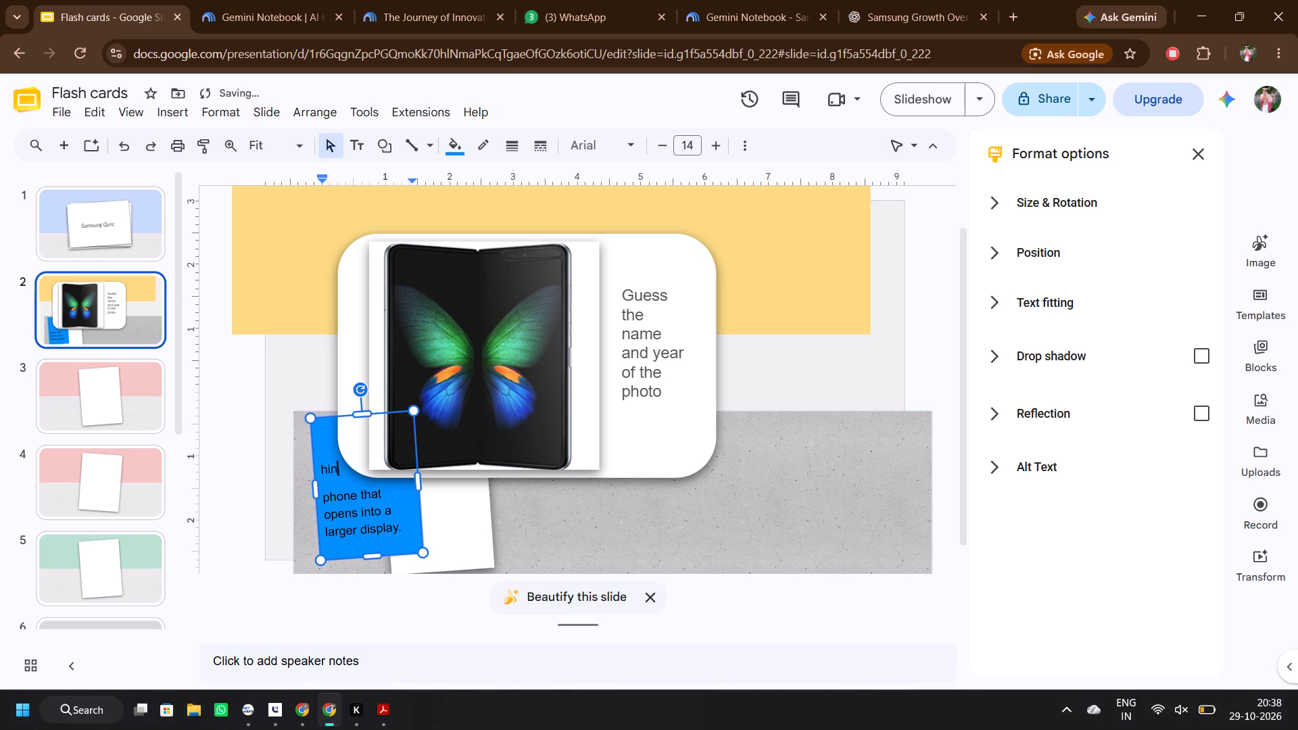
{"action": "key", "text": "BackSpace"}
{"action": "key", "text": "BackSpace"}
{"action": "key", "text": "BackSpace"}
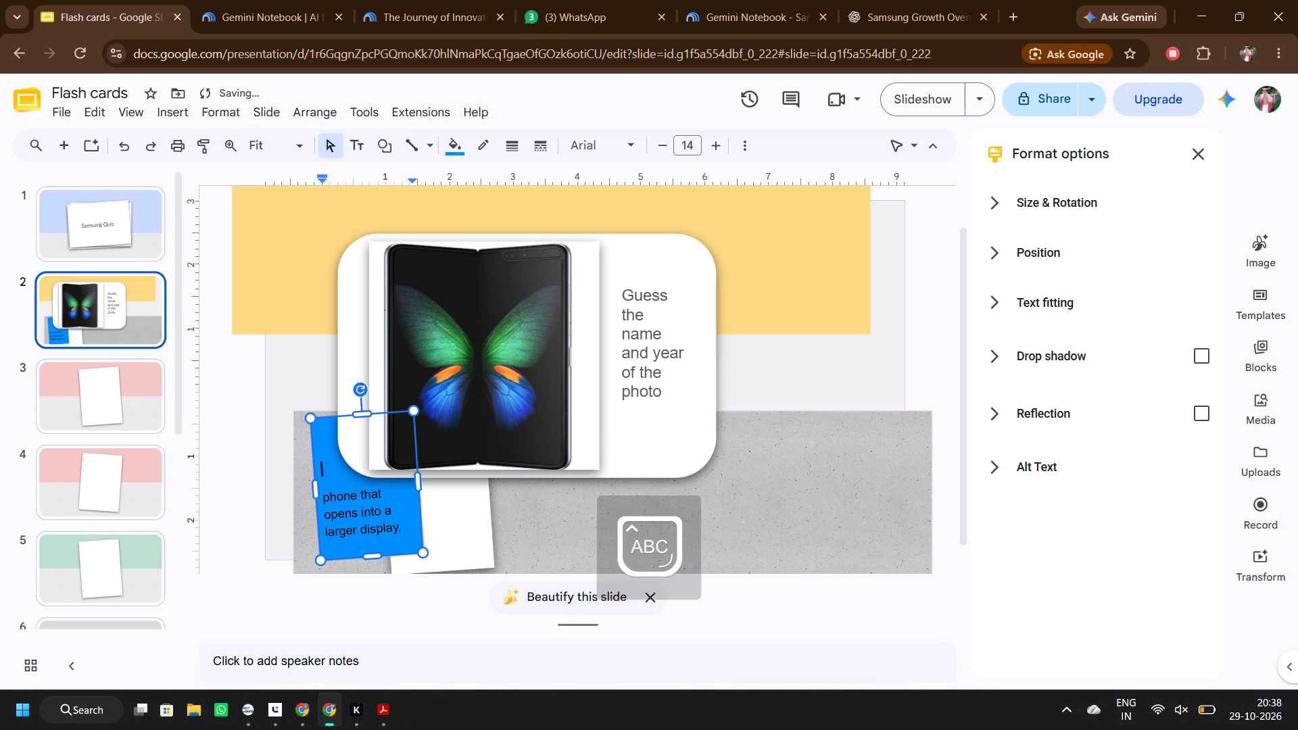
{"action": "type", "text": "HINT"}
Nudge the white rounded card behind the phone photo slightly upward, uncovering more of the blue note's heading, and deselect it.
{"action": "left_click_drag", "start_coordinate": [356, 368], "coordinate": [358, 358]}
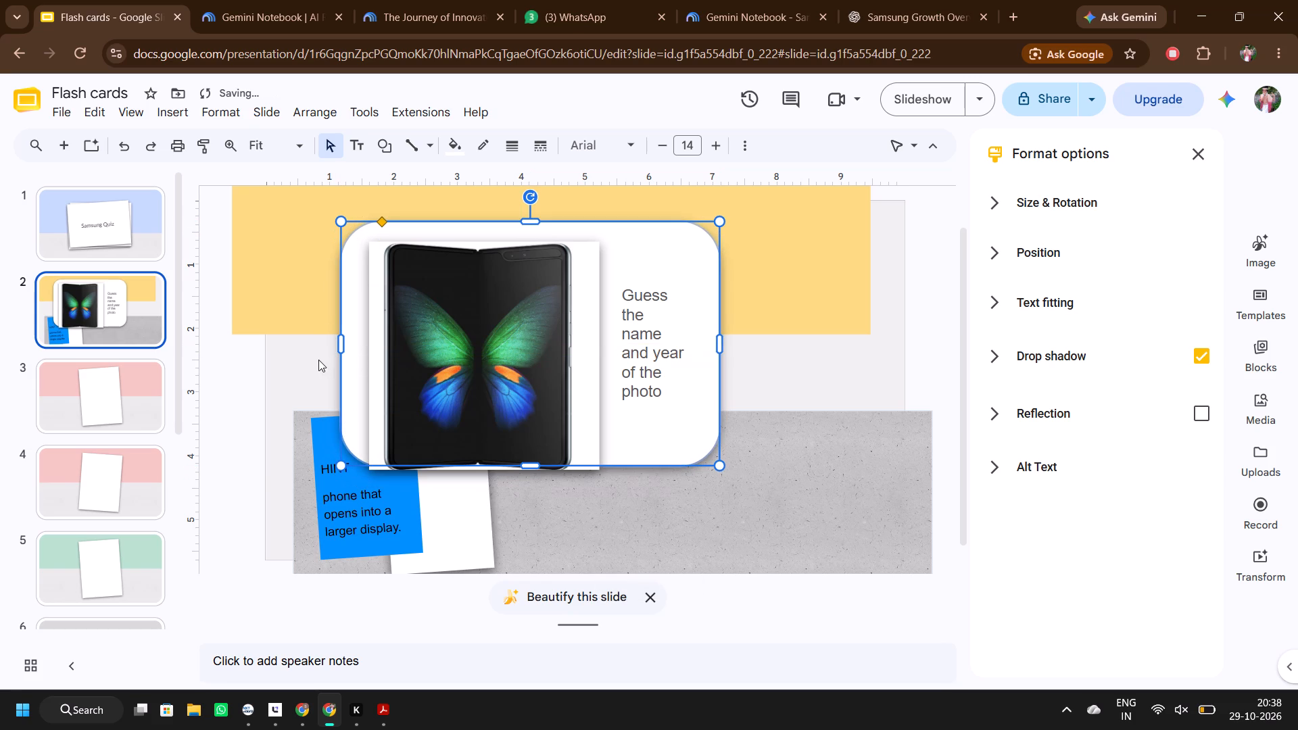
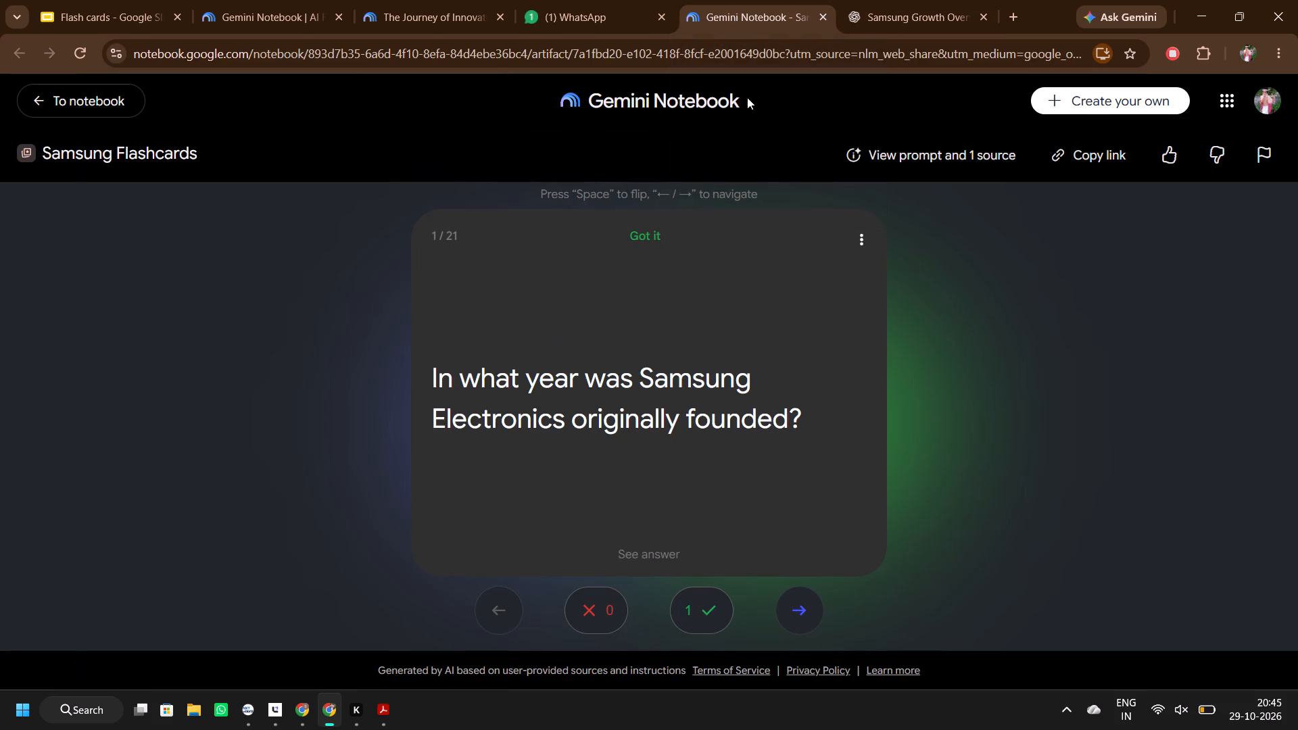
Enter the answer "Galaxy fold" in the text box on slide 3 of the Flash cards presentation.
{"action": "left_click", "coordinate": [130, 1]}
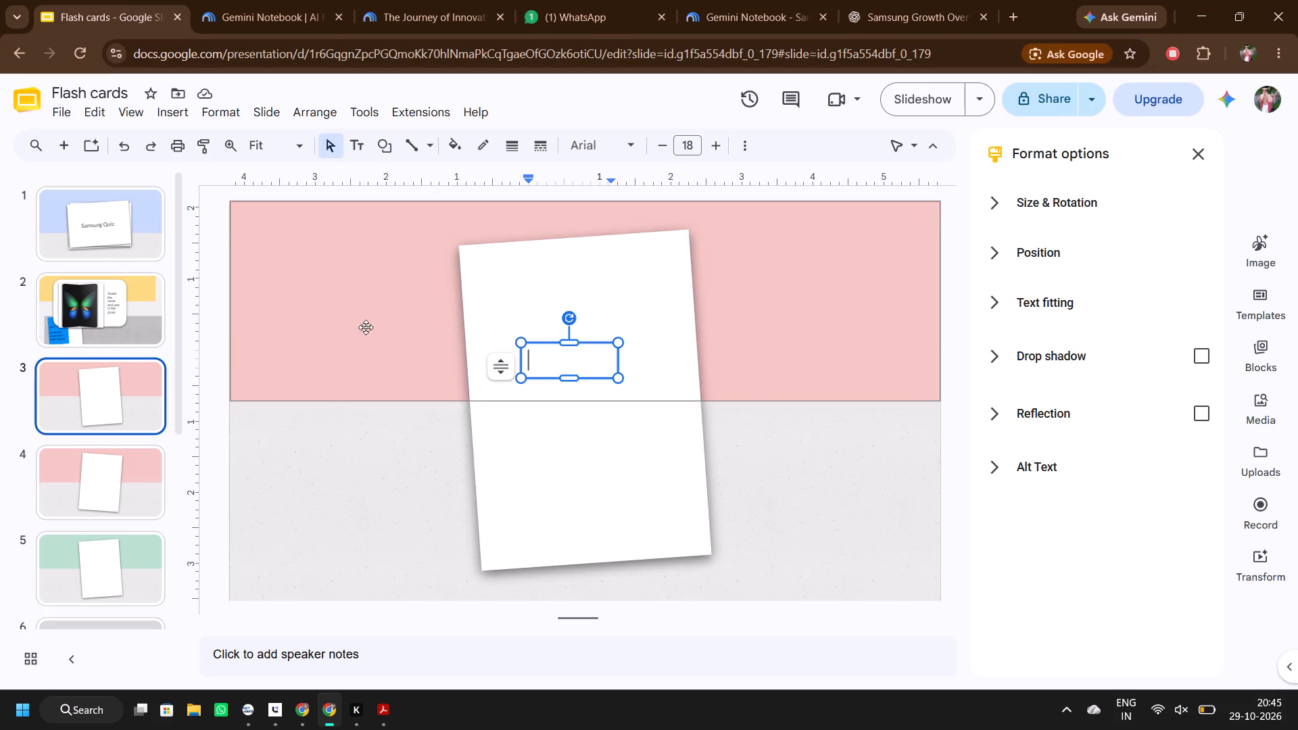
{"action": "type", "text": "gala"}
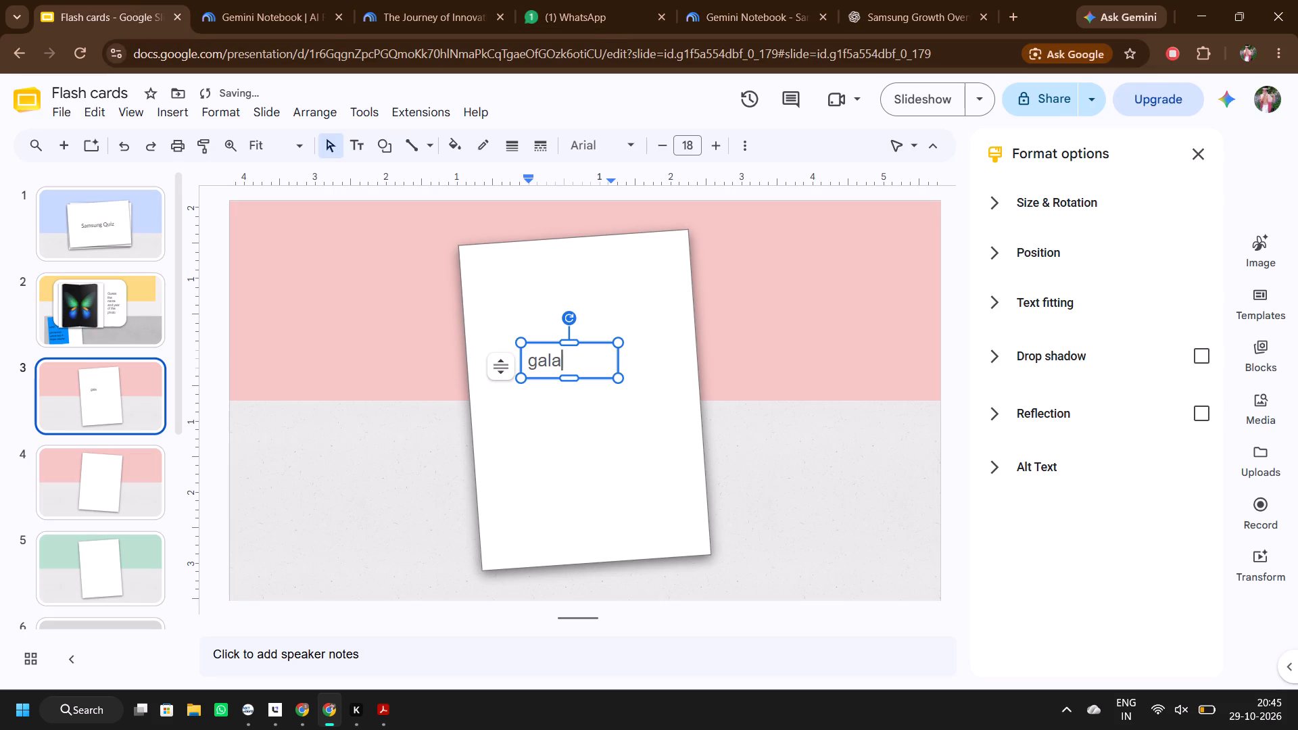
{"action": "key", "text": "x"}
{"action": "type", "text": "y fold"}
{"action": "key", "text": "space"}
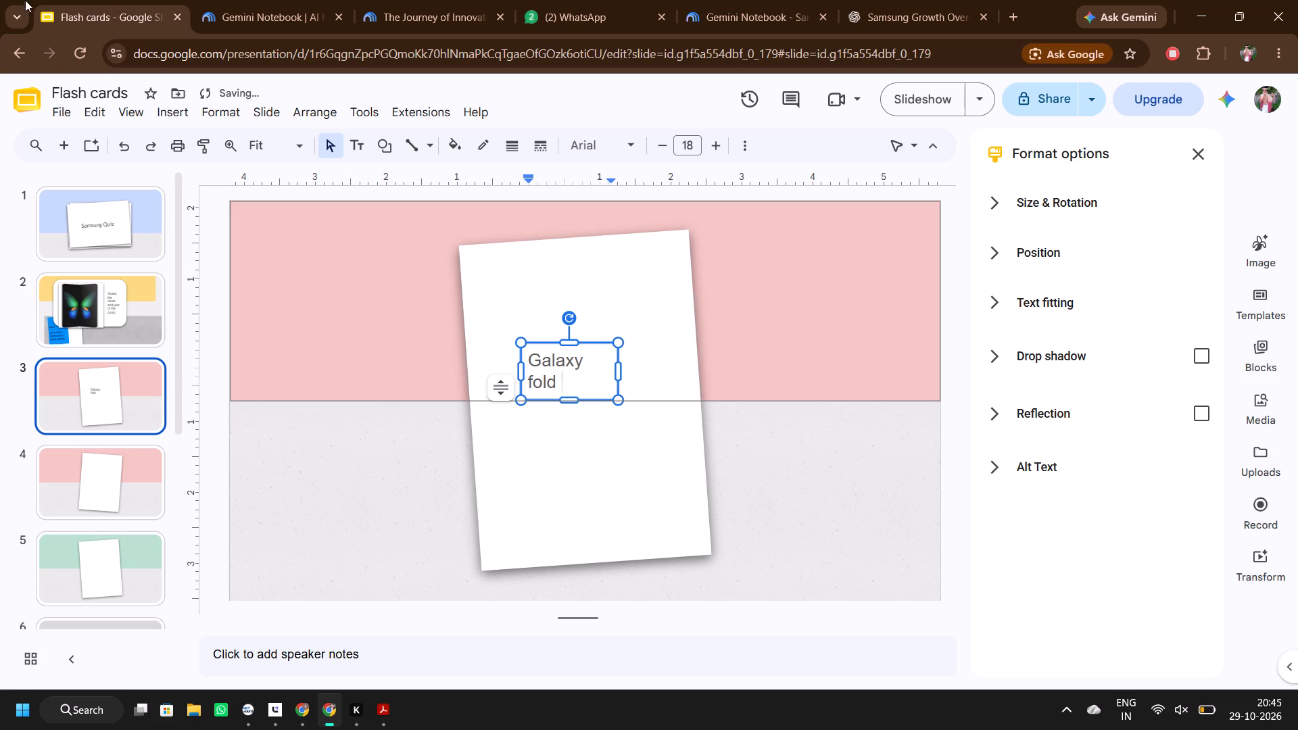
Preview the deck as a slideshow, checking the title, question and answer slides up to slide 4, and exit.
{"action": "left_click", "coordinate": [128, 112]}
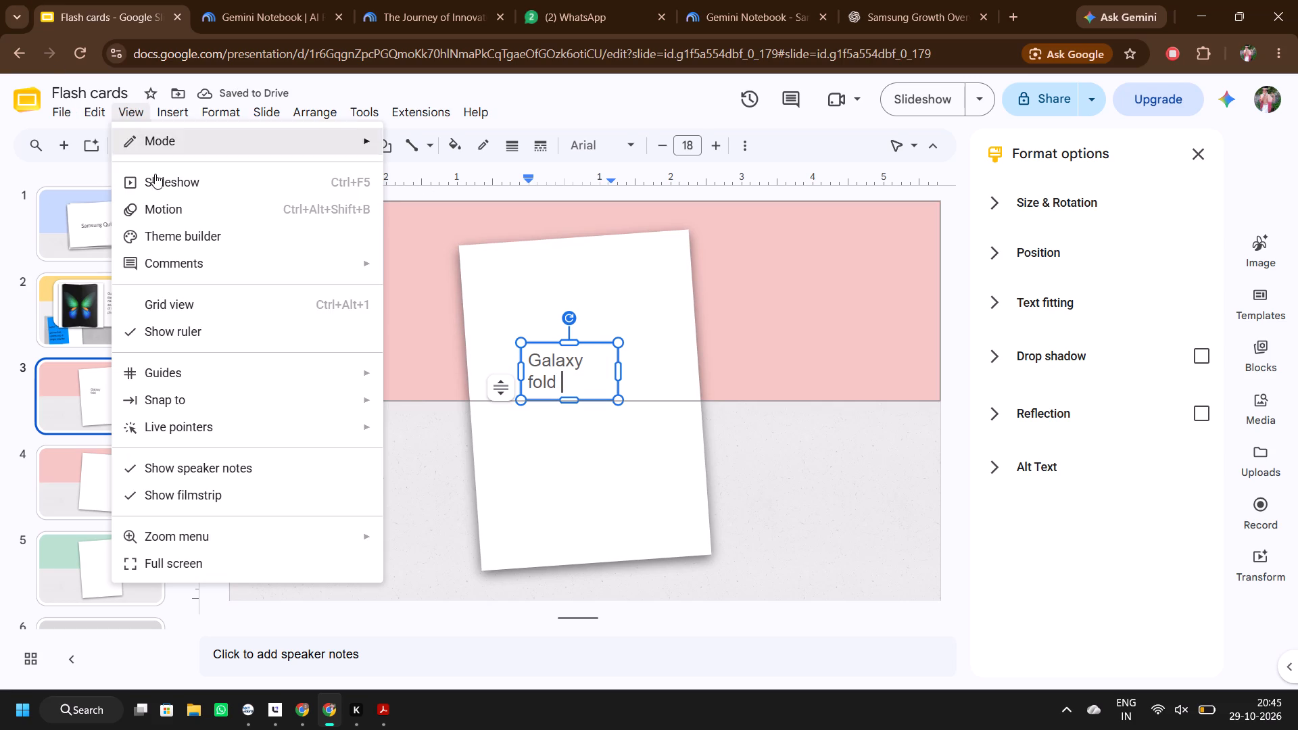
{"action": "left_click", "coordinate": [159, 186]}
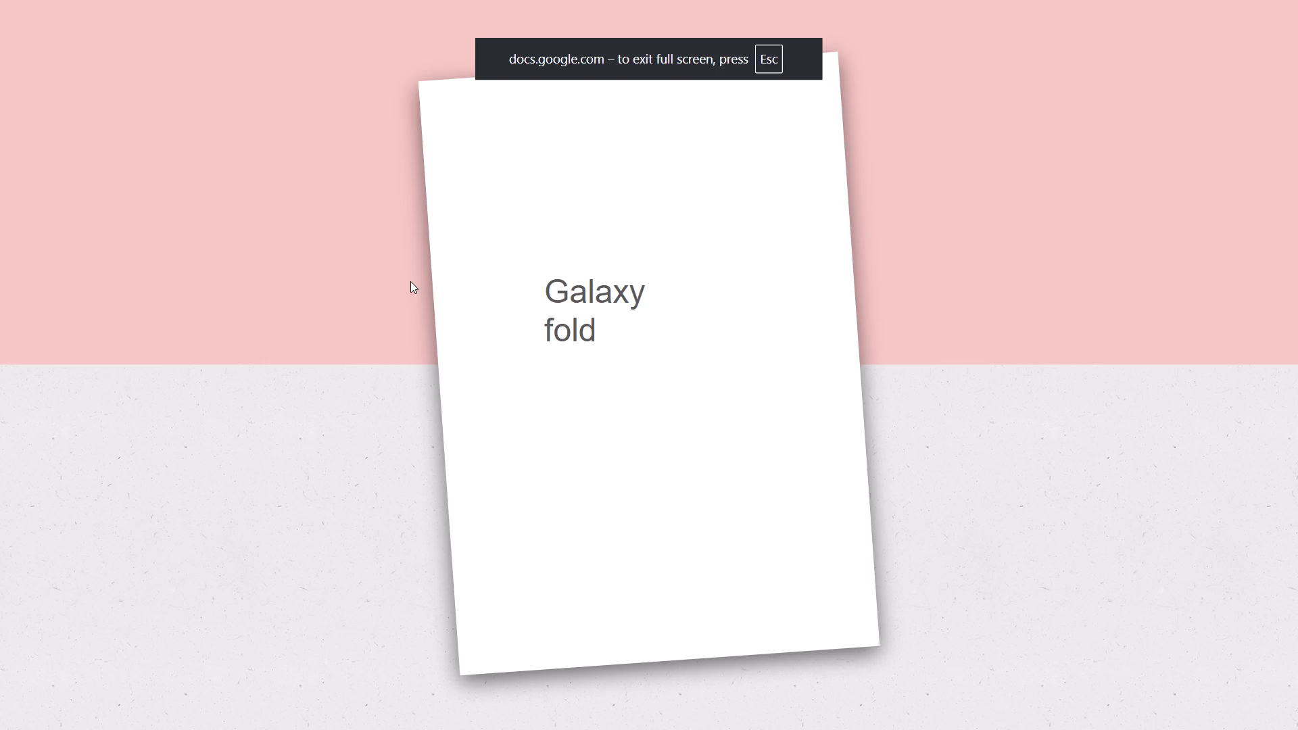
{"action": "key", "text": "Left"}
{"action": "key", "text": "Left"}
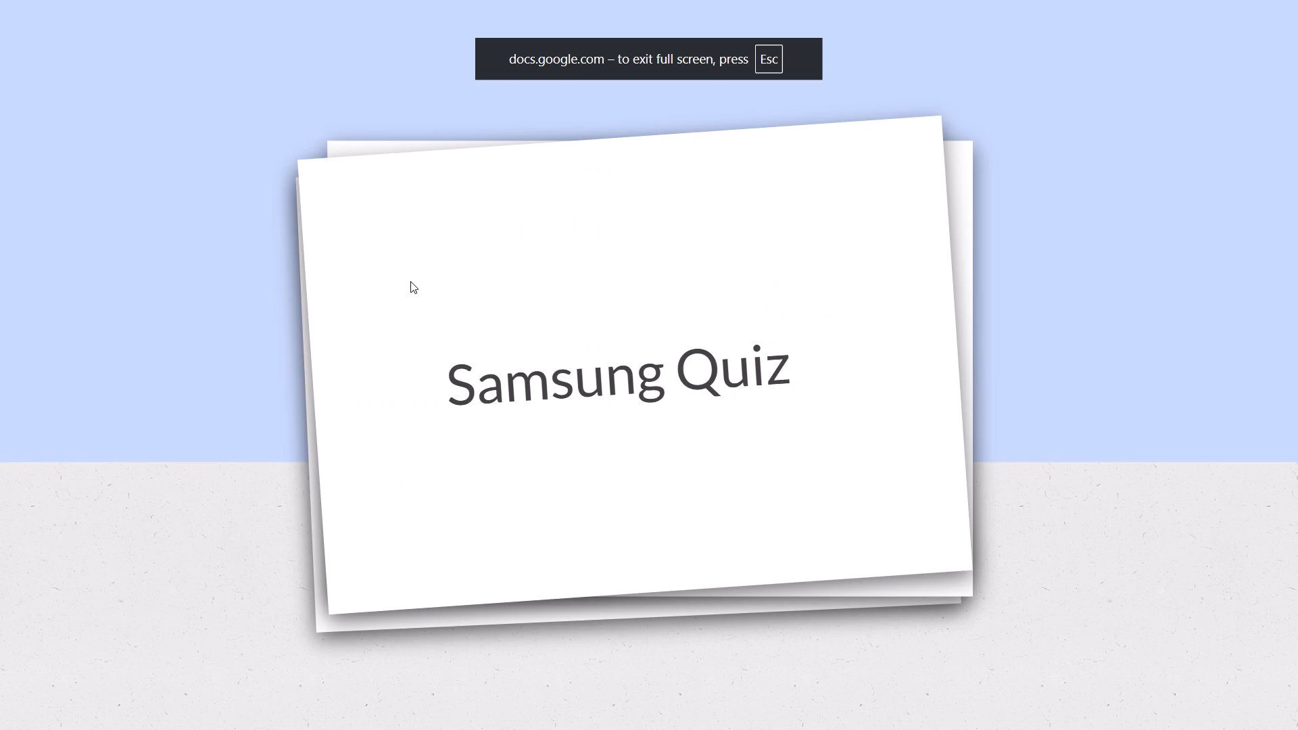
{"action": "key", "text": "Right"}
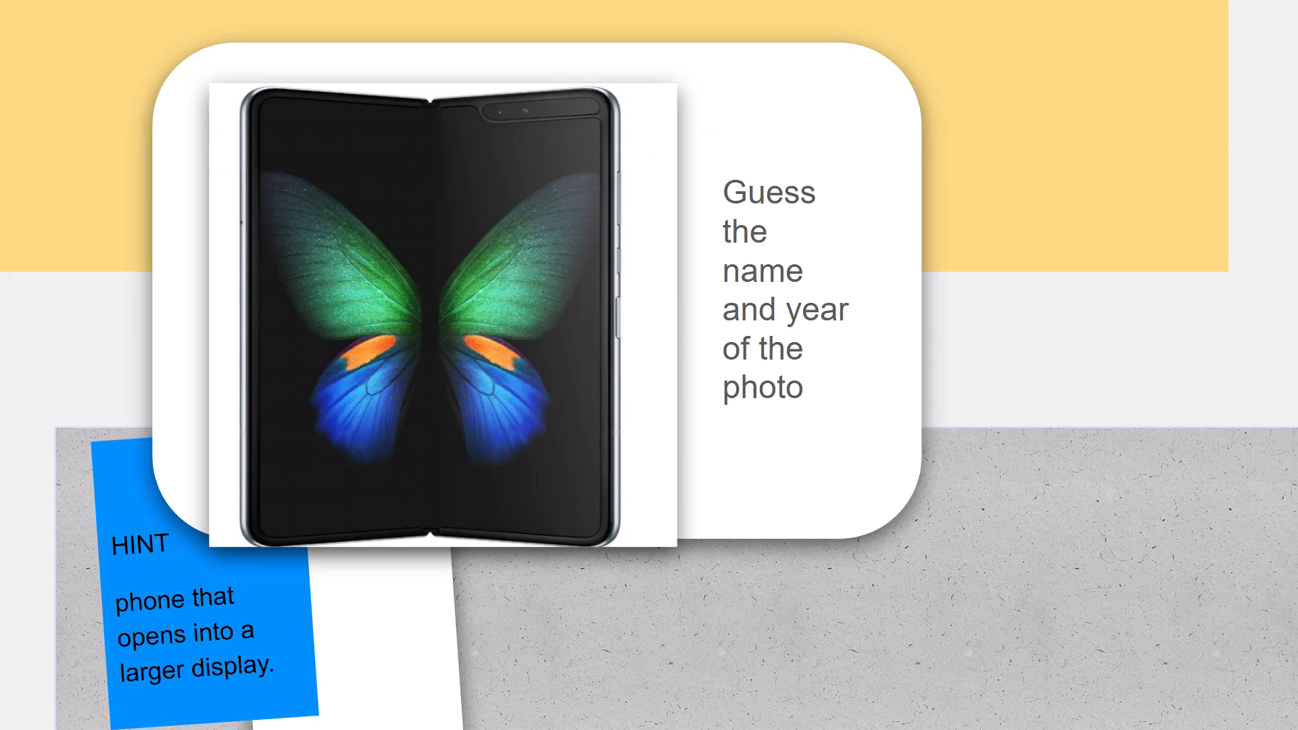
{"action": "key", "text": "Right"}
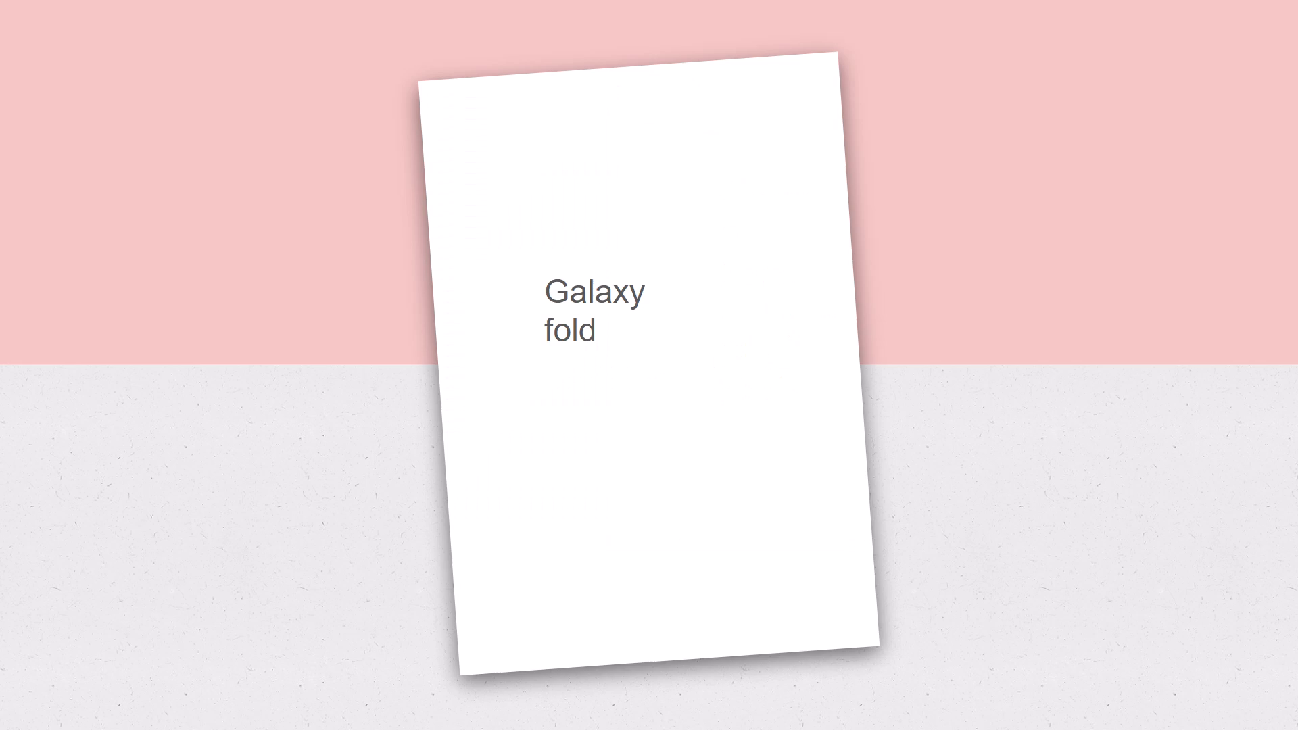
{"action": "key", "text": "Right"}
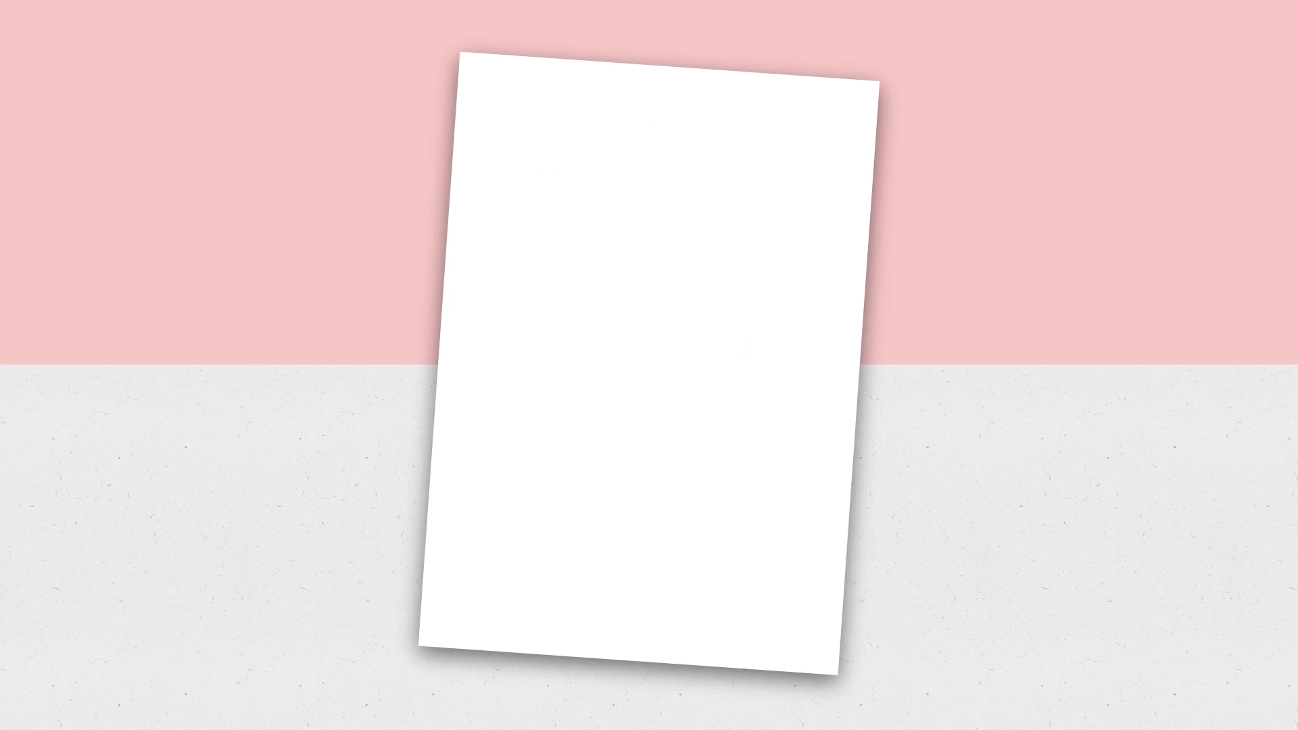
{"action": "key", "text": "Escape"}
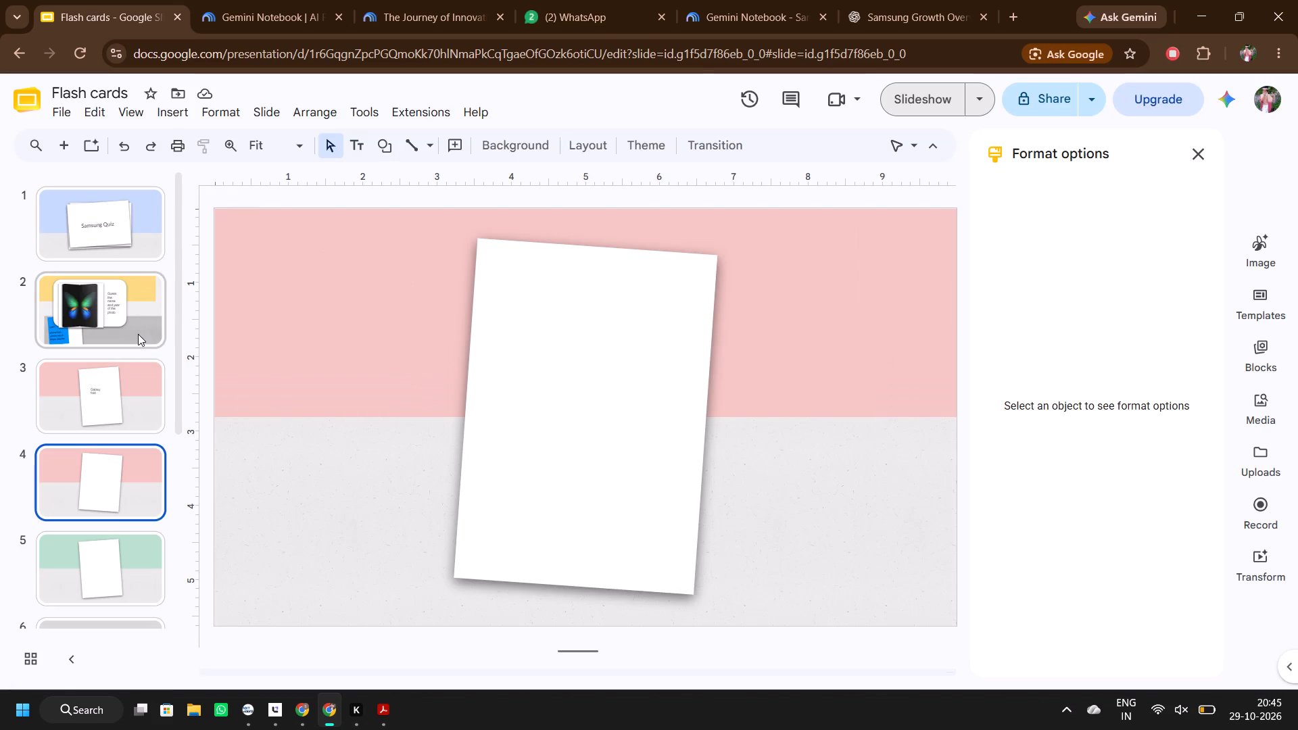
Move the white rounded card on slide 2 about 1 inch to the right behind the phone photo.
{"action": "left_click", "coordinate": [138, 334]}
{"action": "left_click", "coordinate": [678, 426]}
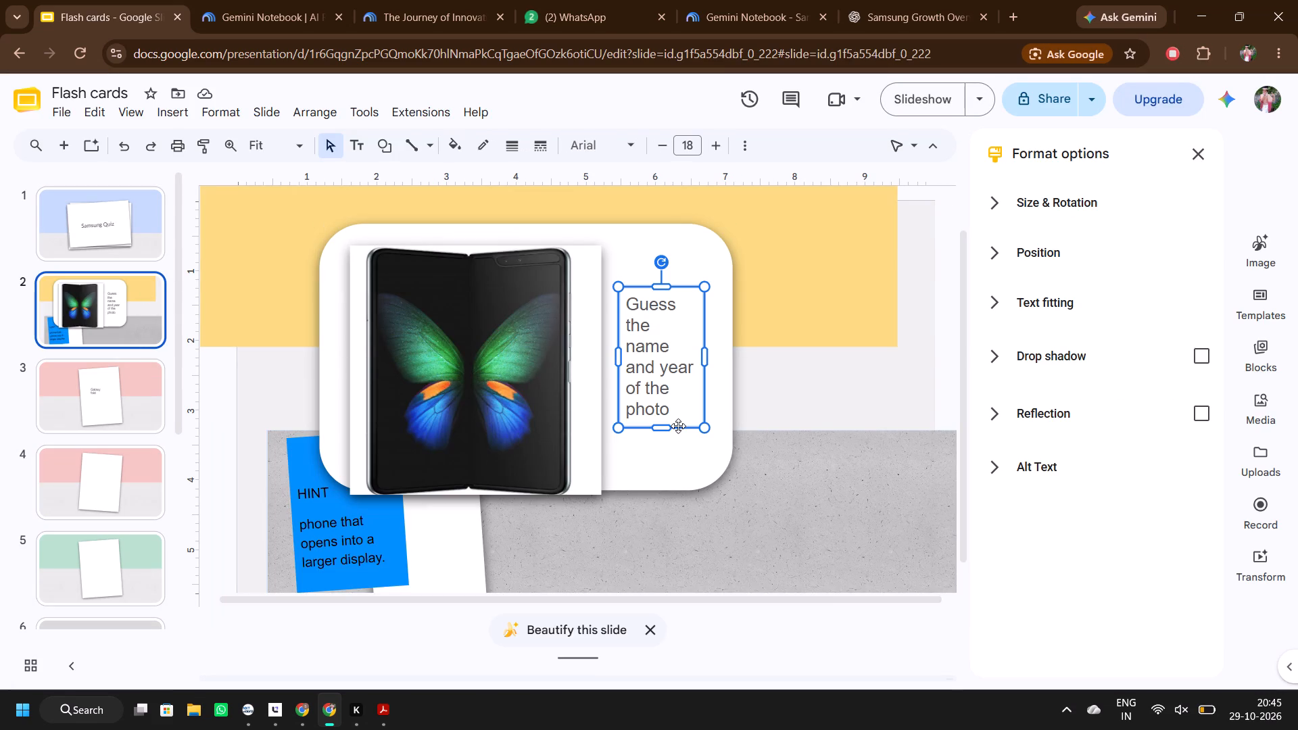
{"action": "left_click_drag", "start_coordinate": [661, 456], "coordinate": [735, 460]}
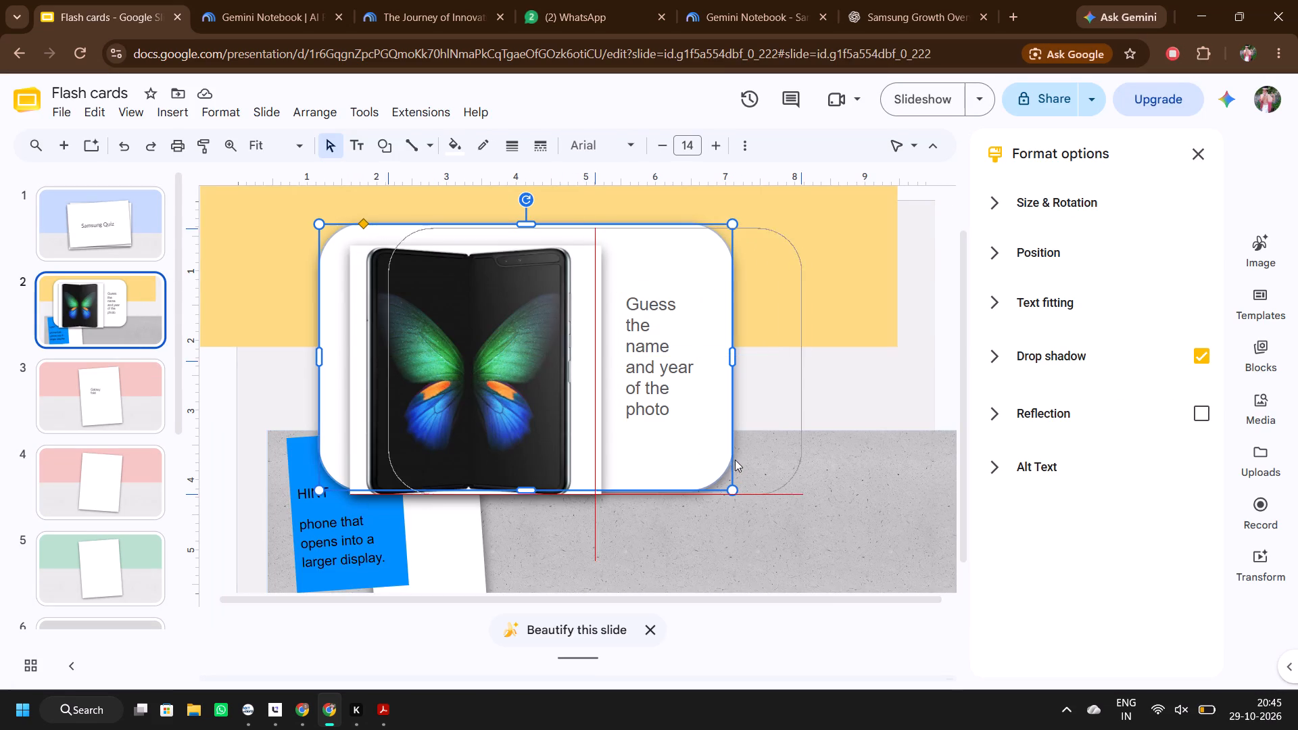
{"action": "left_click_drag", "start_coordinate": [735, 460], "coordinate": [736, 459]}
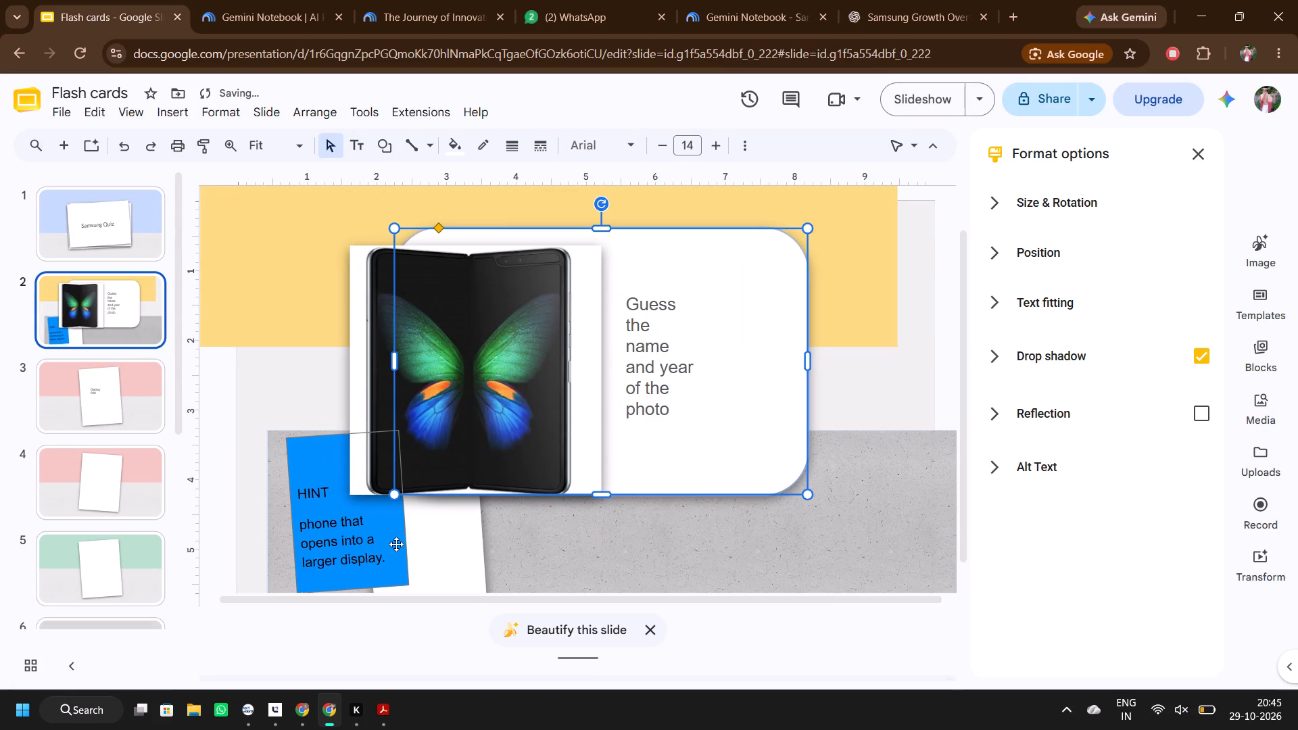
Widen the "Guess the name and year of the photo" text box on slide 2 to about 2.4 inches.
{"action": "left_click_drag", "start_coordinate": [647, 350], "coordinate": [781, 360]}
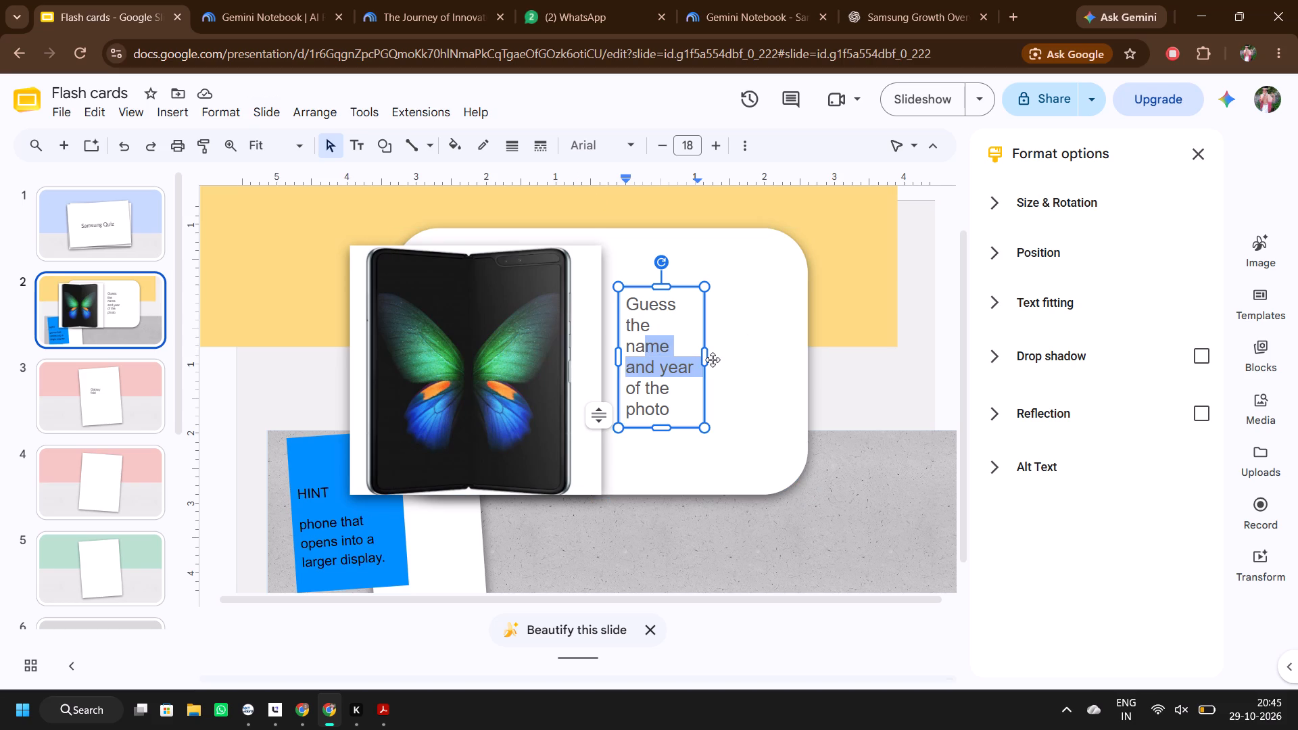
{"action": "left_click_drag", "start_coordinate": [704, 351], "coordinate": [764, 355]}
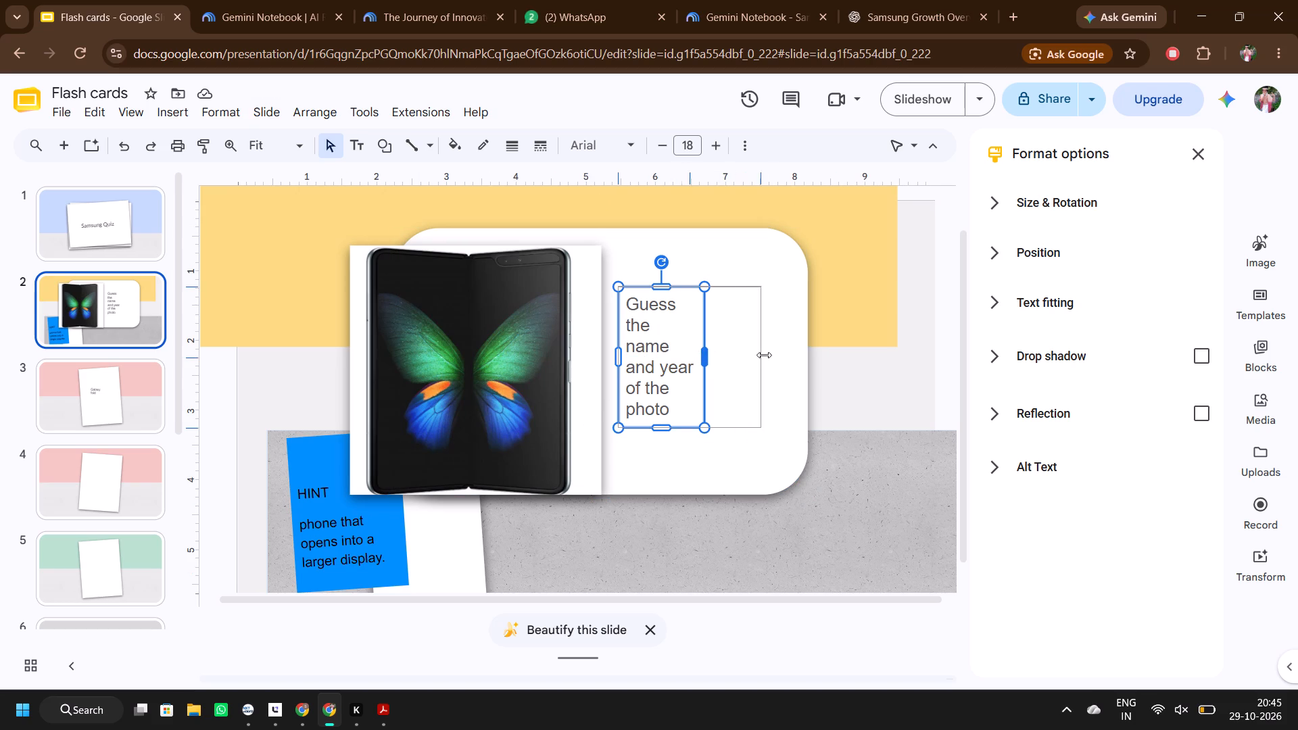
{"action": "left_click_drag", "start_coordinate": [764, 355], "coordinate": [786, 356]}
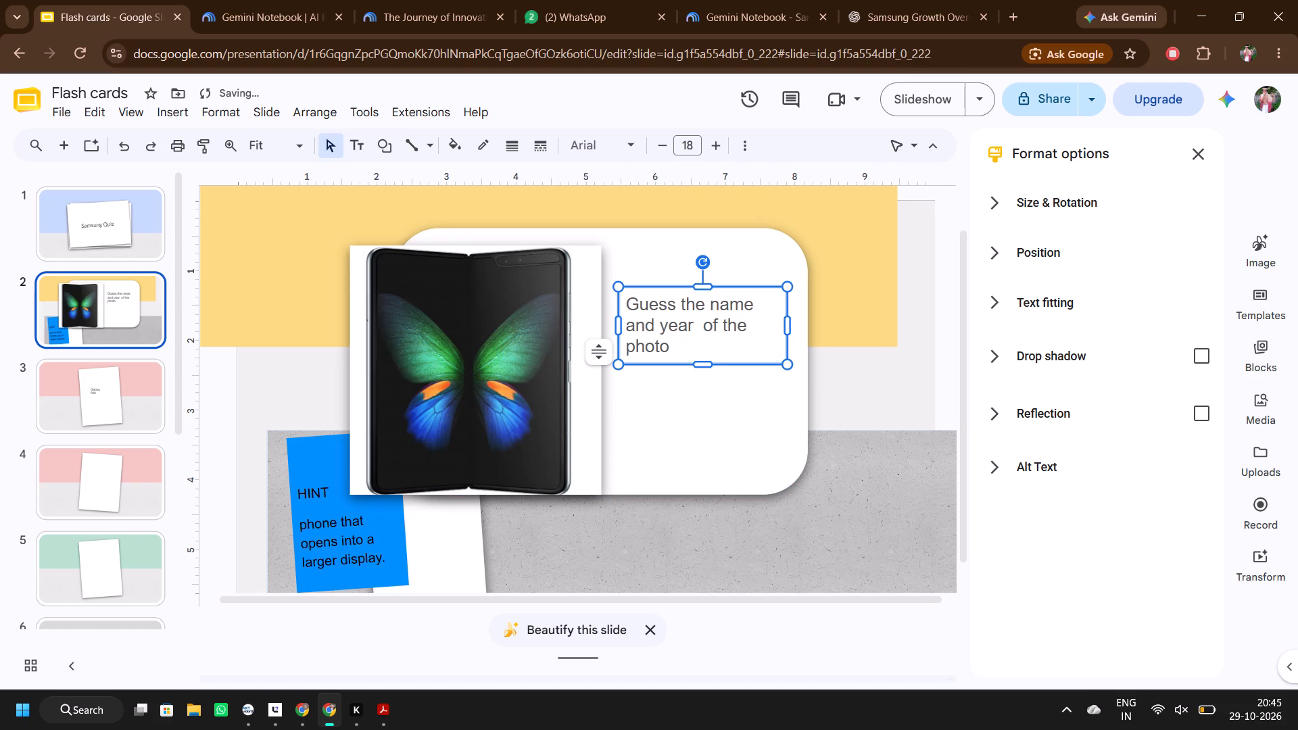
{"action": "left_click", "coordinate": [623, 325]}
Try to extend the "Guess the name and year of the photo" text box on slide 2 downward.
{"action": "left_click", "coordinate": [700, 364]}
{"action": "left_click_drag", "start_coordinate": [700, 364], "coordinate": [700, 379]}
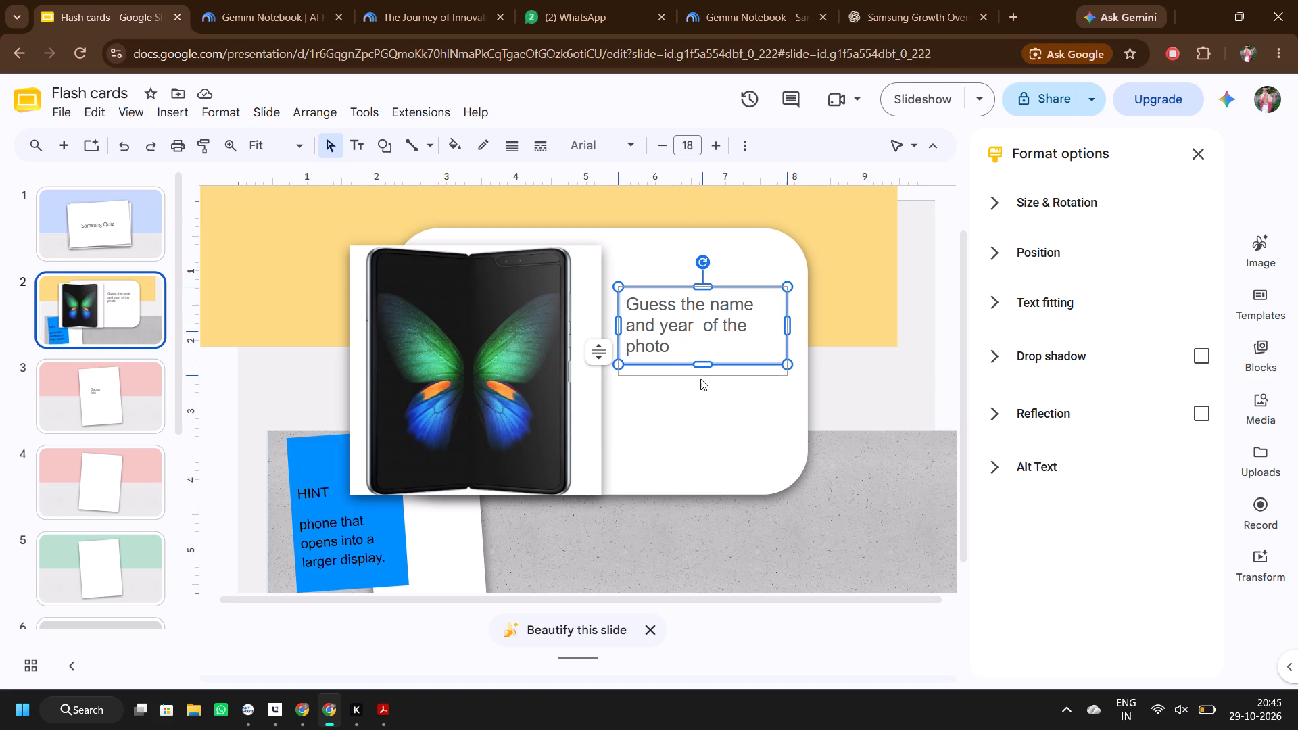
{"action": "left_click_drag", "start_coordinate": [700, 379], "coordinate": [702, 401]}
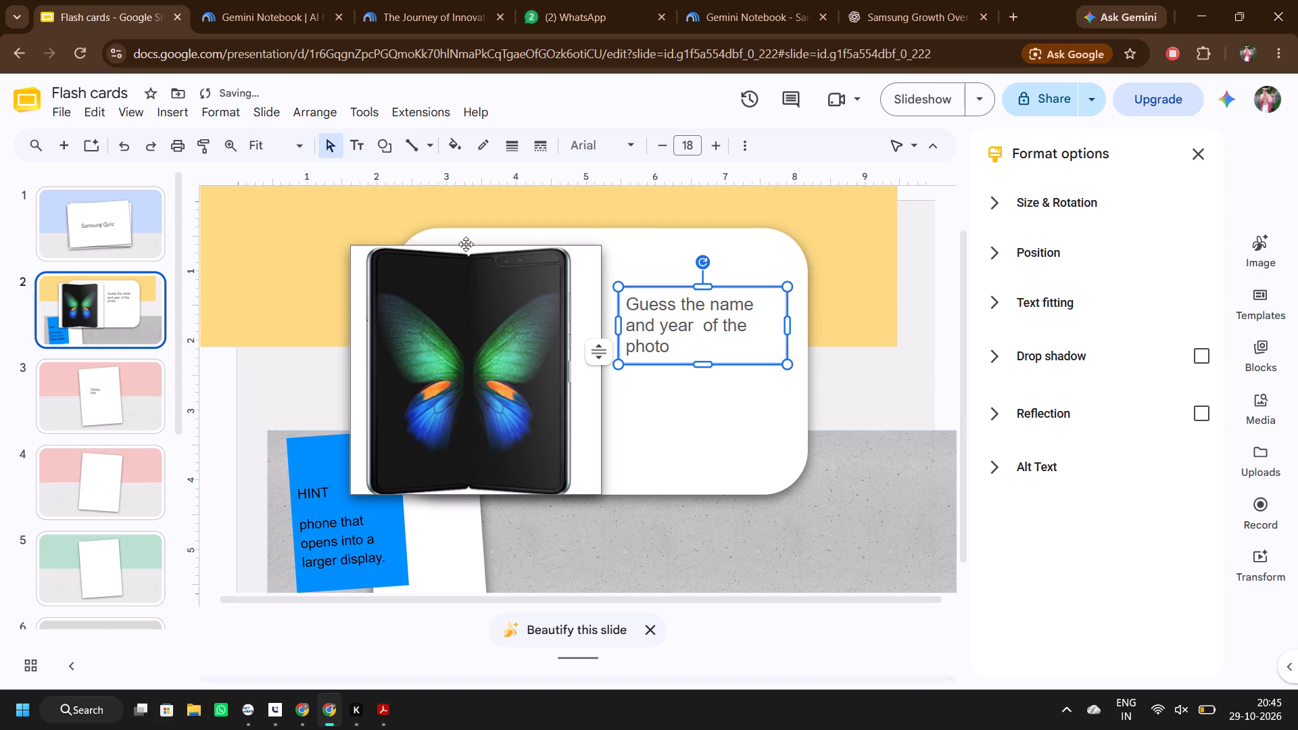
Widen the white rounded card on slide 2 by extending its left edge about 0.5 inch.
{"action": "left_click", "coordinate": [457, 237]}
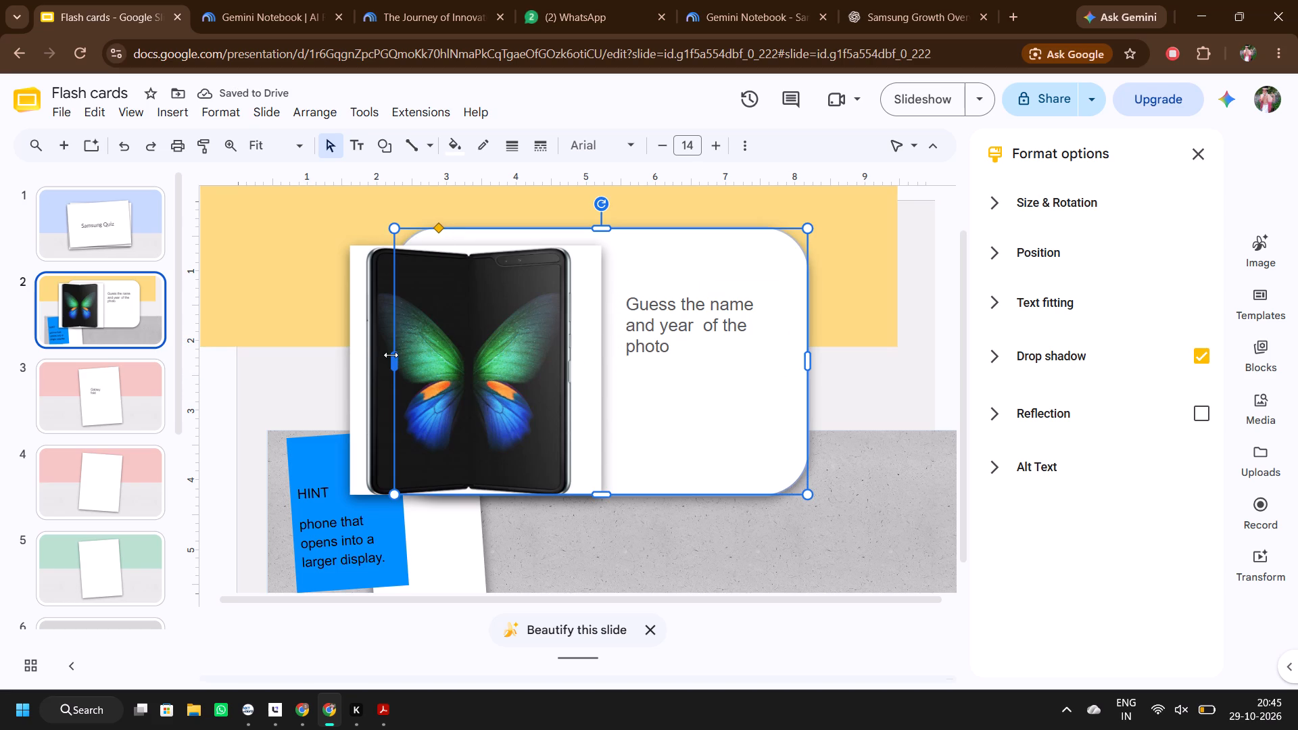
{"action": "left_click", "coordinate": [391, 355]}
{"action": "left_click_drag", "start_coordinate": [391, 355], "coordinate": [358, 360]}
Move the phone photo on slide 2 about 0.25 inch to the right and about 0.1 inch up.
{"action": "left_click", "coordinate": [427, 360]}
{"action": "left_click_drag", "start_coordinate": [427, 360], "coordinate": [446, 358]}
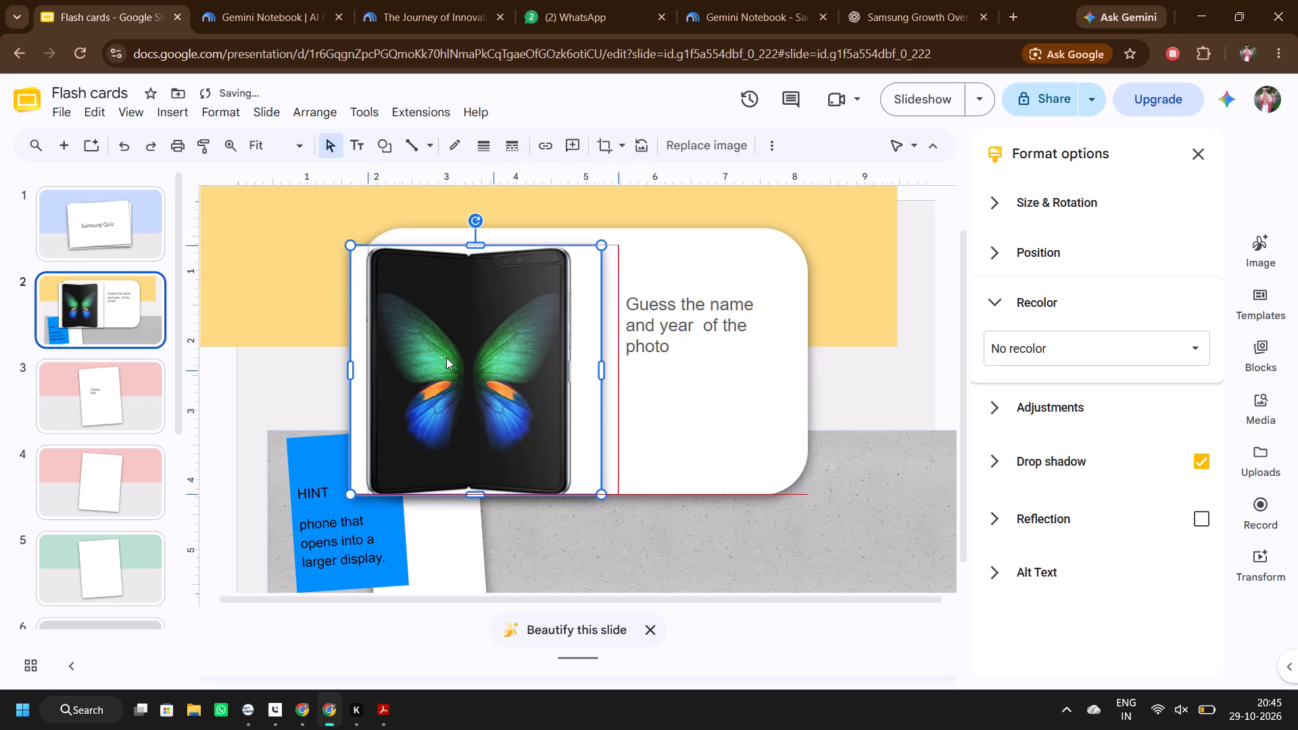
{"action": "left_click_drag", "start_coordinate": [446, 358], "coordinate": [445, 357]}
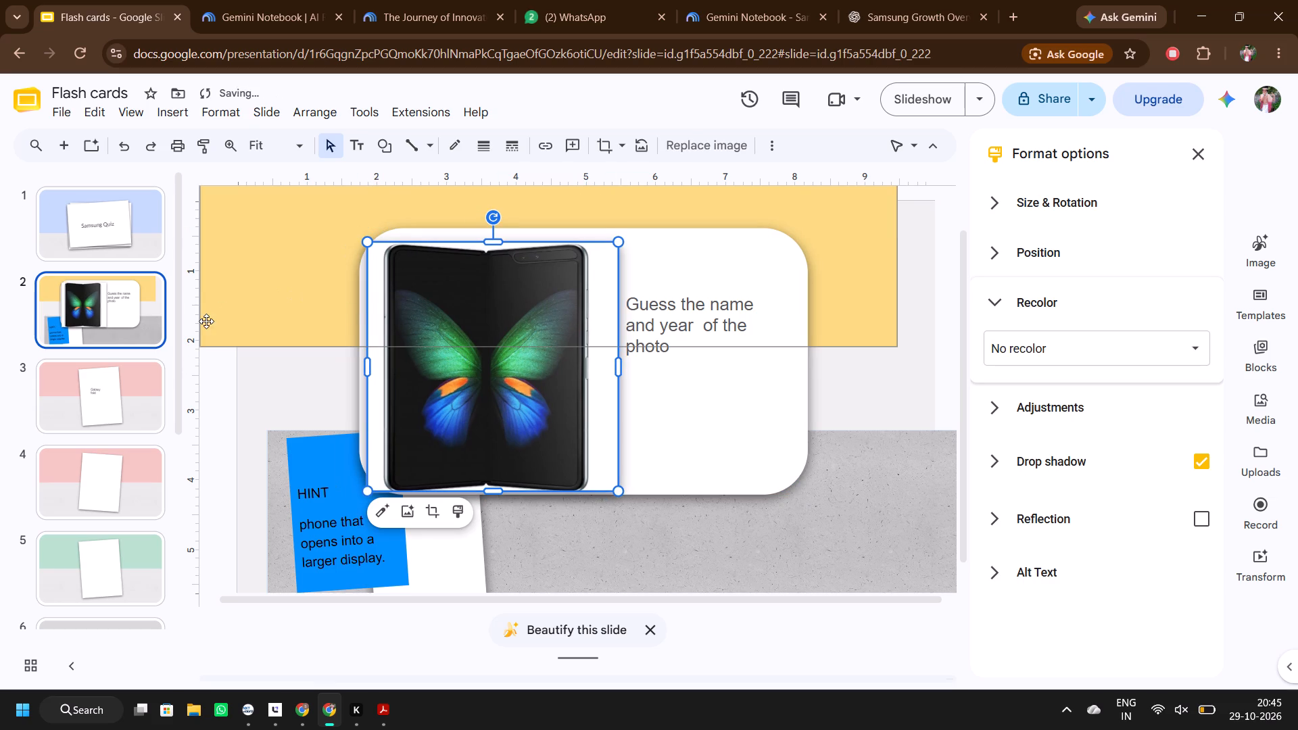
{"action": "left_click", "coordinate": [206, 322]}
{"action": "left_click", "coordinate": [425, 387]}
{"action": "left_click_drag", "start_coordinate": [425, 387], "coordinate": [425, 379]}
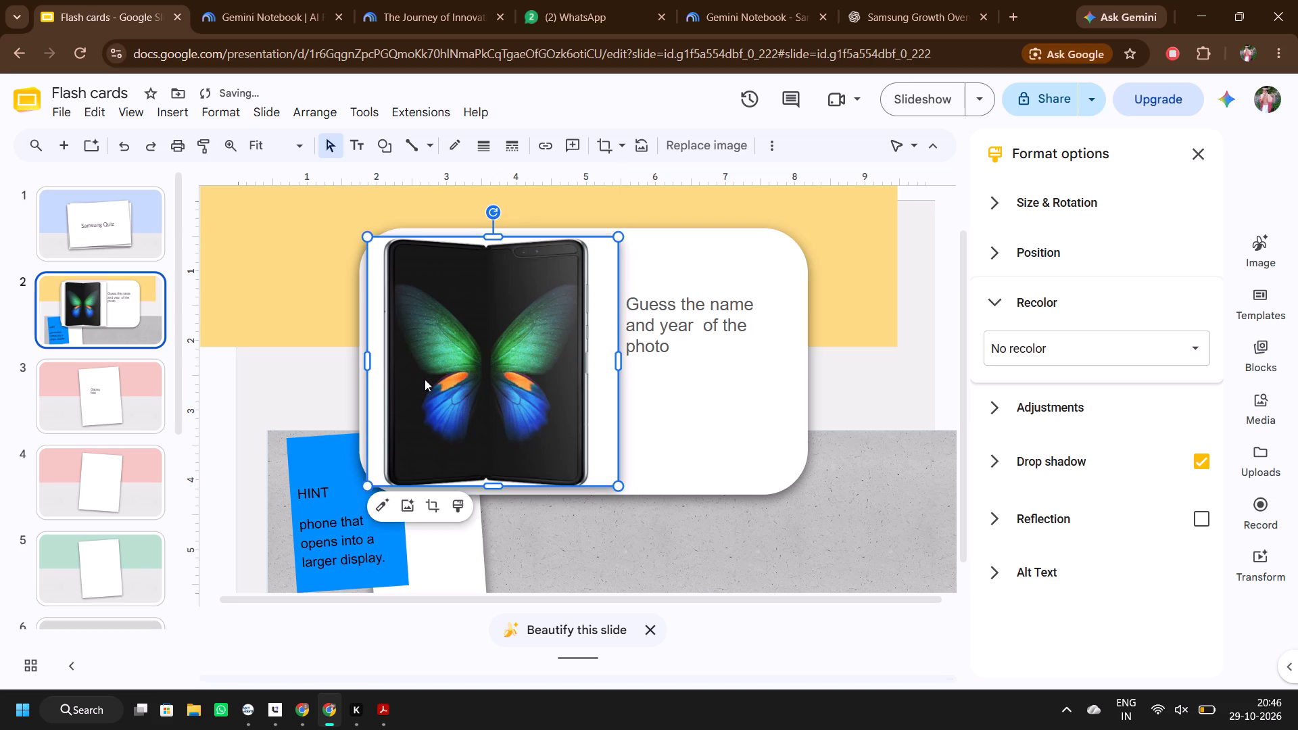
{"action": "left_click", "coordinate": [281, 387]}
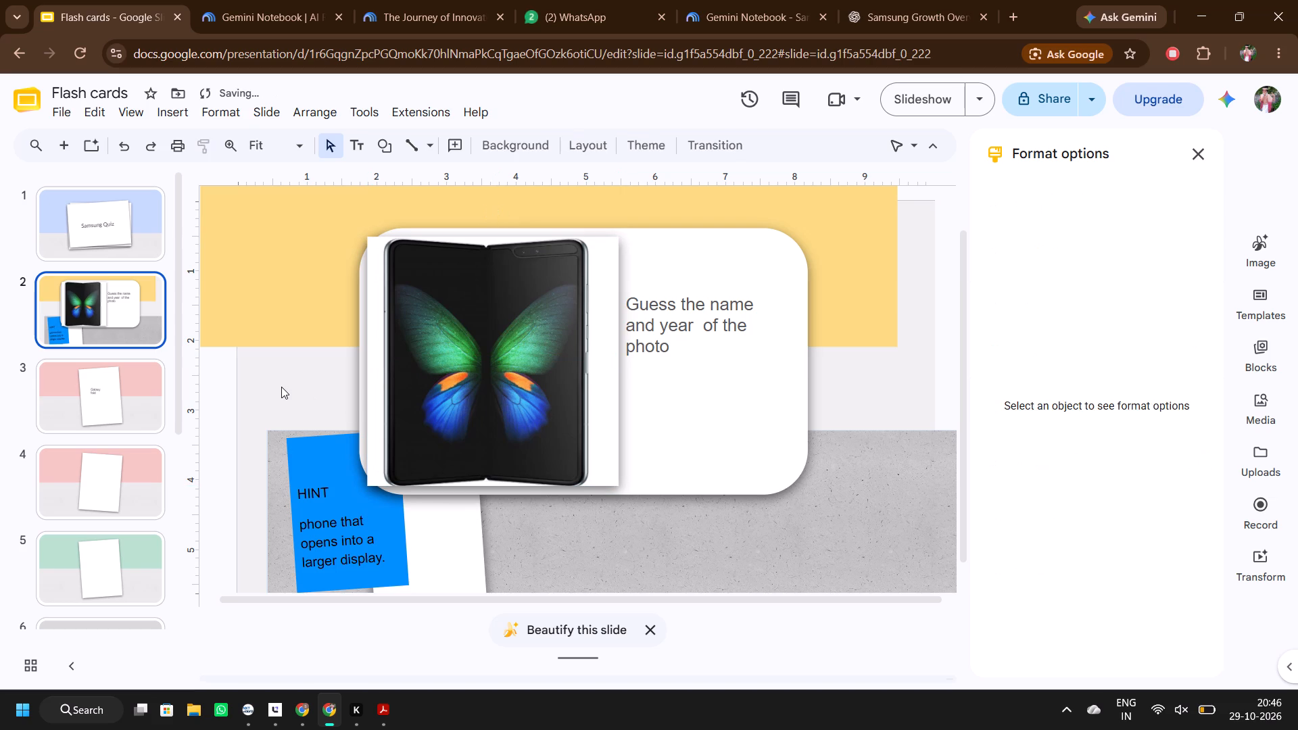
Enlarge the phone photo on slide 2 to about 4 inches wide and 4.1 inches tall, extending above the white card.
{"action": "left_click", "coordinate": [533, 354]}
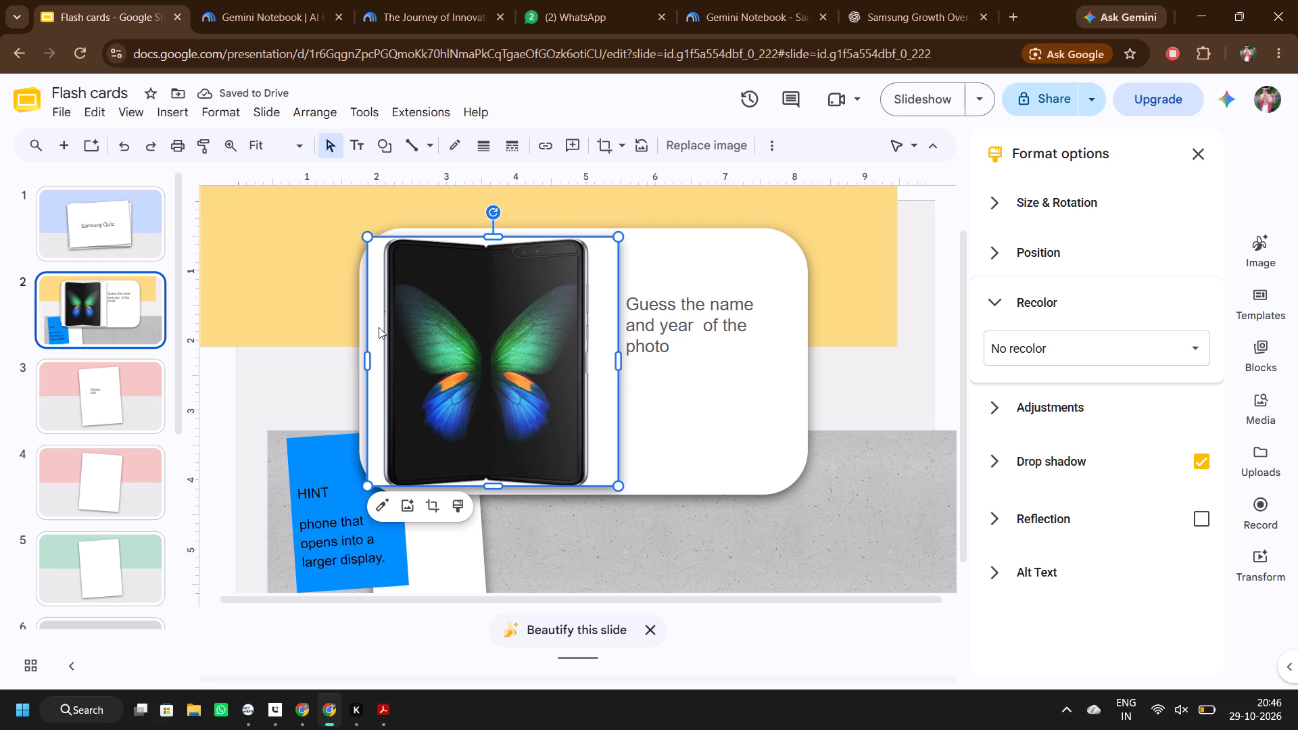
{"action": "left_click_drag", "start_coordinate": [366, 366], "coordinate": [324, 382]}
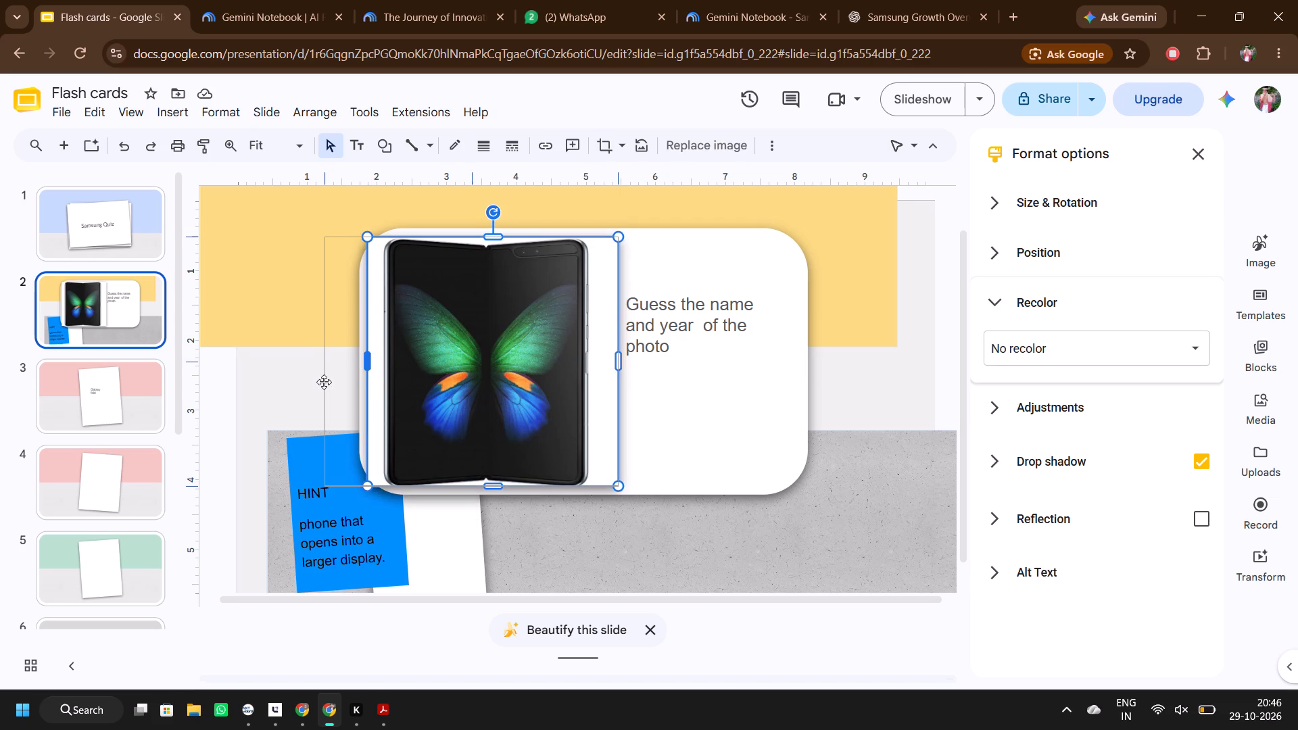
{"action": "left_click_drag", "start_coordinate": [467, 243], "coordinate": [465, 217]}
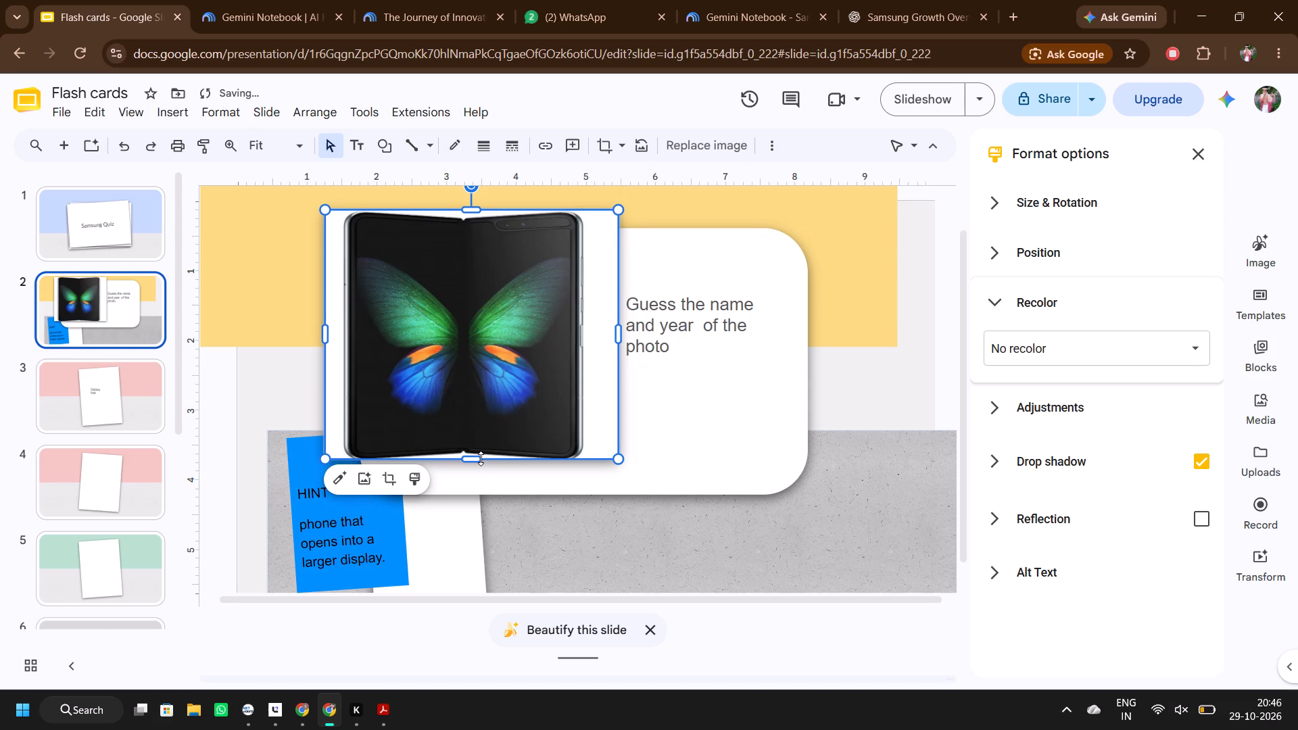
{"action": "left_click", "coordinate": [476, 463]}
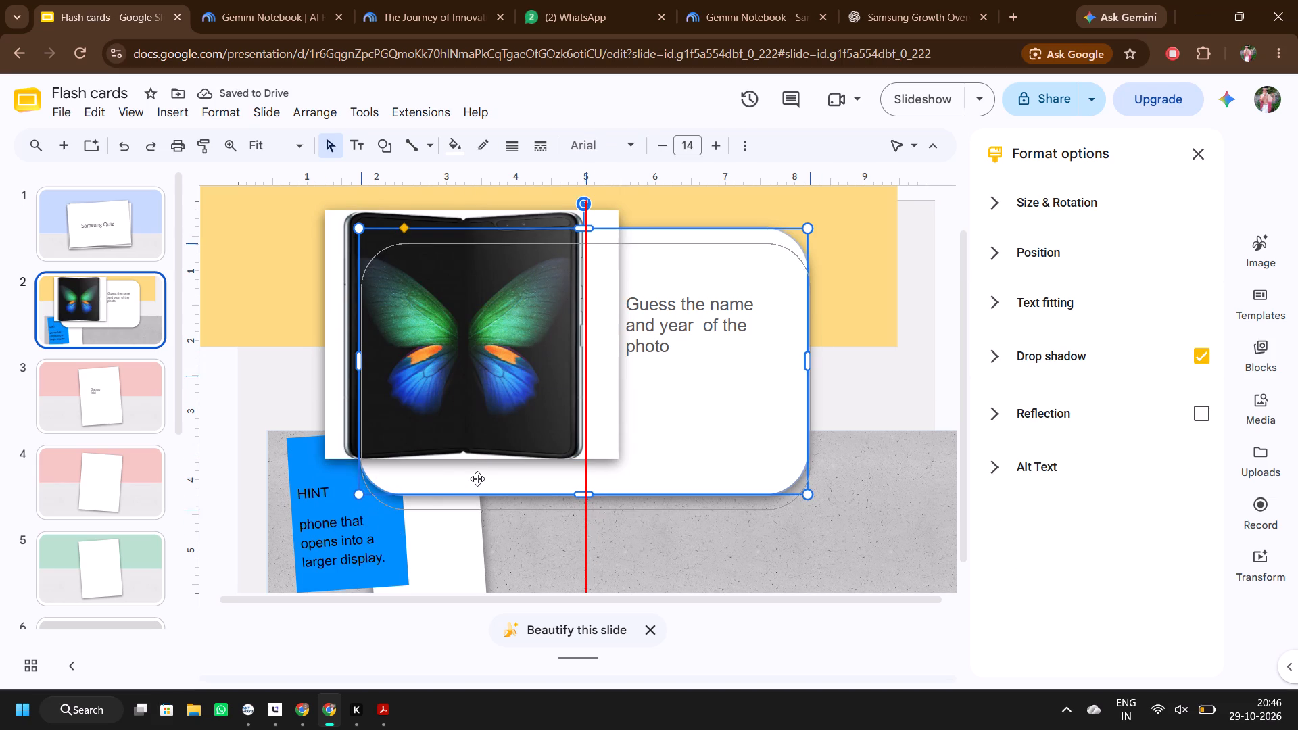
{"action": "left_click", "coordinate": [412, 340]}
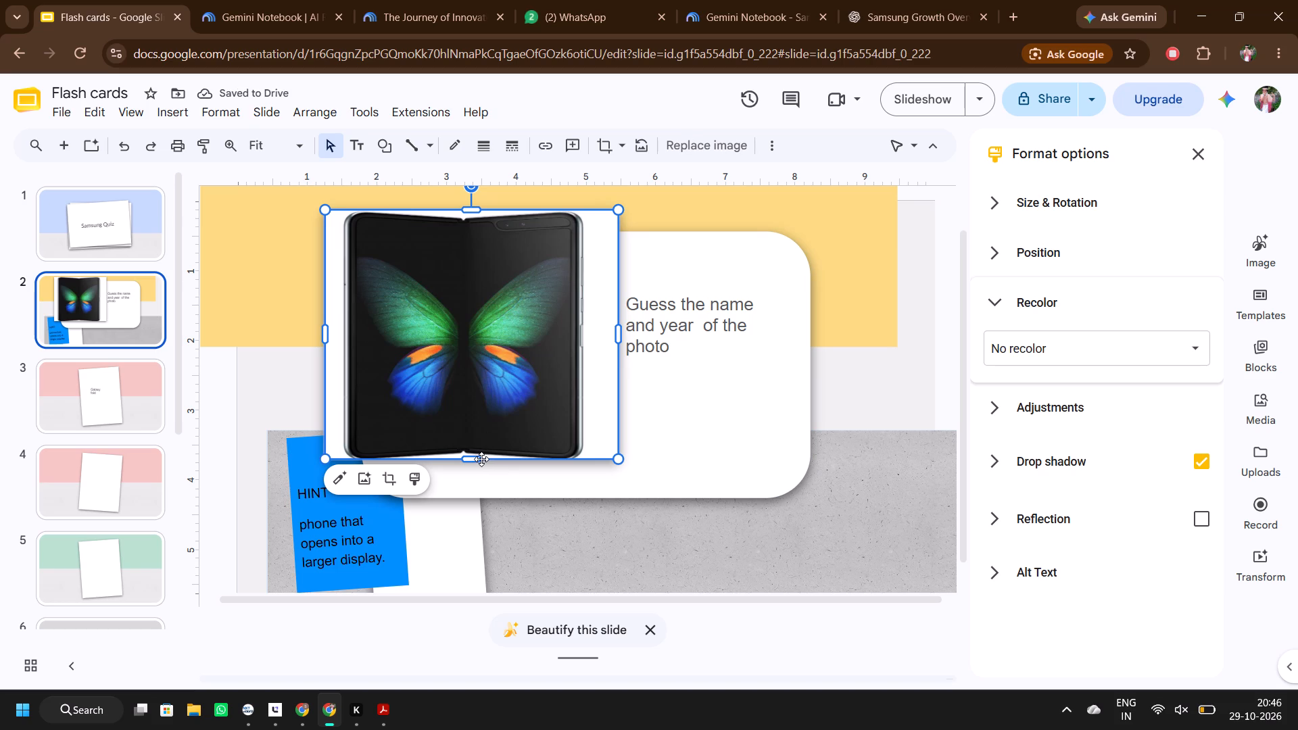
{"action": "left_click_drag", "start_coordinate": [475, 460], "coordinate": [479, 491]}
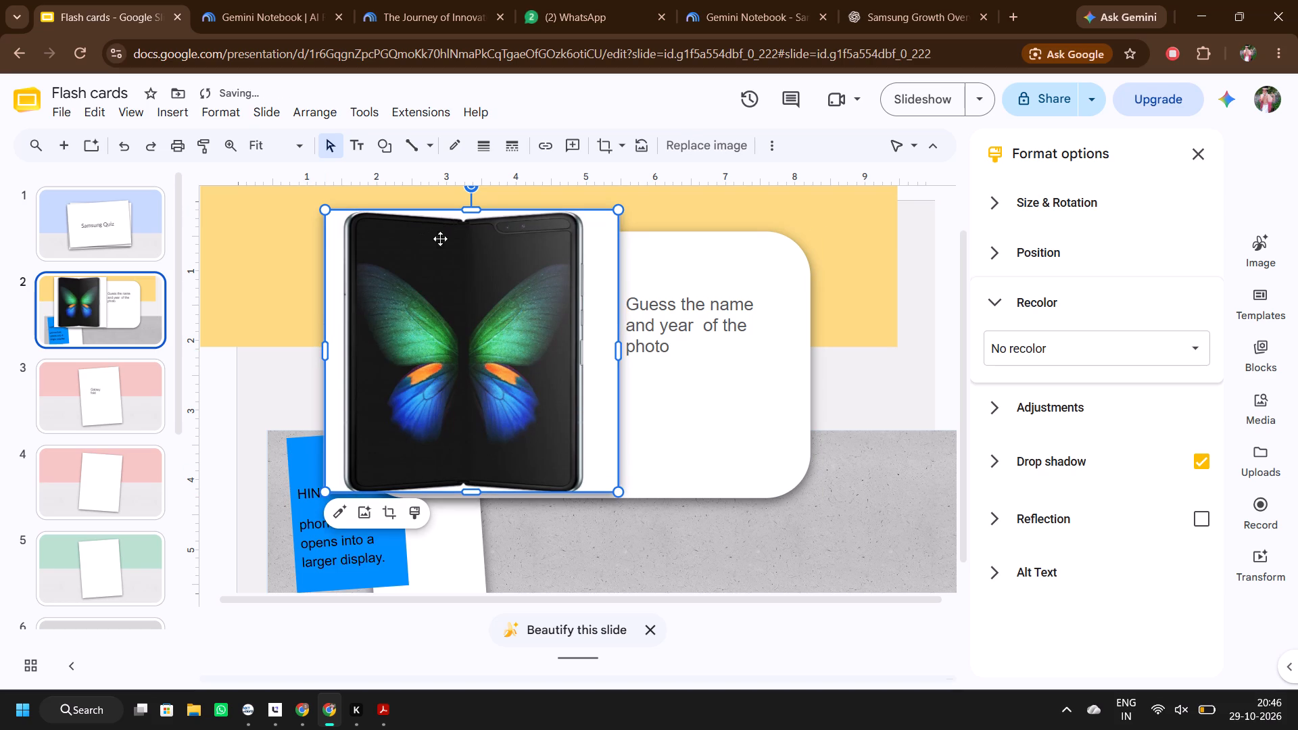
{"action": "left_click_drag", "start_coordinate": [327, 358], "coordinate": [337, 358]}
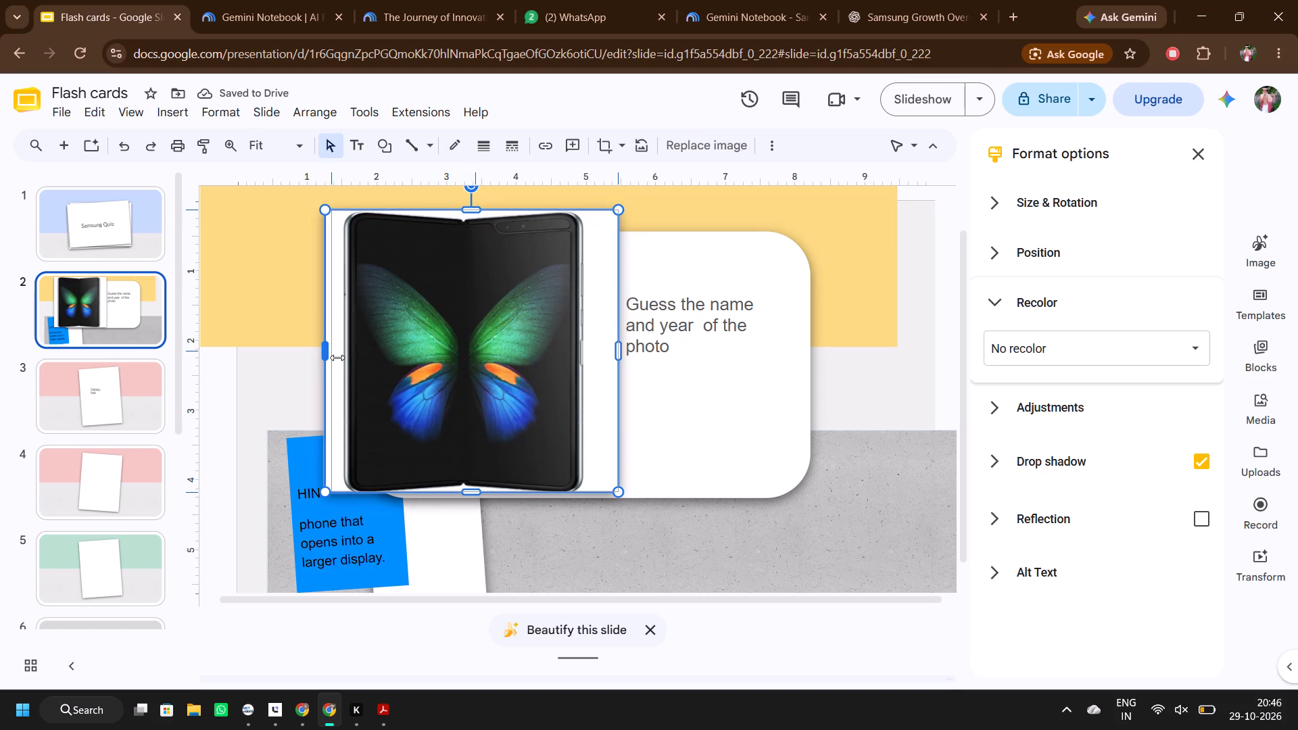
{"action": "left_click_drag", "start_coordinate": [337, 358], "coordinate": [340, 358]}
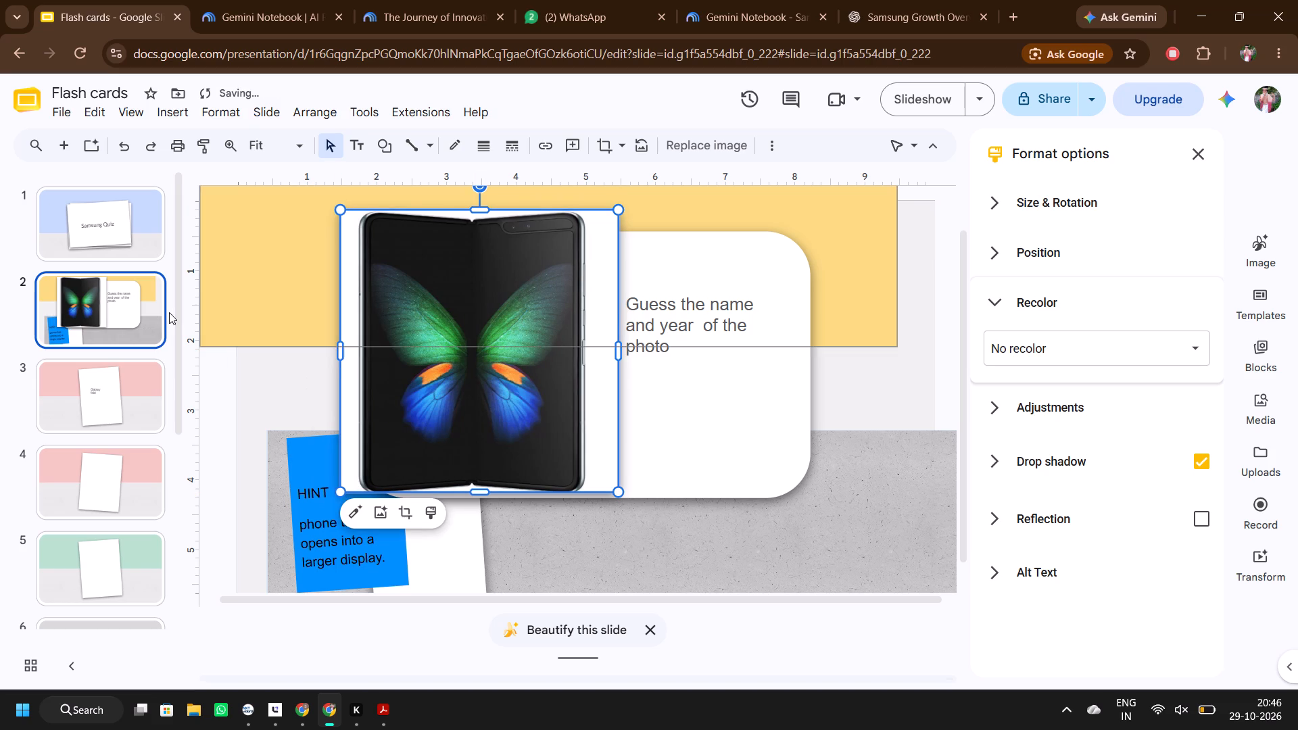
{"action": "left_click", "coordinate": [169, 312]}
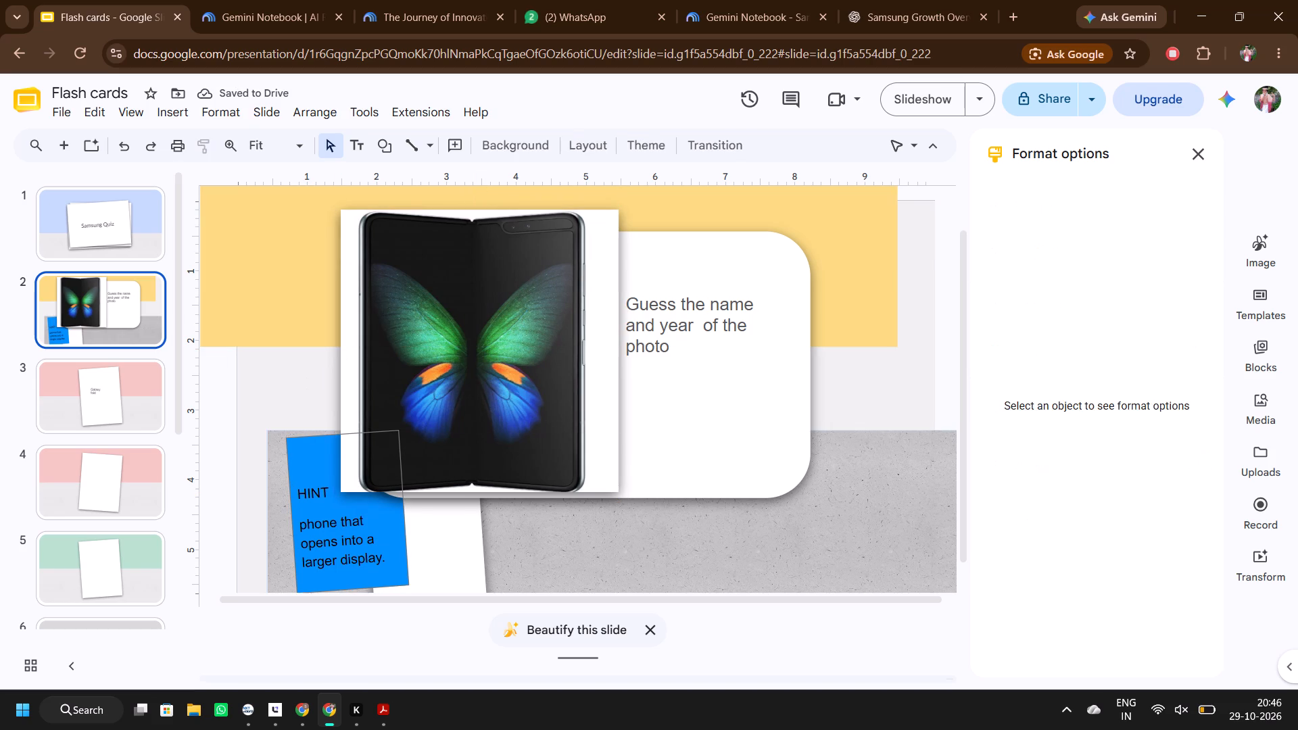
{"action": "left_click", "coordinate": [390, 466]}
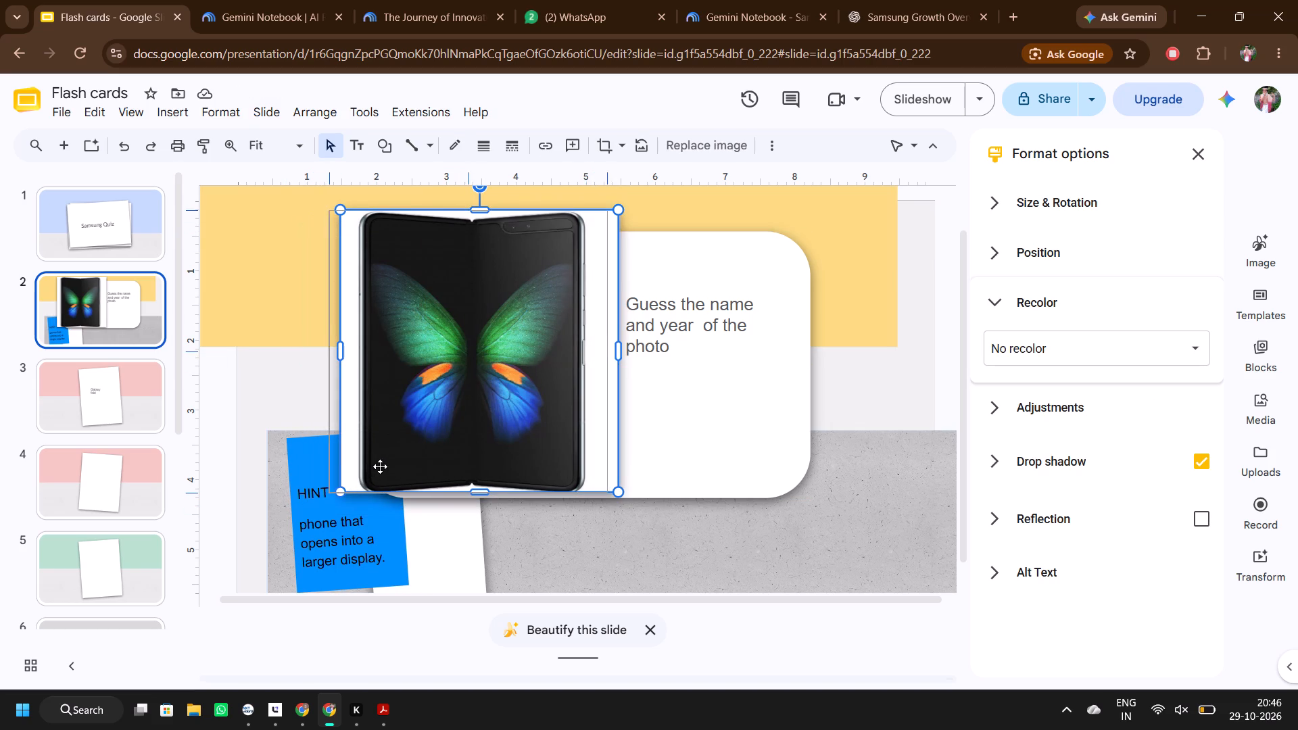
{"action": "double_click", "coordinate": [341, 493]}
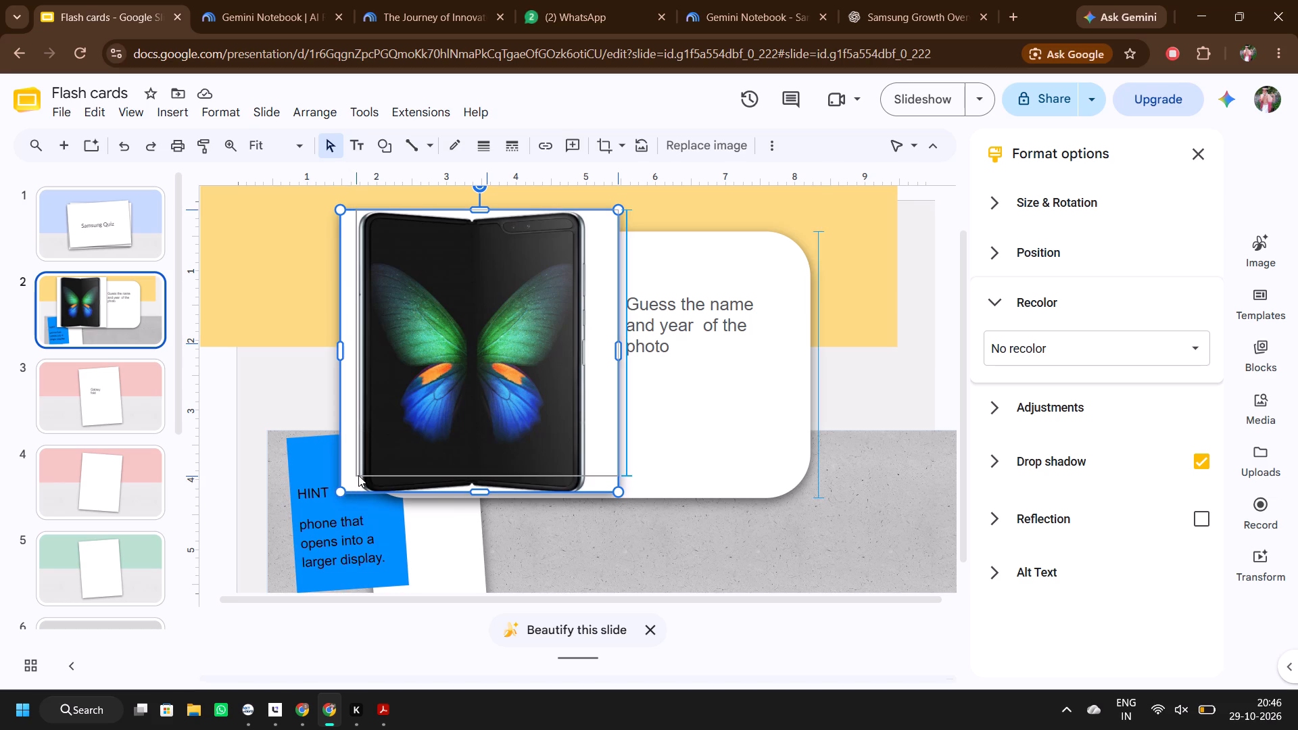
{"action": "left_click", "coordinate": [480, 494]}
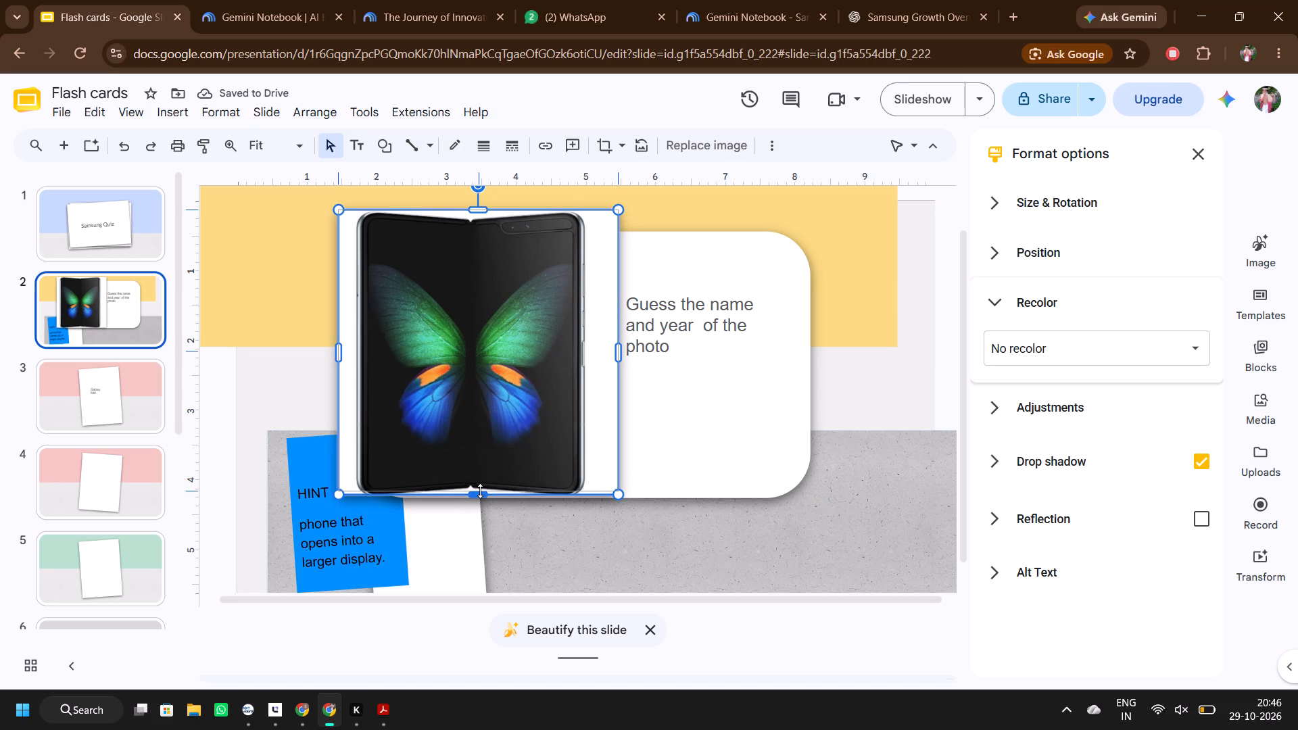
{"action": "left_click", "coordinate": [761, 563]}
Lower the phone photo's top edge to align with the white card's top, making the photo about 3.8 inches tall.
{"action": "left_click", "coordinate": [501, 245]}
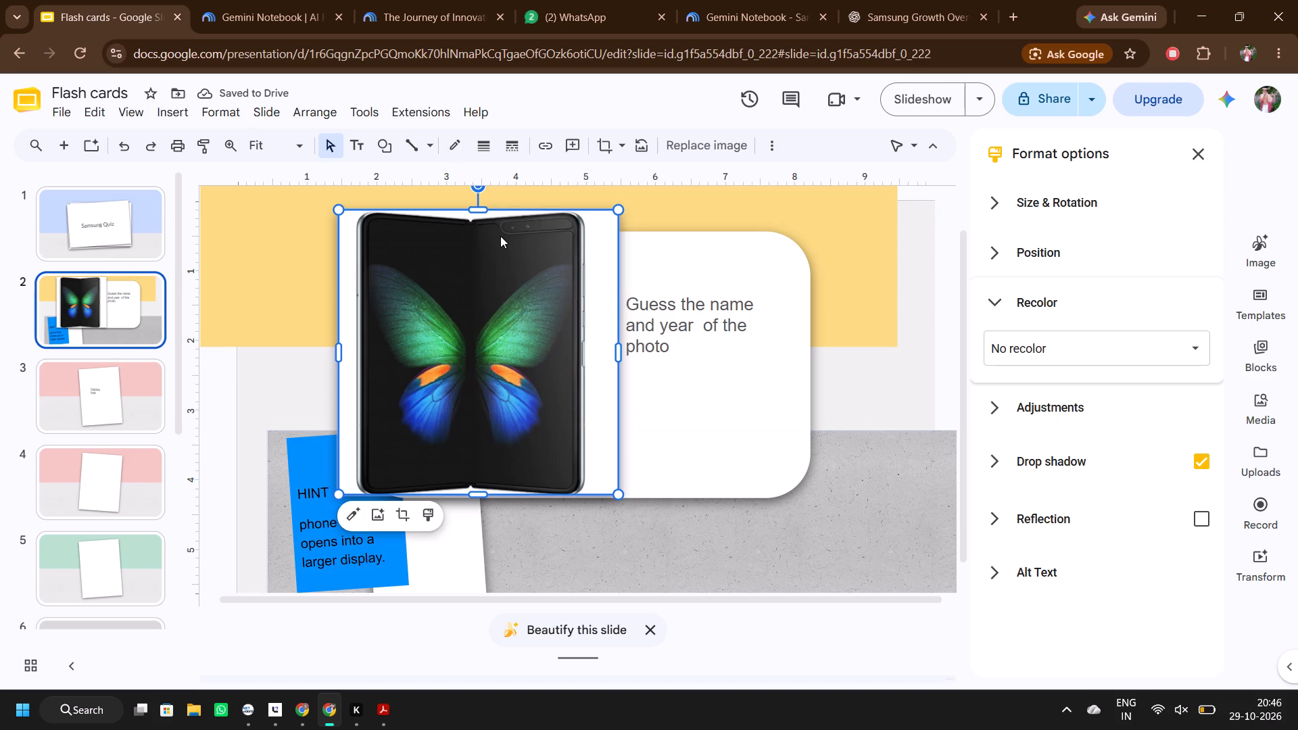
{"action": "left_click", "coordinate": [289, 374]}
{"action": "left_click", "coordinate": [564, 216]}
{"action": "double_click", "coordinate": [477, 205]}
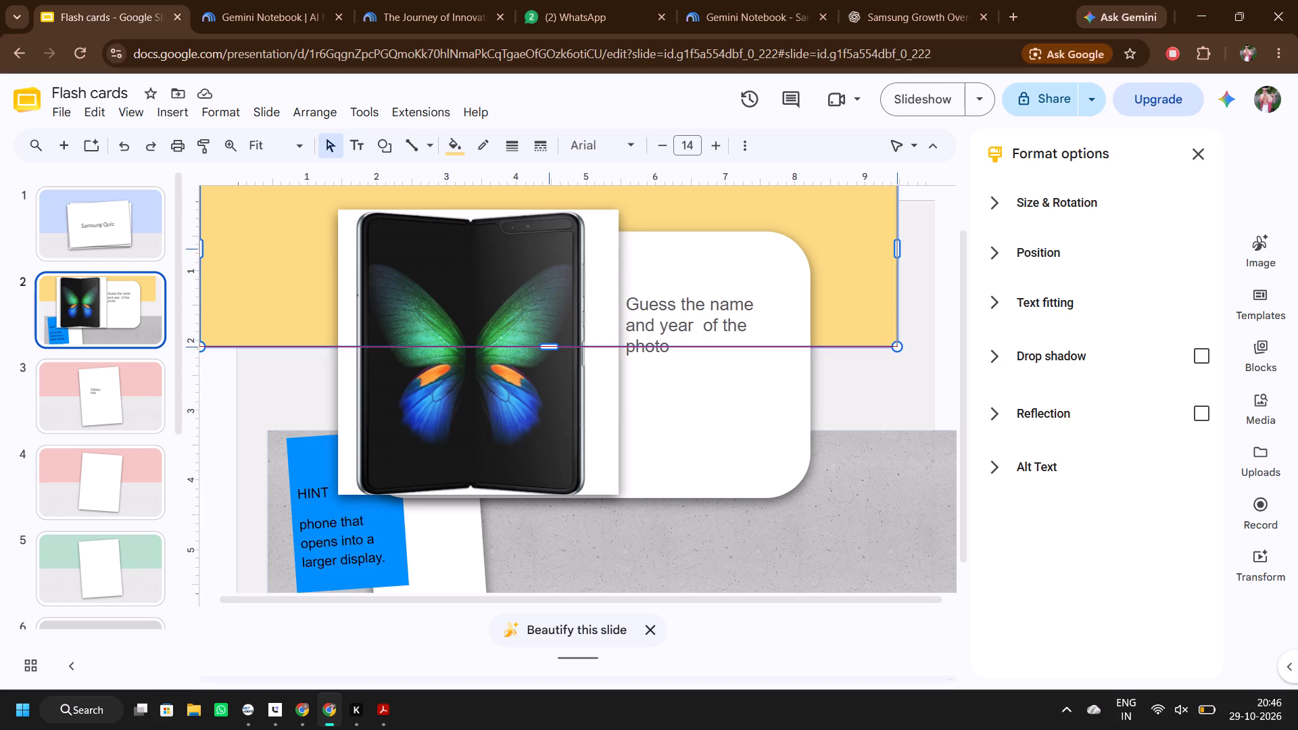
{"action": "left_click", "coordinate": [481, 242]}
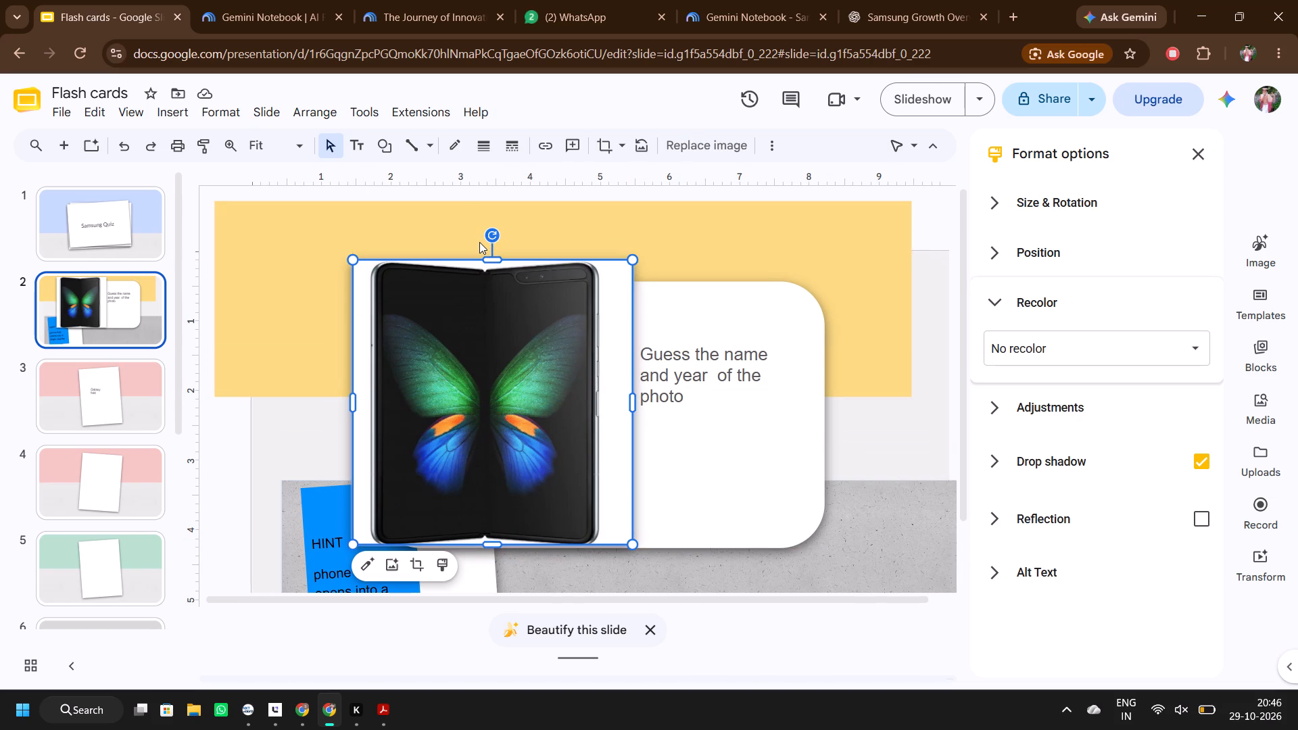
{"action": "double_click", "coordinate": [492, 253]}
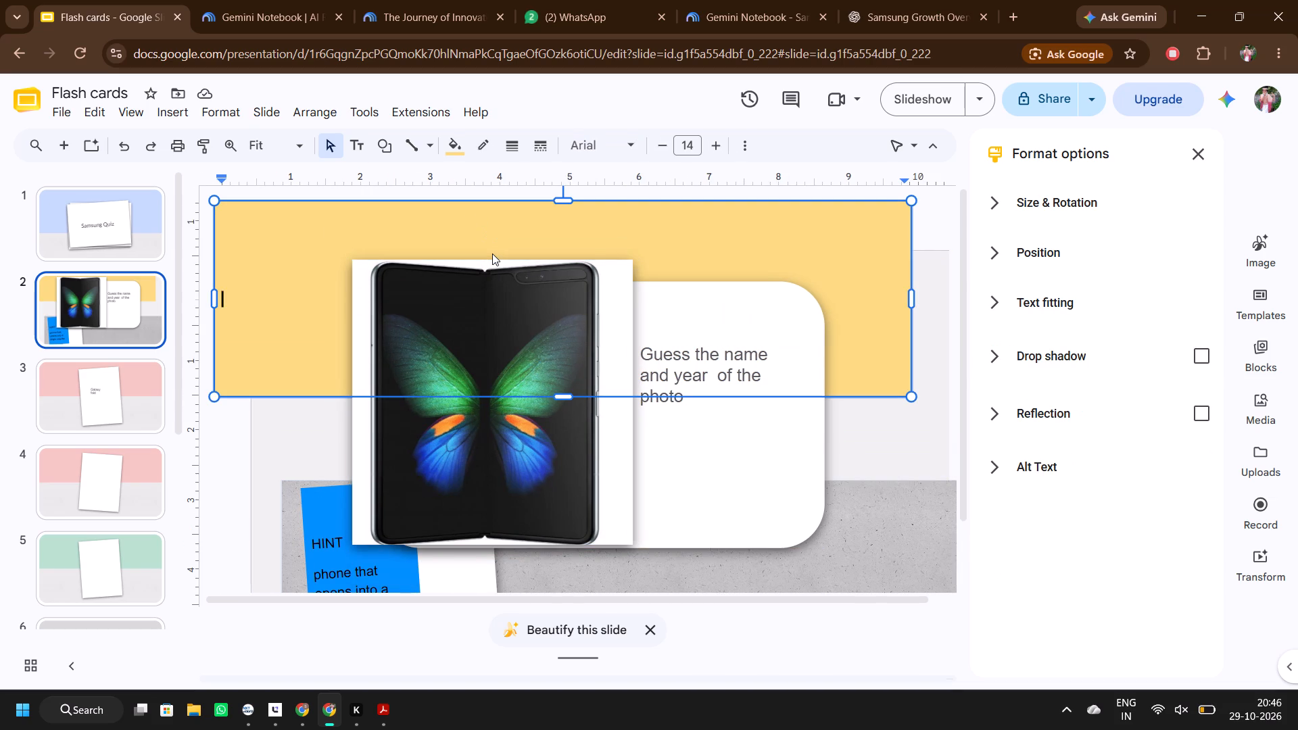
{"action": "left_click", "coordinate": [321, 435]}
{"action": "left_click", "coordinate": [452, 435]}
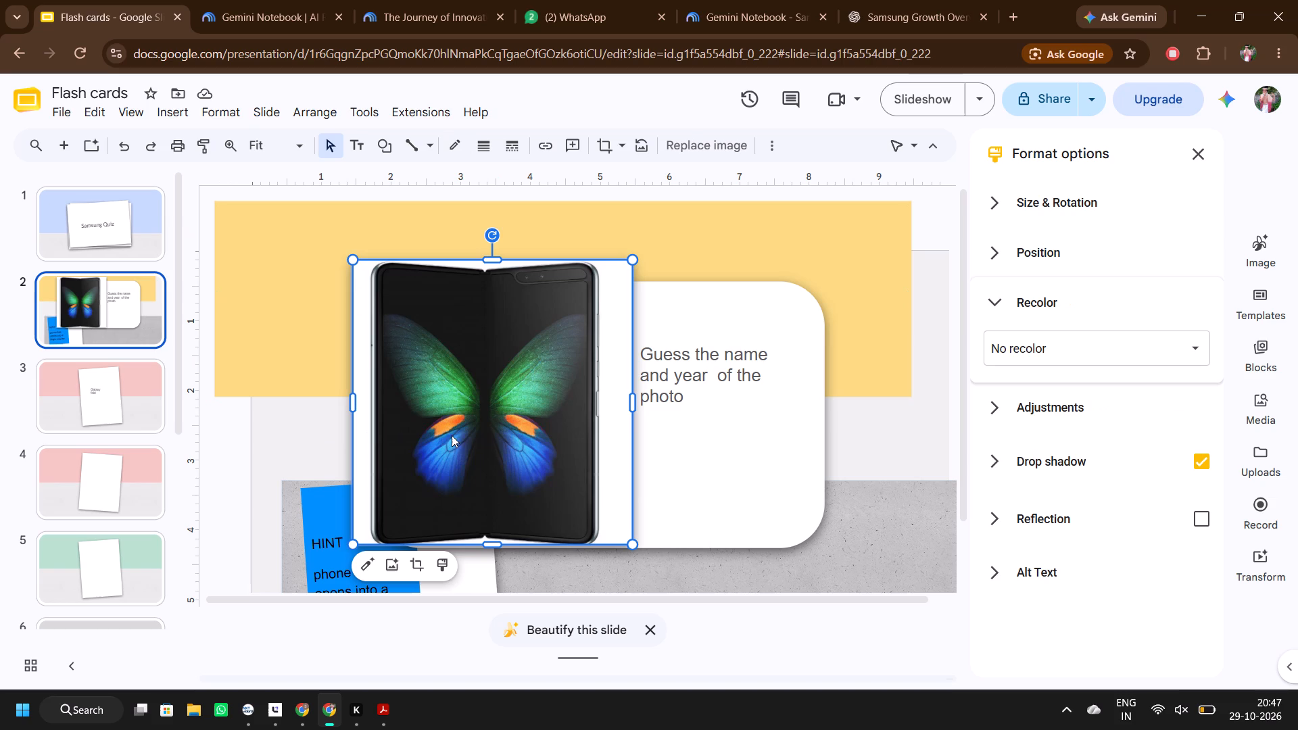
{"action": "left_click", "coordinate": [491, 261]}
{"action": "left_click_drag", "start_coordinate": [491, 261], "coordinate": [492, 266]}
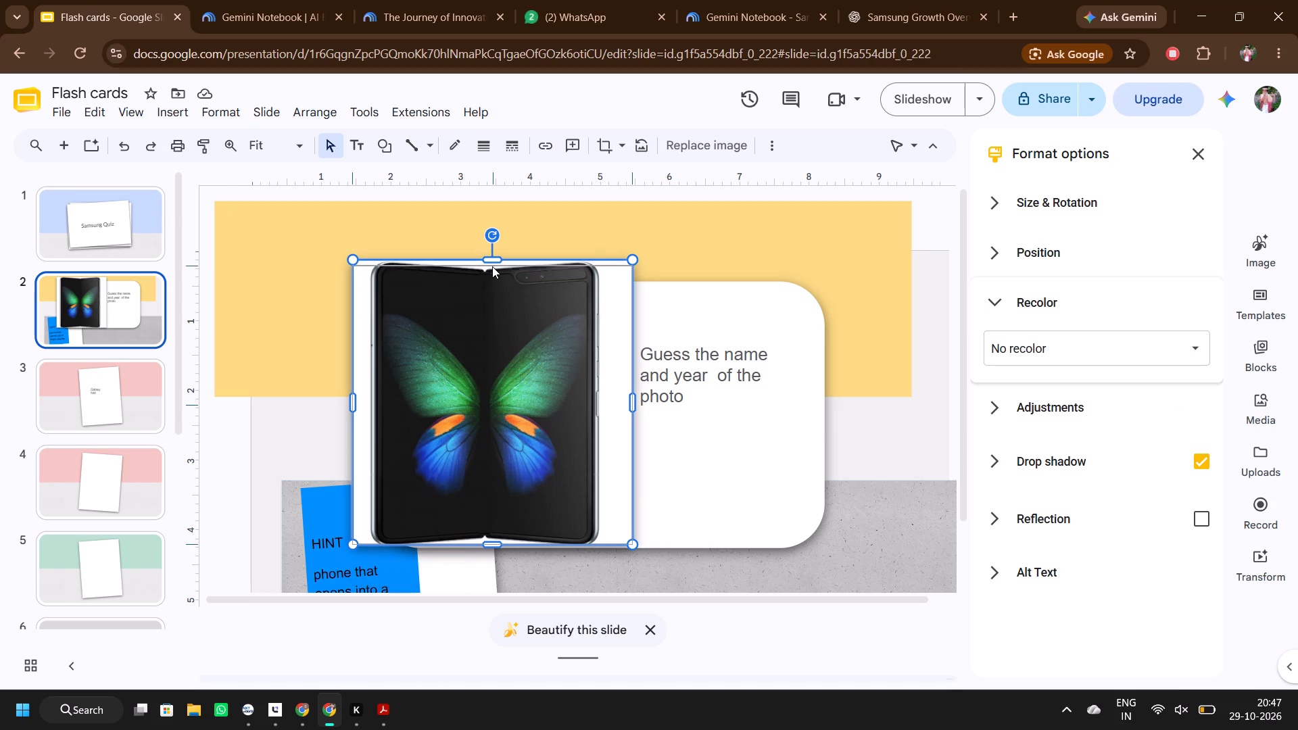
{"action": "left_click_drag", "start_coordinate": [492, 266], "coordinate": [495, 281]}
{"action": "left_click", "coordinate": [373, 251]}
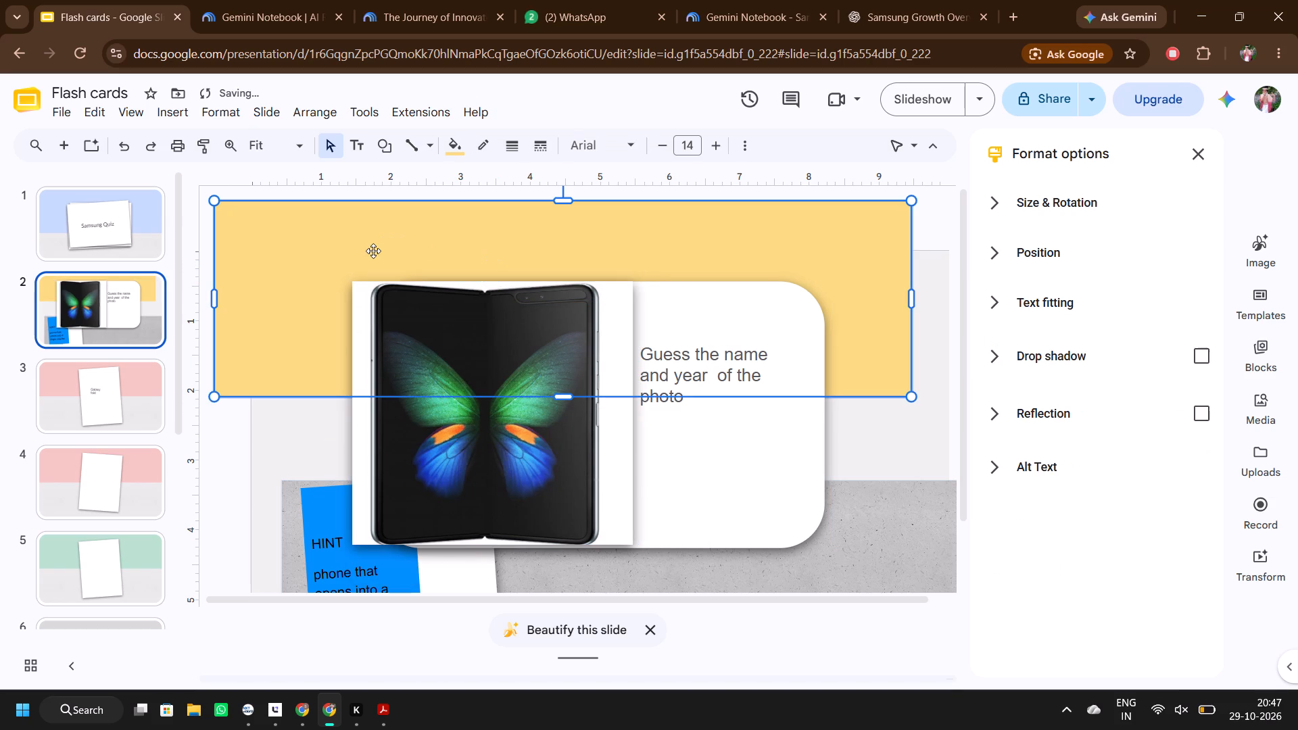
{"action": "left_click", "coordinate": [264, 462]}
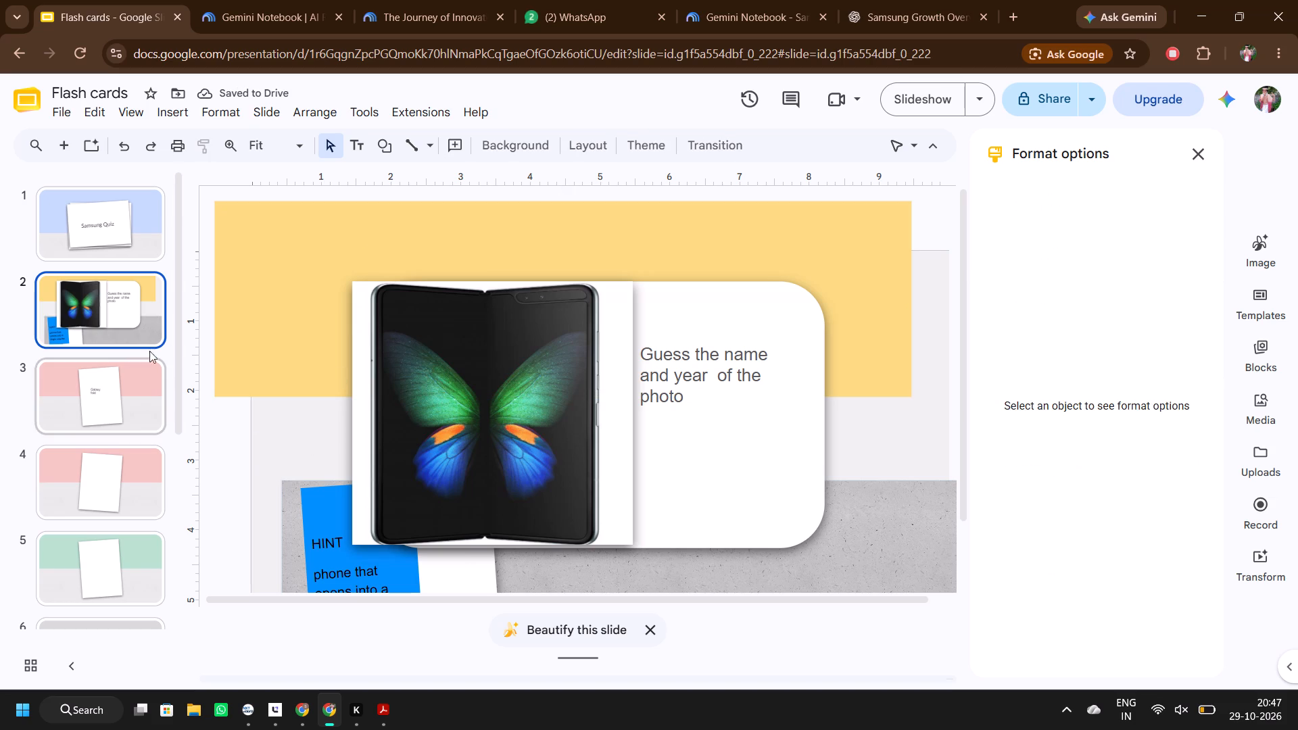
Delete the "Galaxy fold" text from the text box on slide 3.
{"action": "left_click", "coordinate": [87, 419]}
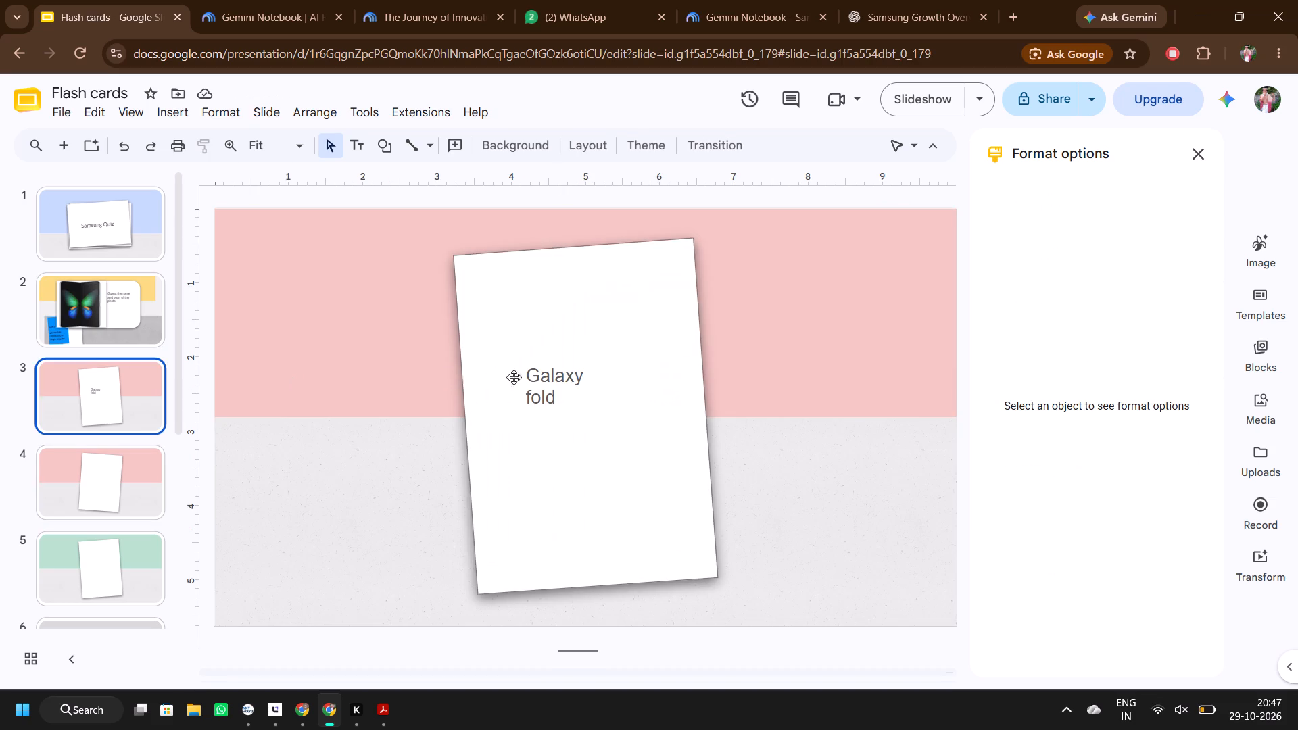
{"action": "left_click", "coordinate": [520, 383]}
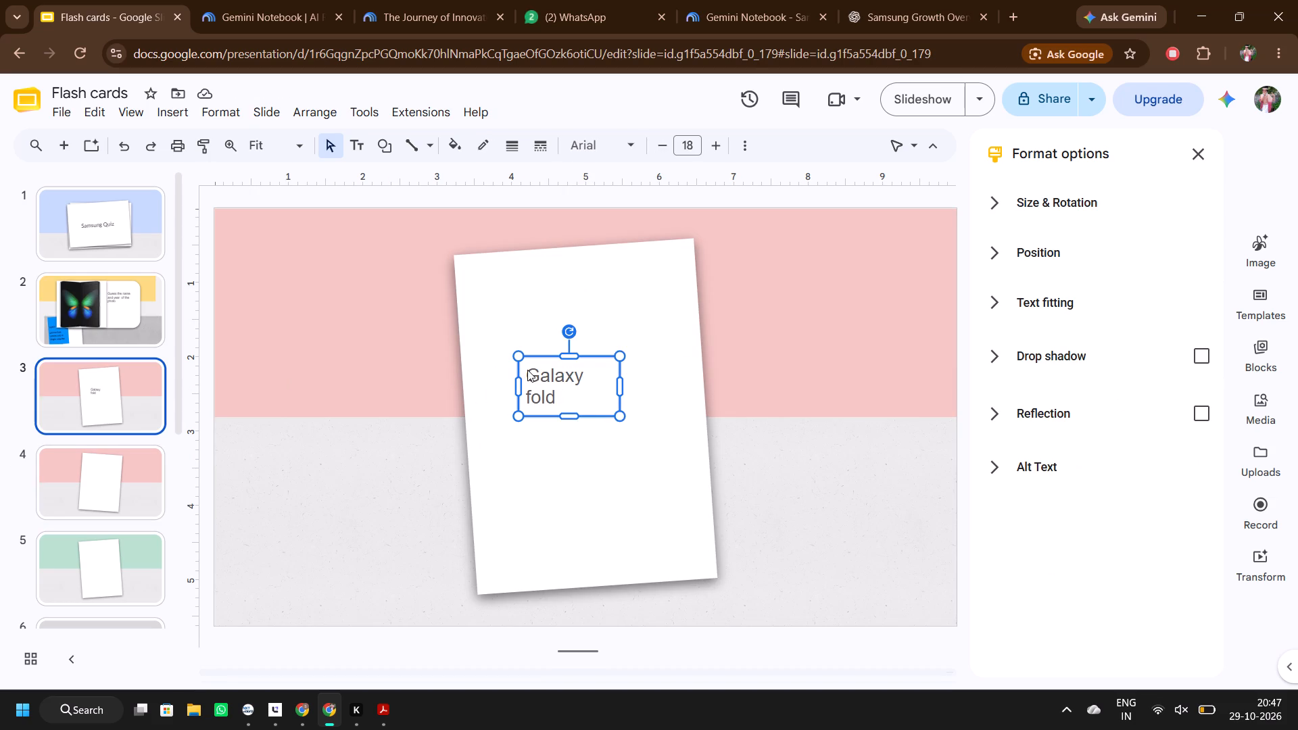
{"action": "left_click", "coordinate": [526, 370]}
{"action": "left_click_drag", "start_coordinate": [526, 370], "coordinate": [563, 398]}
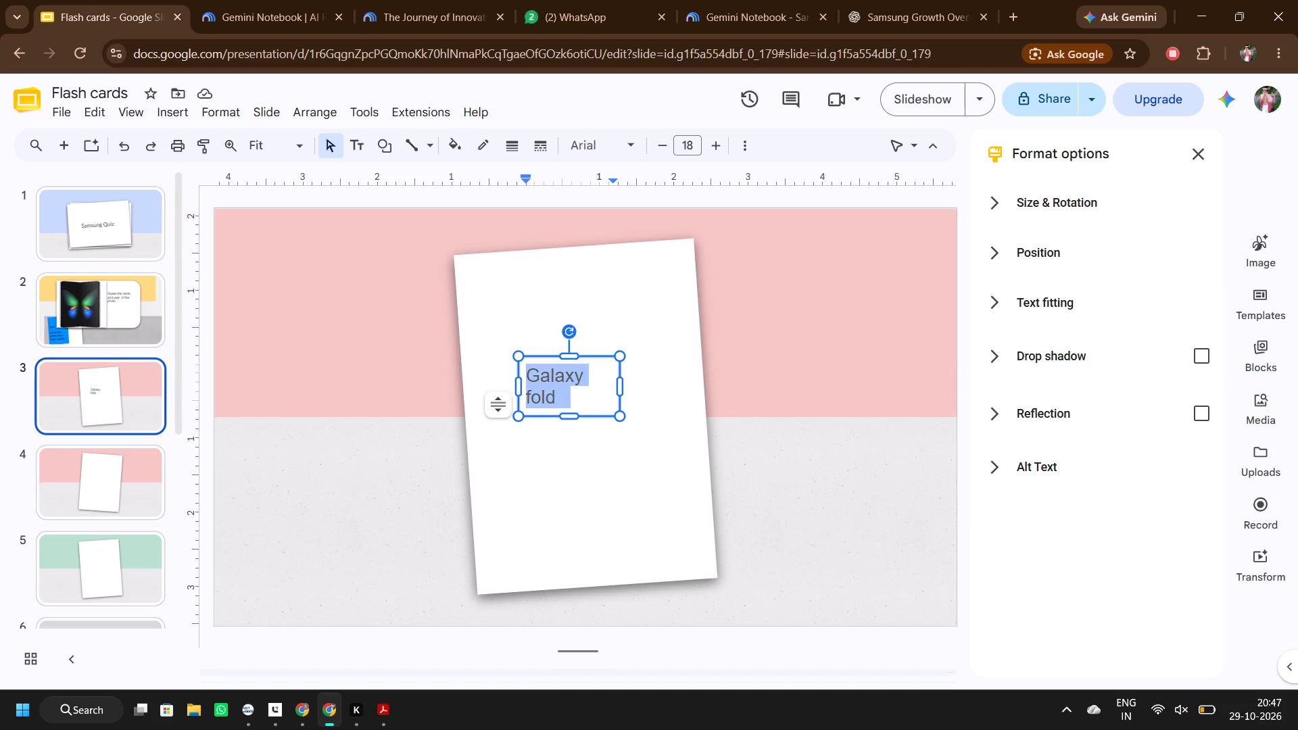
{"action": "key", "text": "BackSpace"}
{"action": "key", "text": "BackSpace"}
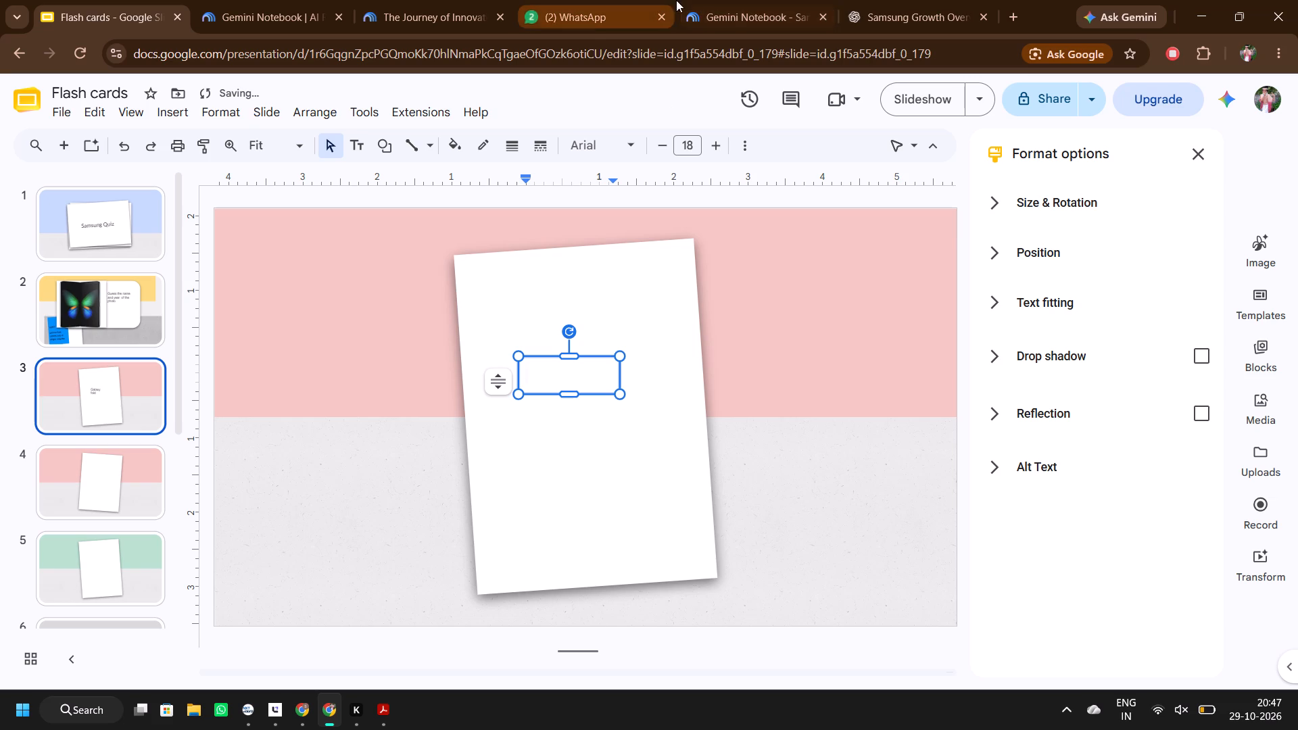
Search Google Images for "galaxy fold" in a new browser tab and look through the picture results.
{"action": "left_click", "coordinate": [1005, 13]}
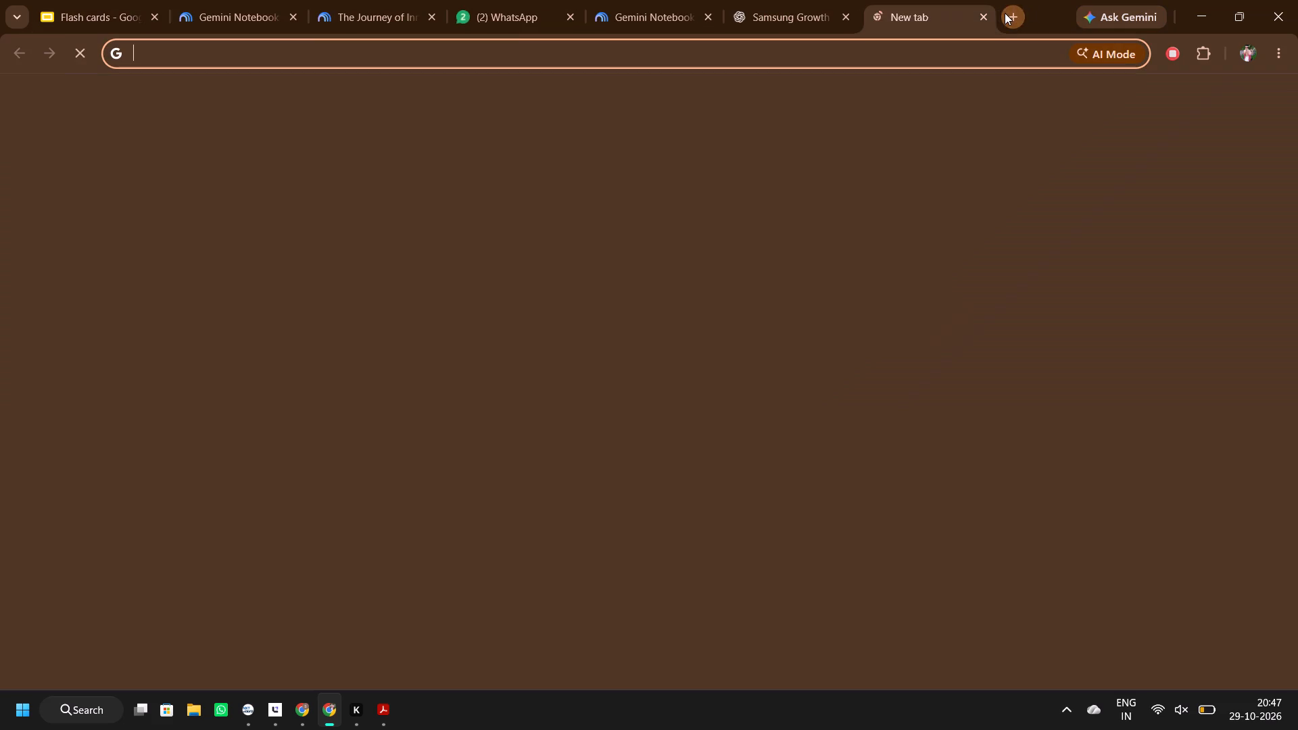
{"action": "left_click", "coordinate": [512, 330]}
{"action": "type", "text": "gala"}
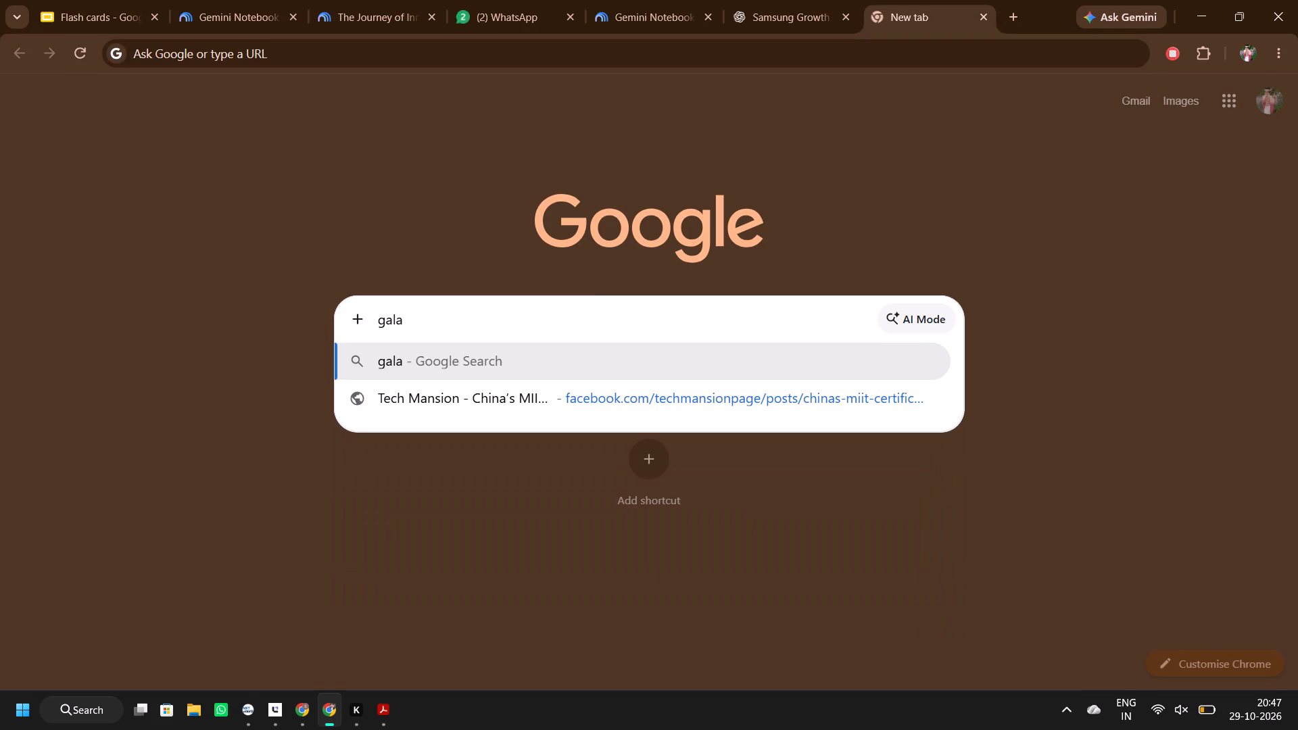
{"action": "type", "text": "xy"}
{"action": "key", "text": "space"}
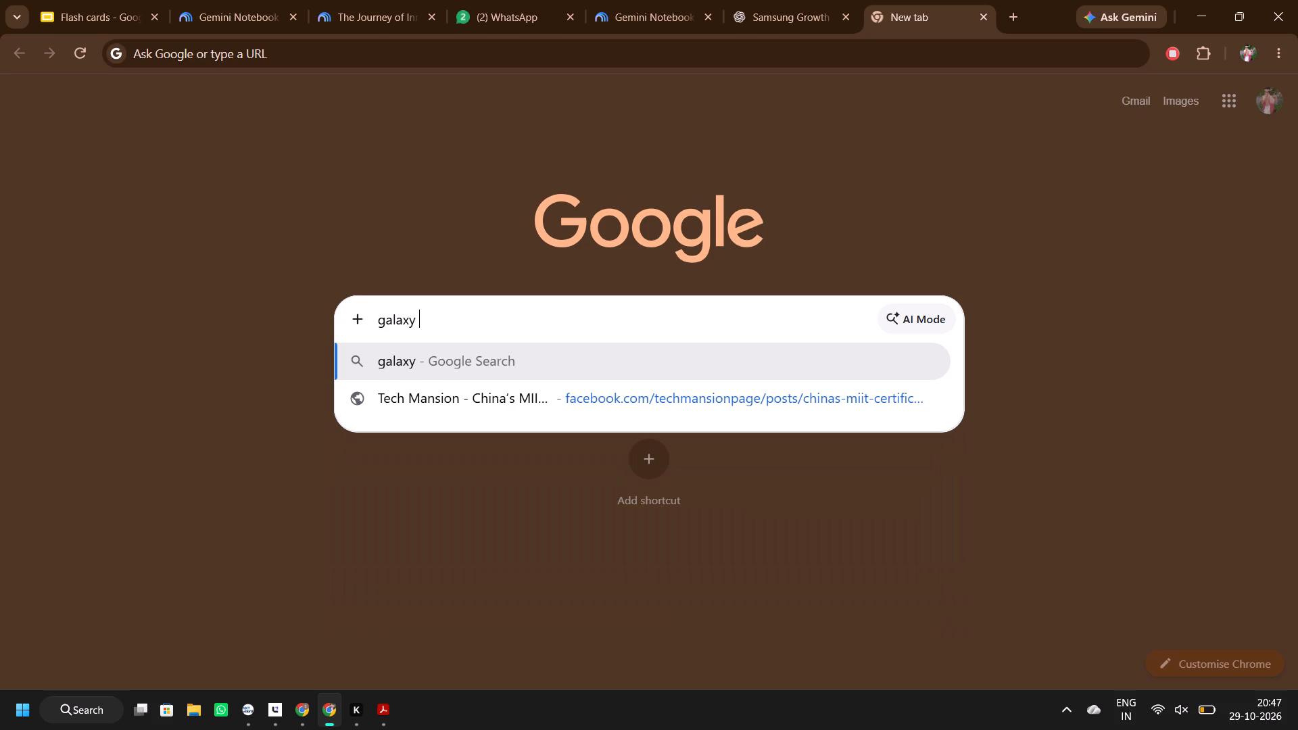
{"action": "type", "text": "fold"}
{"action": "key", "text": "Return"}
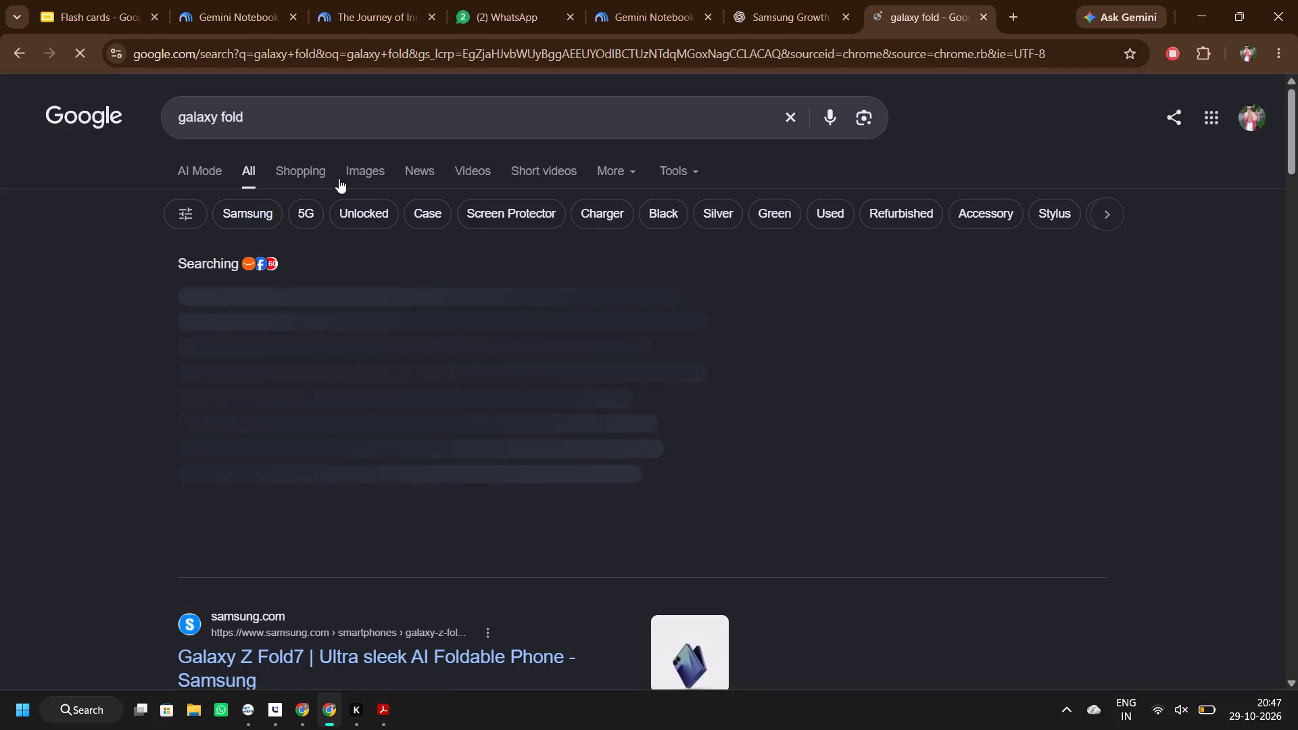
{"action": "left_click", "coordinate": [359, 171]}
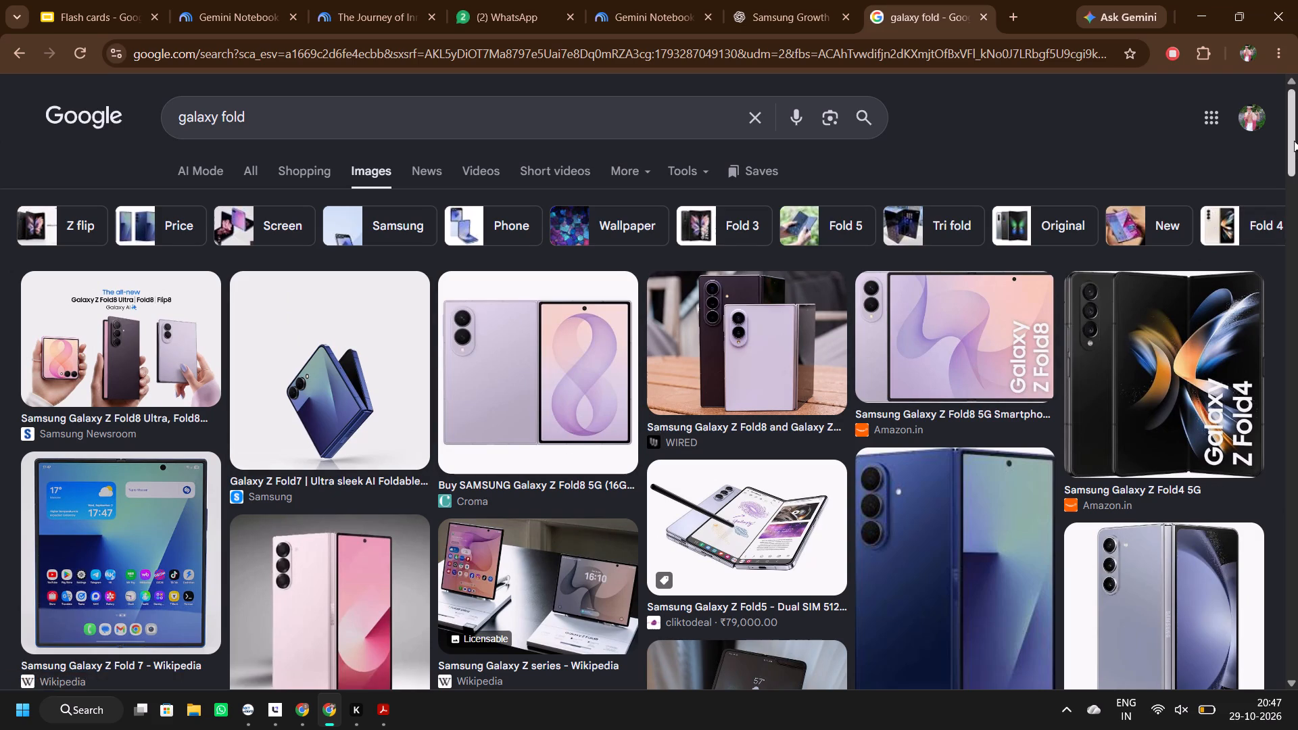
{"action": "left_click_drag", "start_coordinate": [1294, 141], "coordinate": [1297, 237]}
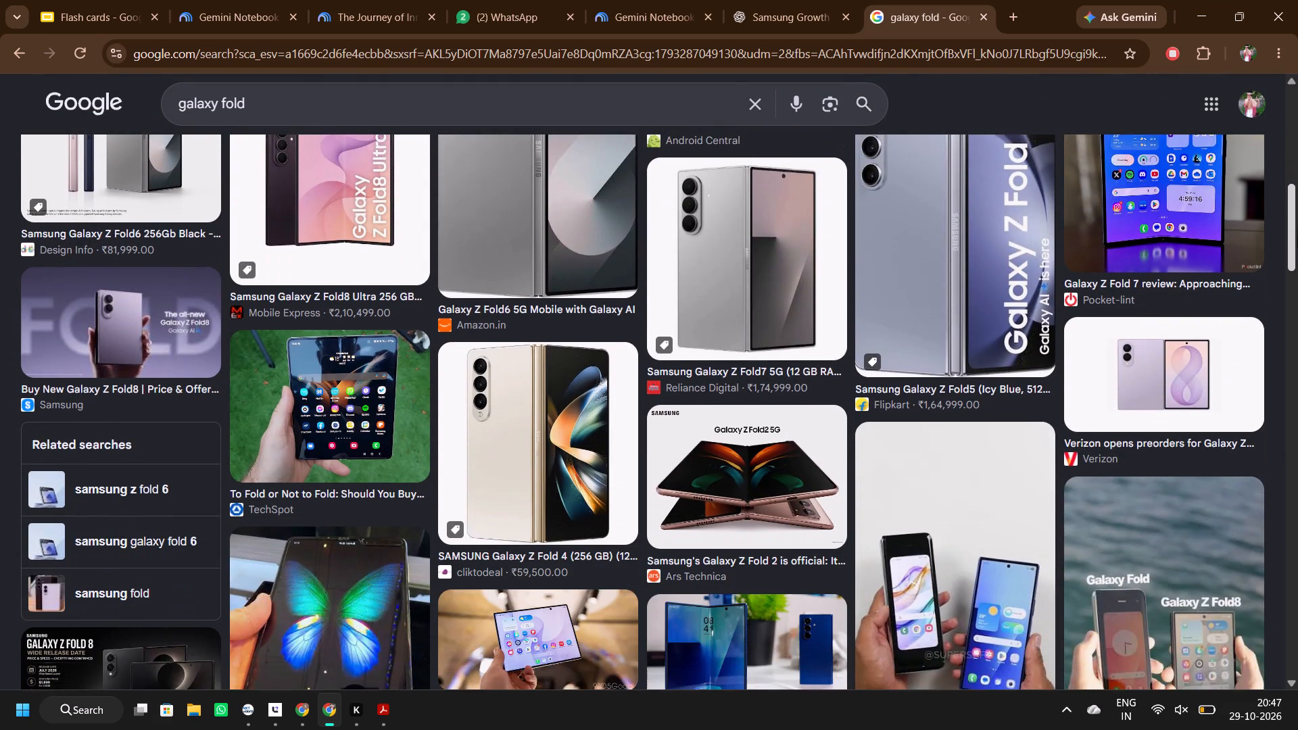
Refine the image search to "galaxy fold writing font".
{"action": "left_click_drag", "start_coordinate": [1297, 237], "coordinate": [1297, 150]}
{"action": "left_click", "coordinate": [630, 100]}
{"action": "key", "text": "space"}
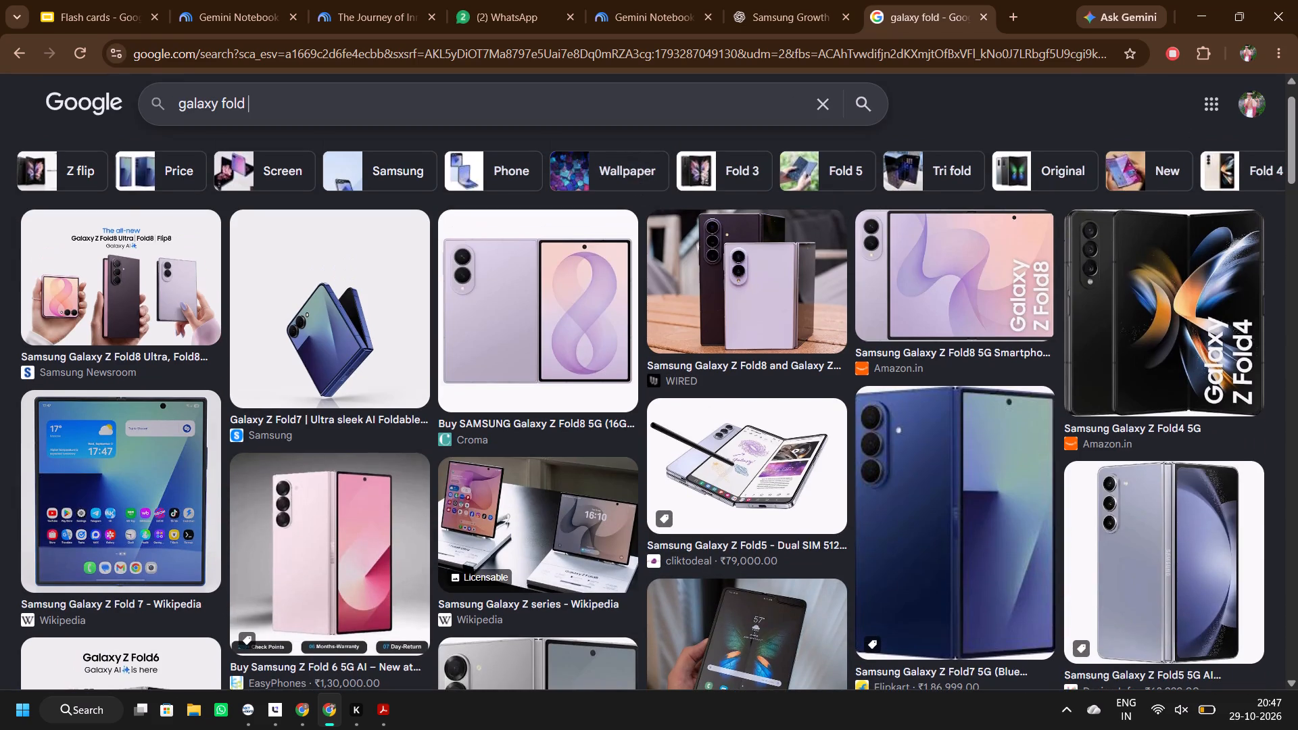
{"action": "type", "text": "writing font"}
{"action": "key", "text": "Return"}
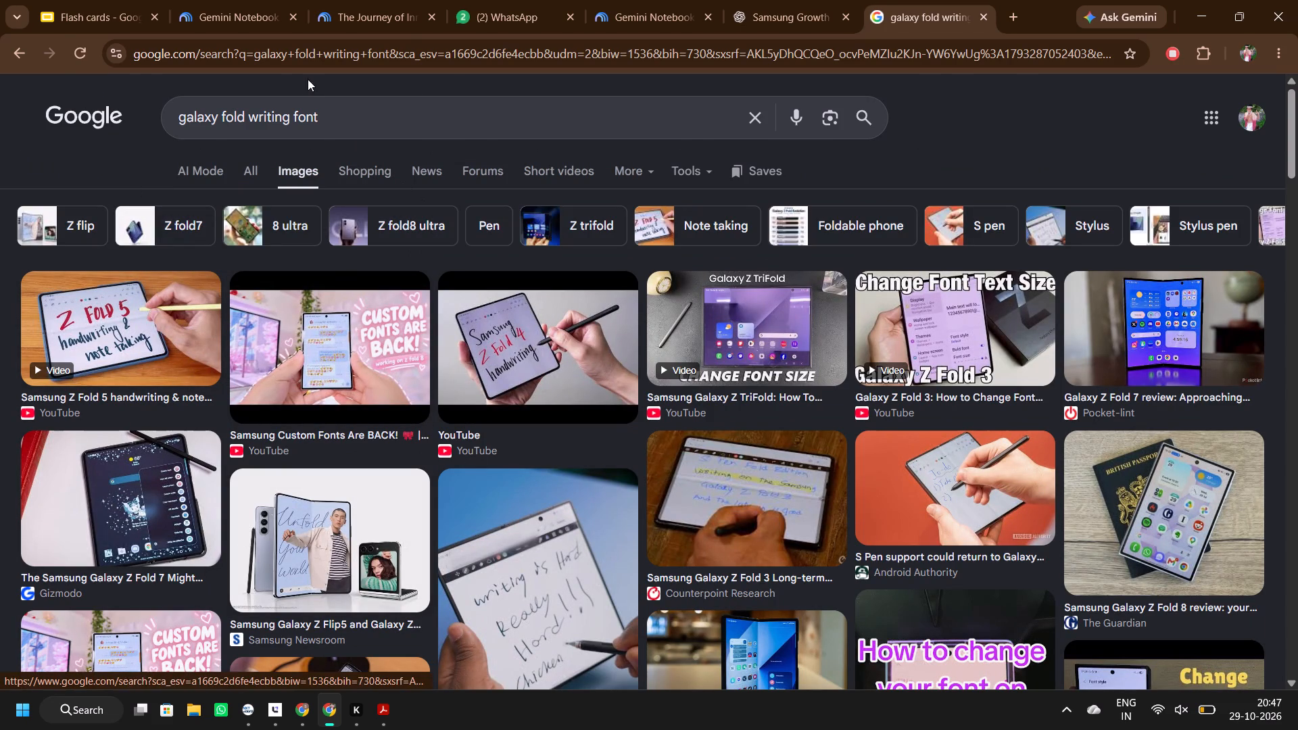
Shorten the image search to "galaxy fold writing" by removing the word "font".
{"action": "left_click", "coordinate": [329, 116]}
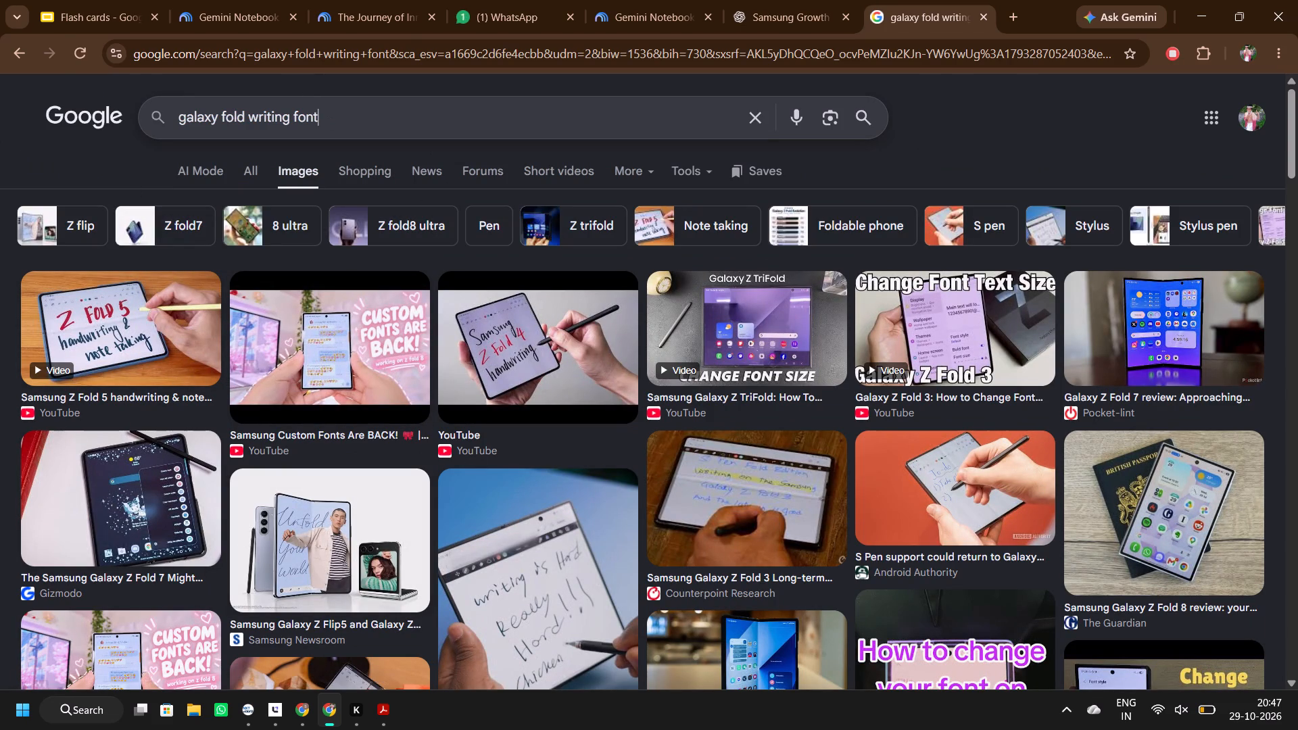
{"action": "key", "text": "BackSpace"}
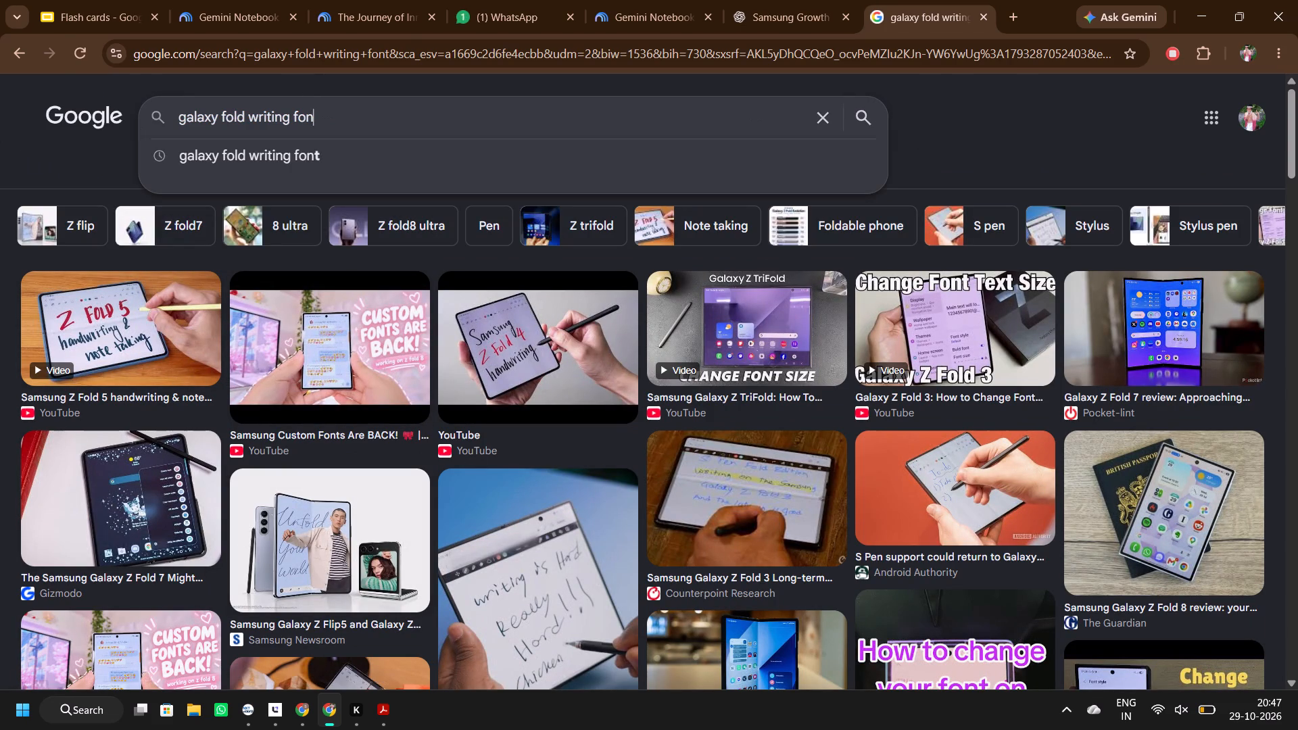
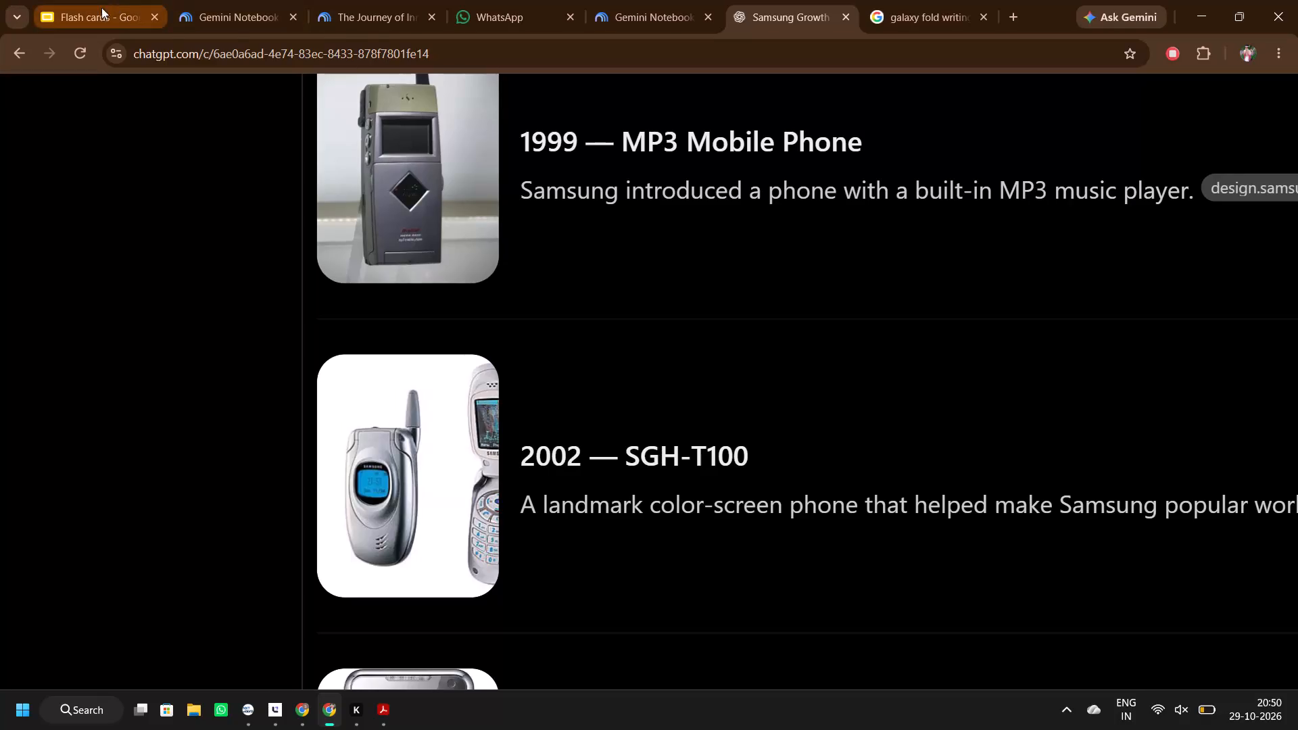
Search Google for "font writing", show all web results, and open the Picsart Quicktools Font Generator.
{"action": "left_click", "coordinate": [95, 9]}
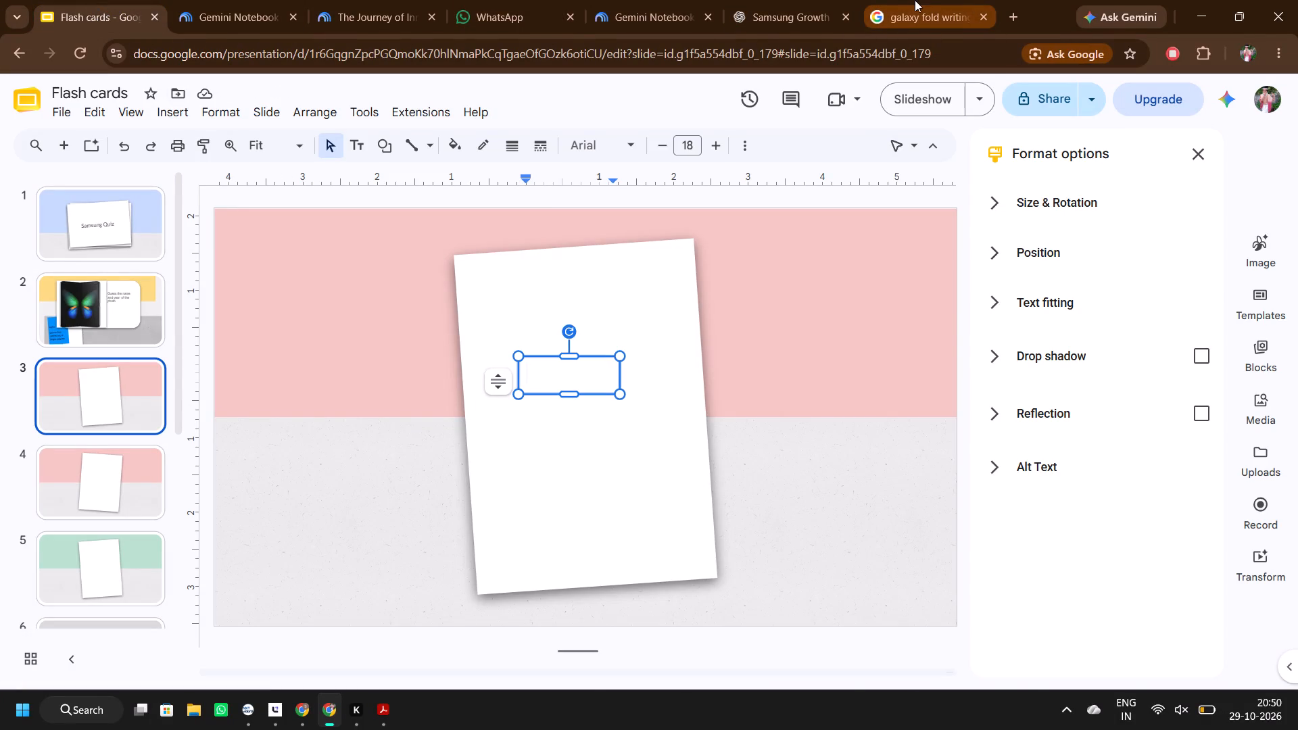
{"action": "left_click", "coordinate": [923, 3]}
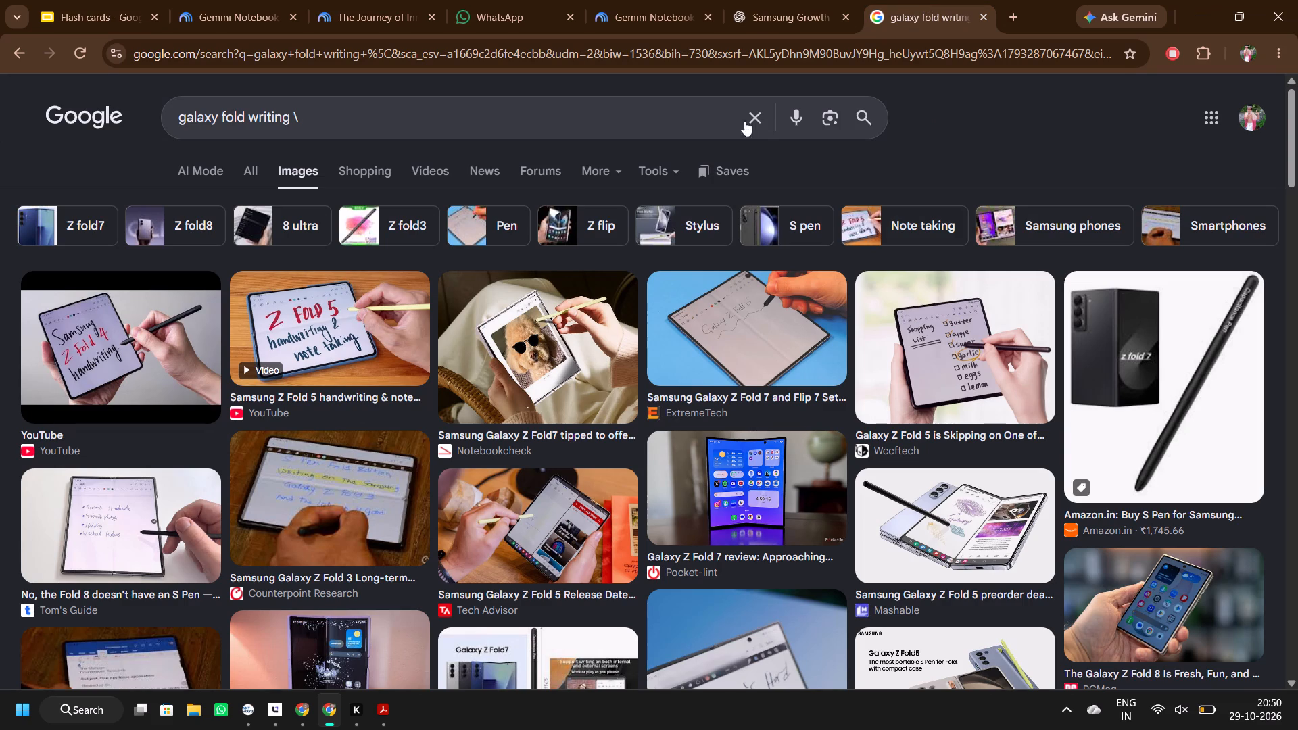
{"action": "left_click", "coordinate": [763, 119]}
{"action": "type", "text": "font wriy"}
{"action": "key", "text": "BackSpace"}
{"action": "type", "text": "ting"}
{"action": "key", "text": "Return"}
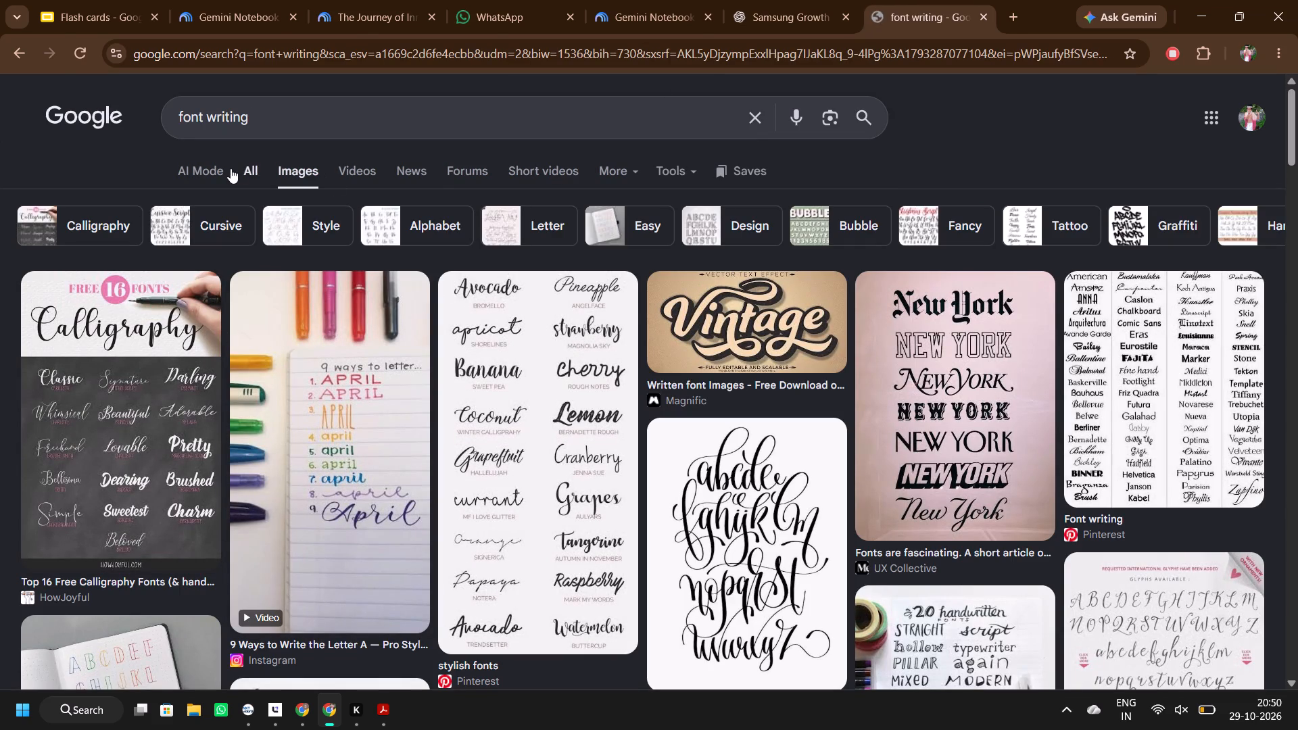
{"action": "left_click", "coordinate": [249, 168]}
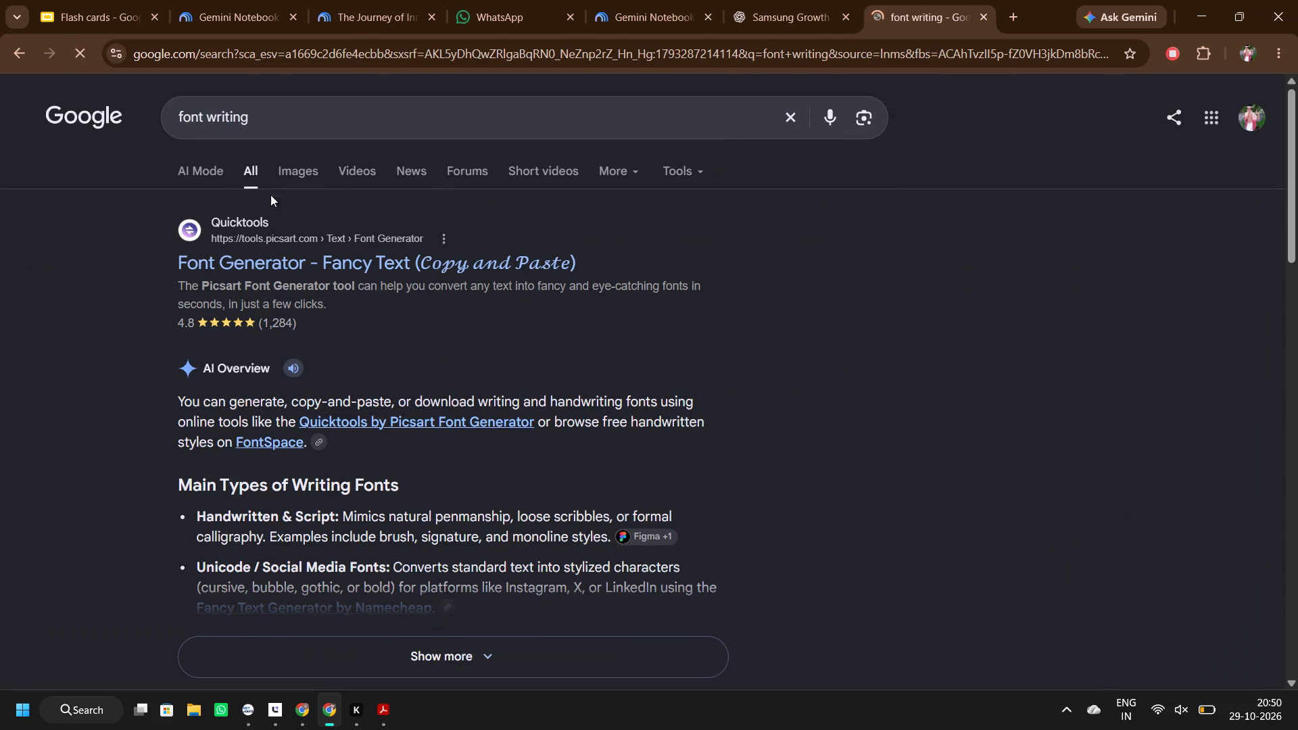
{"action": "left_click", "coordinate": [270, 243]}
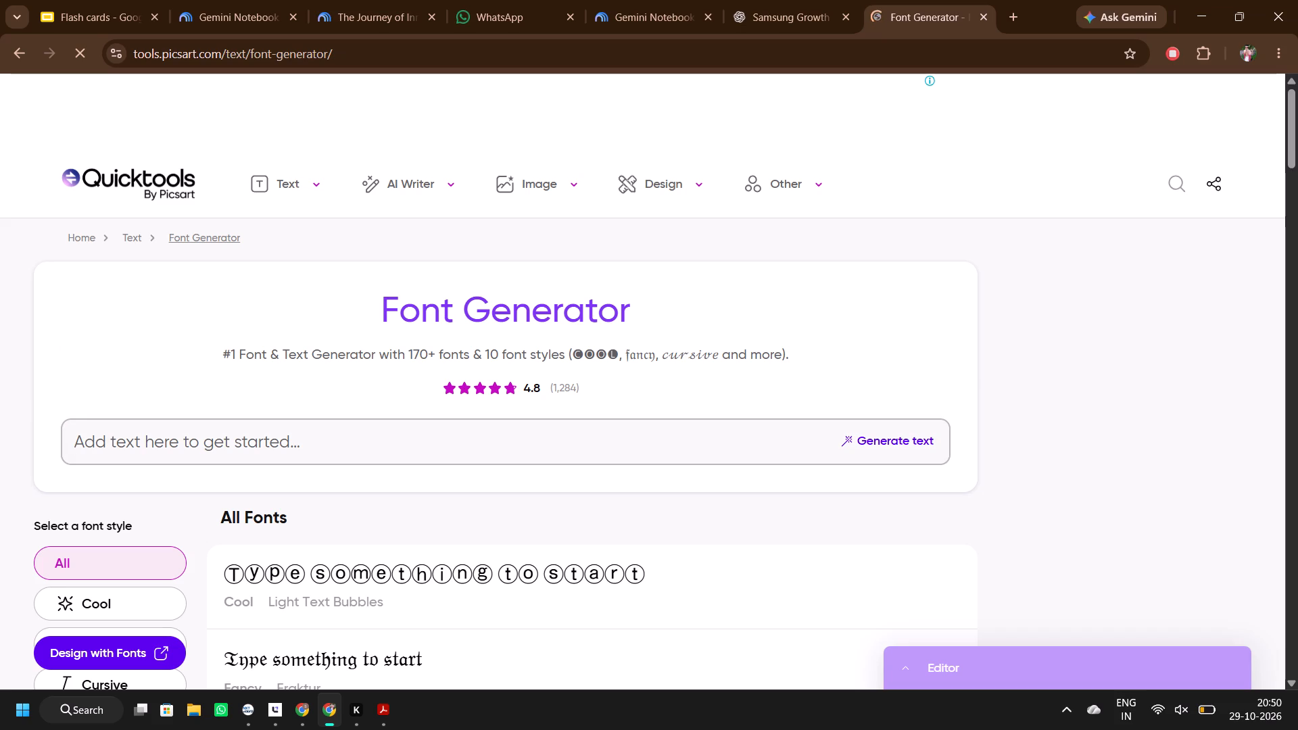
Enter "galaxy fold" as the text to convert in the font generator and accept all cookies.
{"action": "type", "text": "galaxy"}
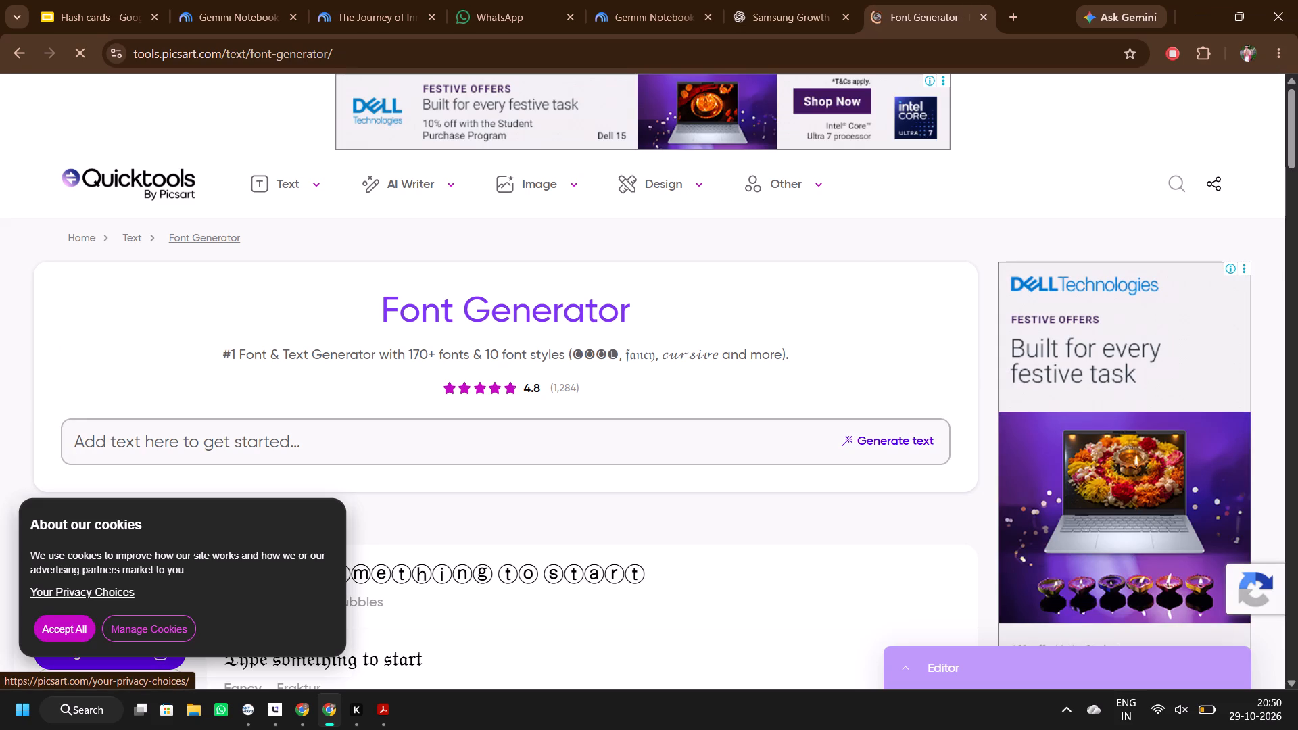
{"action": "left_click_drag", "start_coordinate": [176, 439], "coordinate": [190, 436]}
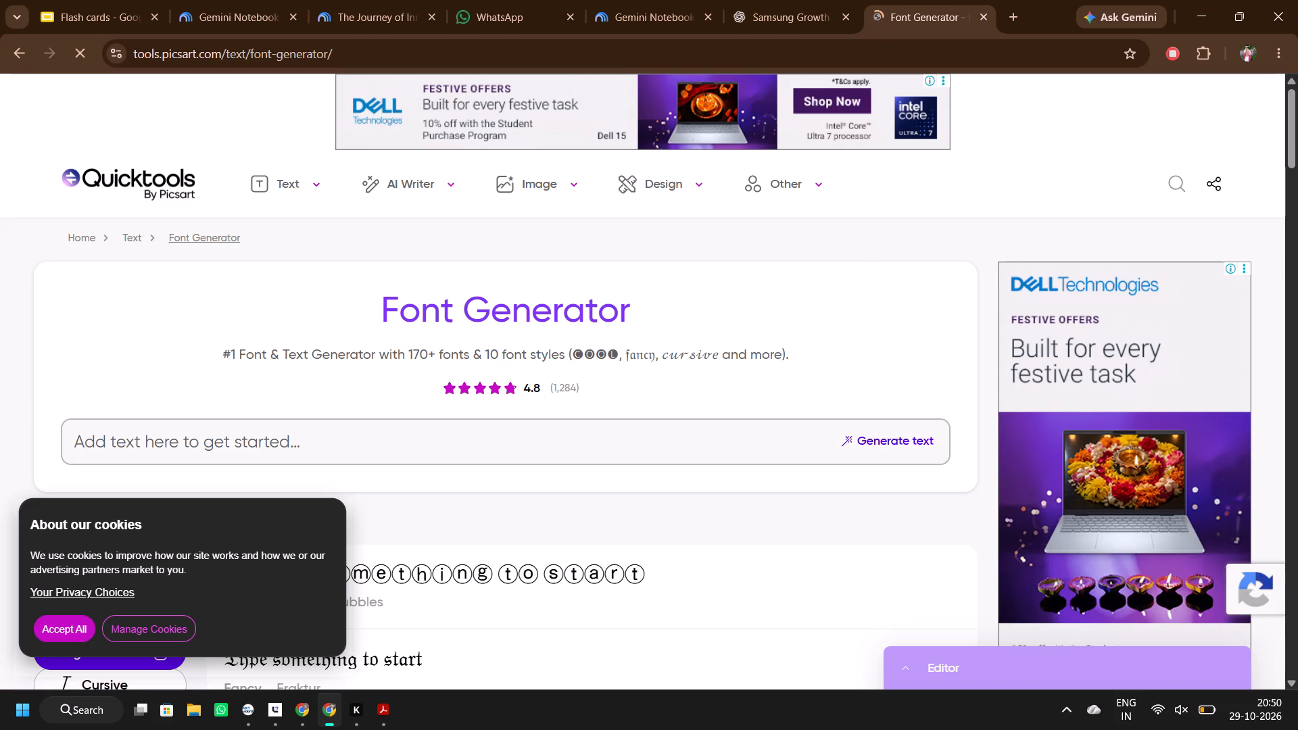
{"action": "type", "text": "galaxy fold"}
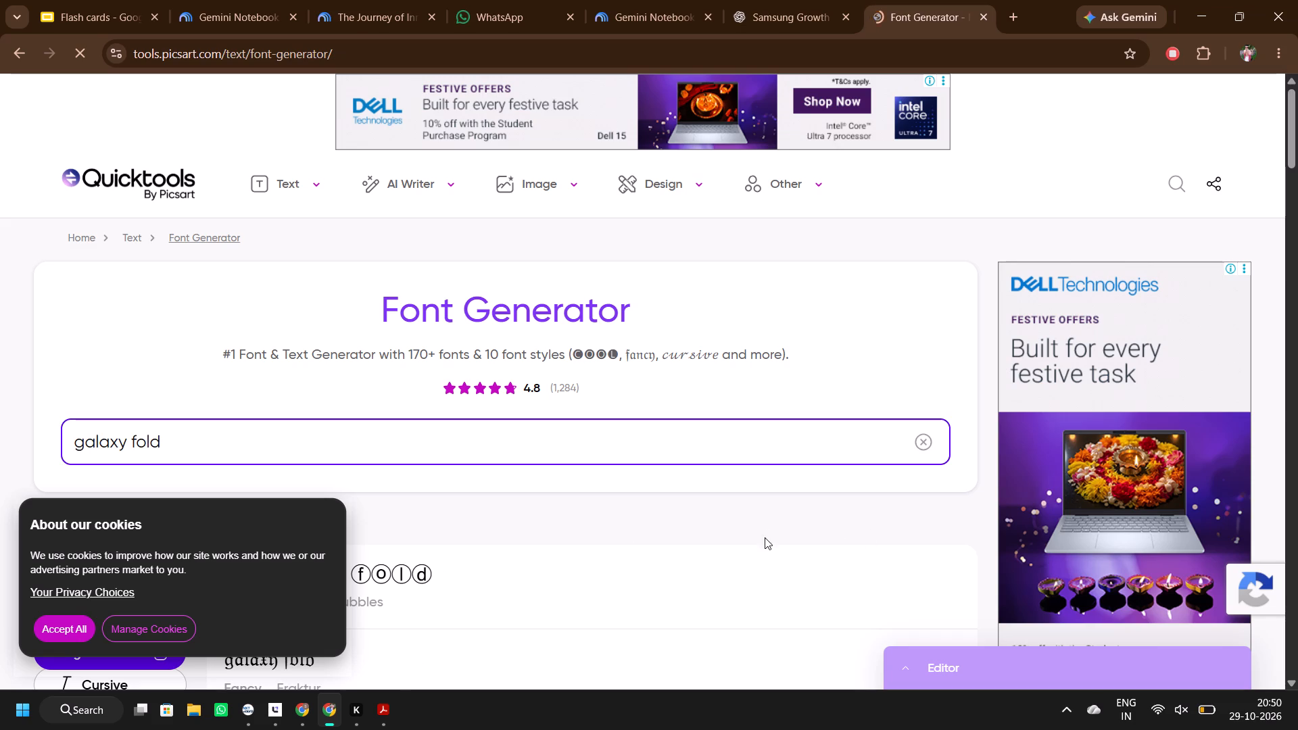
{"action": "left_click", "coordinate": [66, 616]}
Look through the generated font styles for the "galaxy fold" text.
{"action": "key", "text": "Down"}
{"action": "key", "text": "Down"}
{"action": "key", "text": "Down"}
{"action": "key", "text": "Down"}
{"action": "key", "text": "Down"}
{"action": "key", "text": "Down"}
{"action": "key", "text": "Down"}
{"action": "key", "text": "Down"}
{"action": "key", "text": "Down"}
{"action": "key", "text": "Down"}
{"action": "key", "text": "Down"}
{"action": "key", "text": "Down"}
{"action": "key", "text": "Down"}
{"action": "key", "text": "Down"}
{"action": "key", "text": "Down"}
{"action": "key", "text": "Down"}
{"action": "key", "text": "Down"}
{"action": "key", "text": "Down"}
{"action": "key", "text": "Down"}
{"action": "key", "text": "Down"}
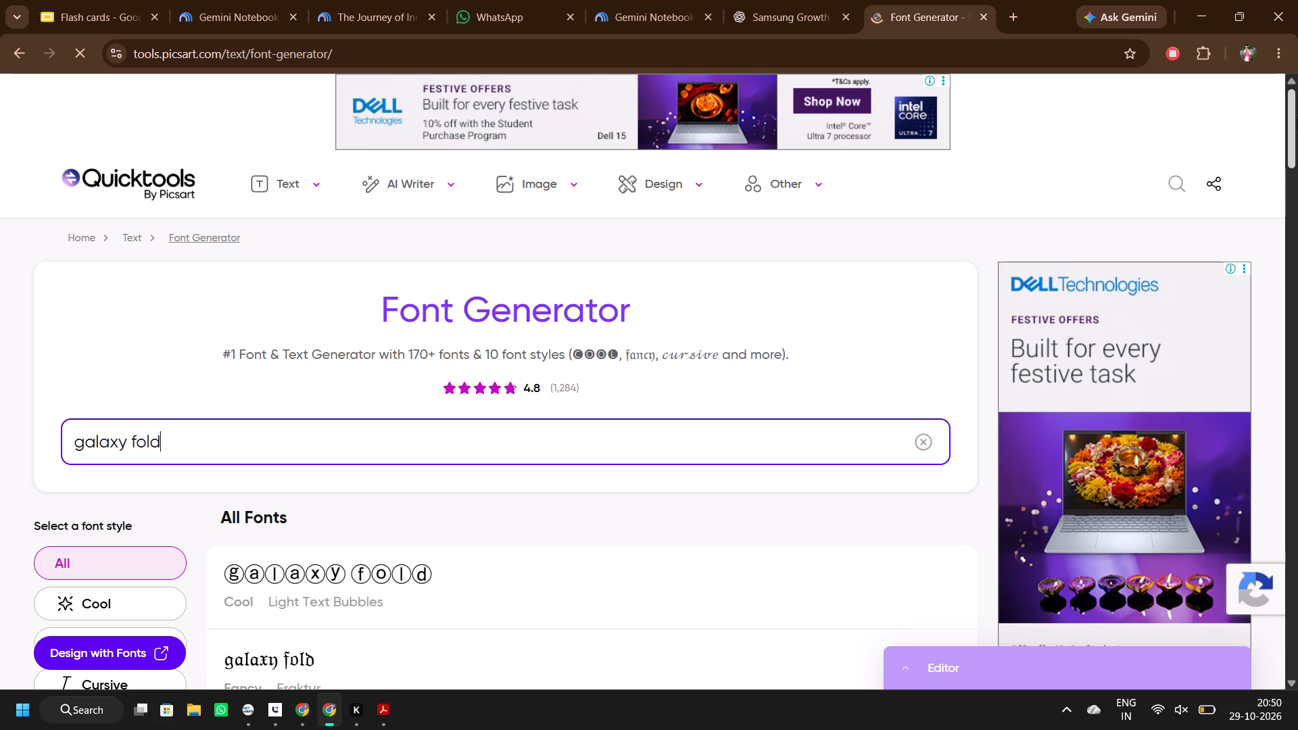
{"action": "left_click", "coordinate": [1297, 87]}
{"action": "left_click_drag", "start_coordinate": [1297, 87], "coordinate": [1280, 110]}
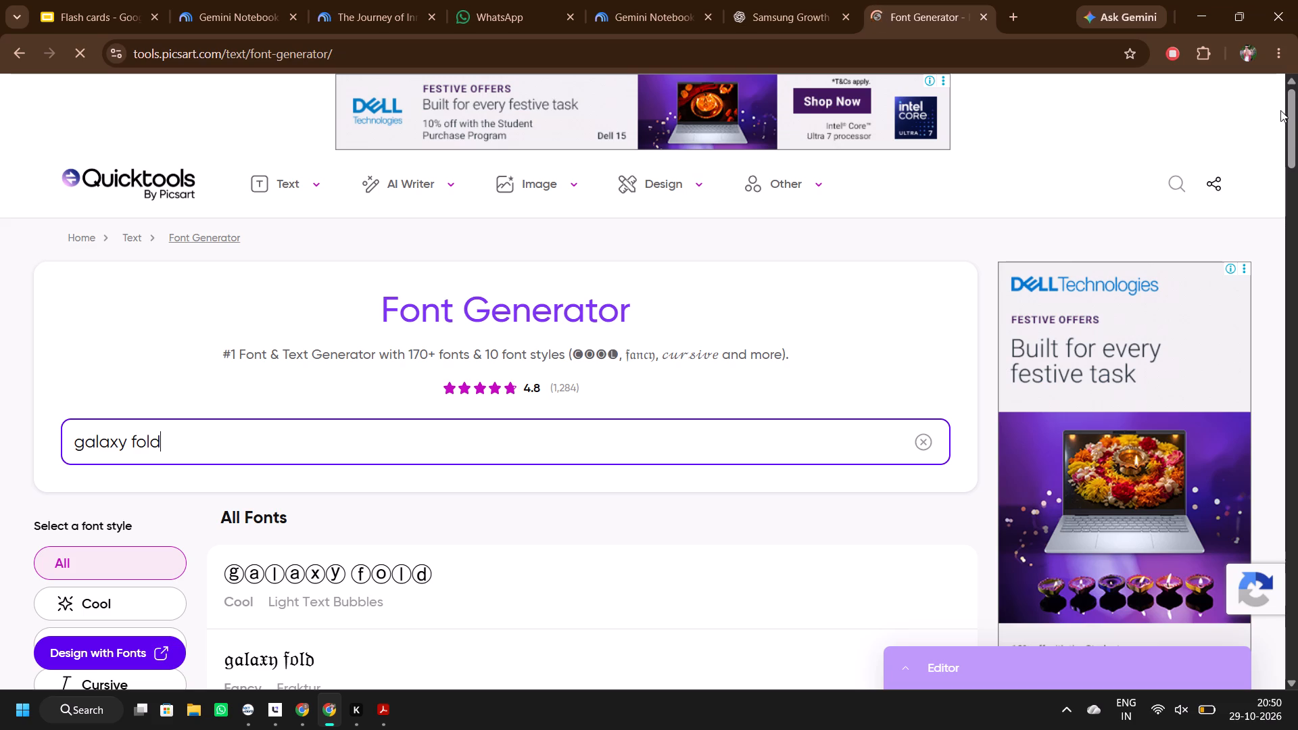
{"action": "left_click_drag", "start_coordinate": [1280, 110], "coordinate": [1292, 121]}
{"action": "left_click", "coordinate": [1292, 121]}
{"action": "left_click_drag", "start_coordinate": [1292, 121], "coordinate": [1293, 149]}
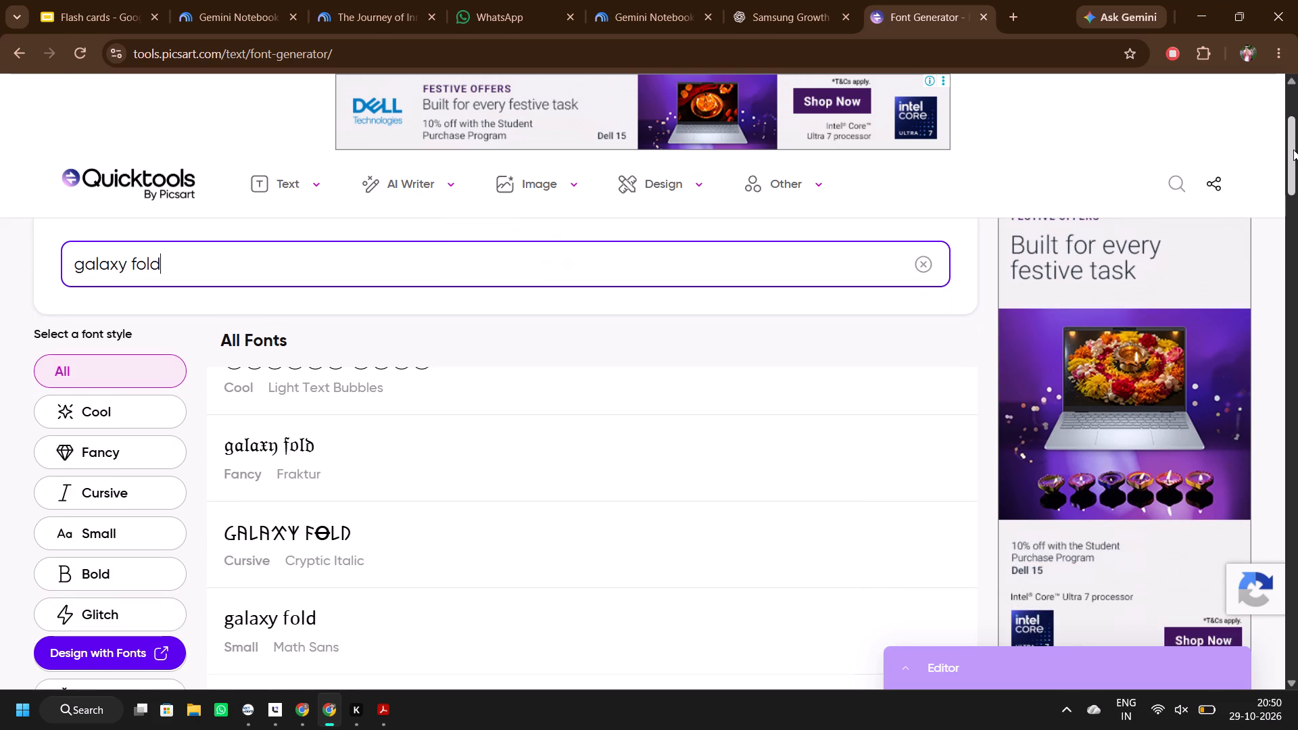
{"action": "left_click_drag", "start_coordinate": [1293, 149], "coordinate": [1295, 166]}
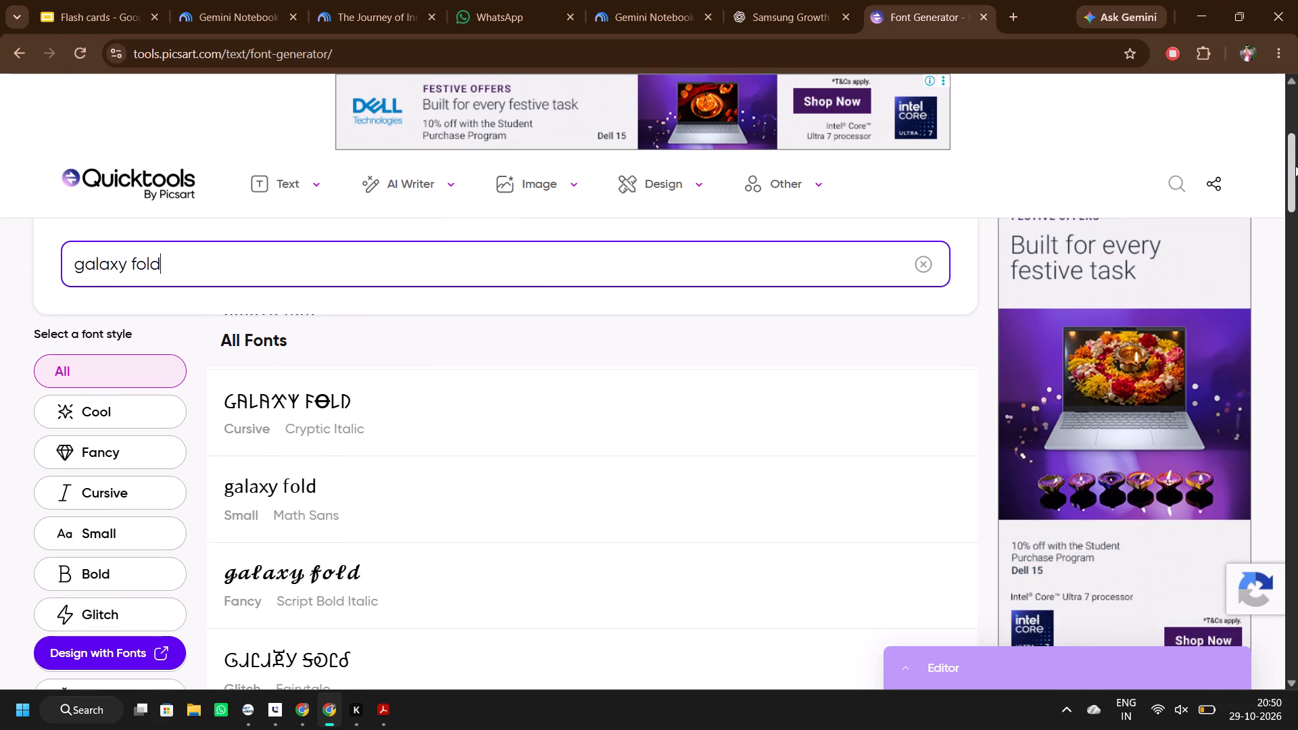
{"action": "left_click_drag", "start_coordinate": [1295, 166], "coordinate": [1297, 220]}
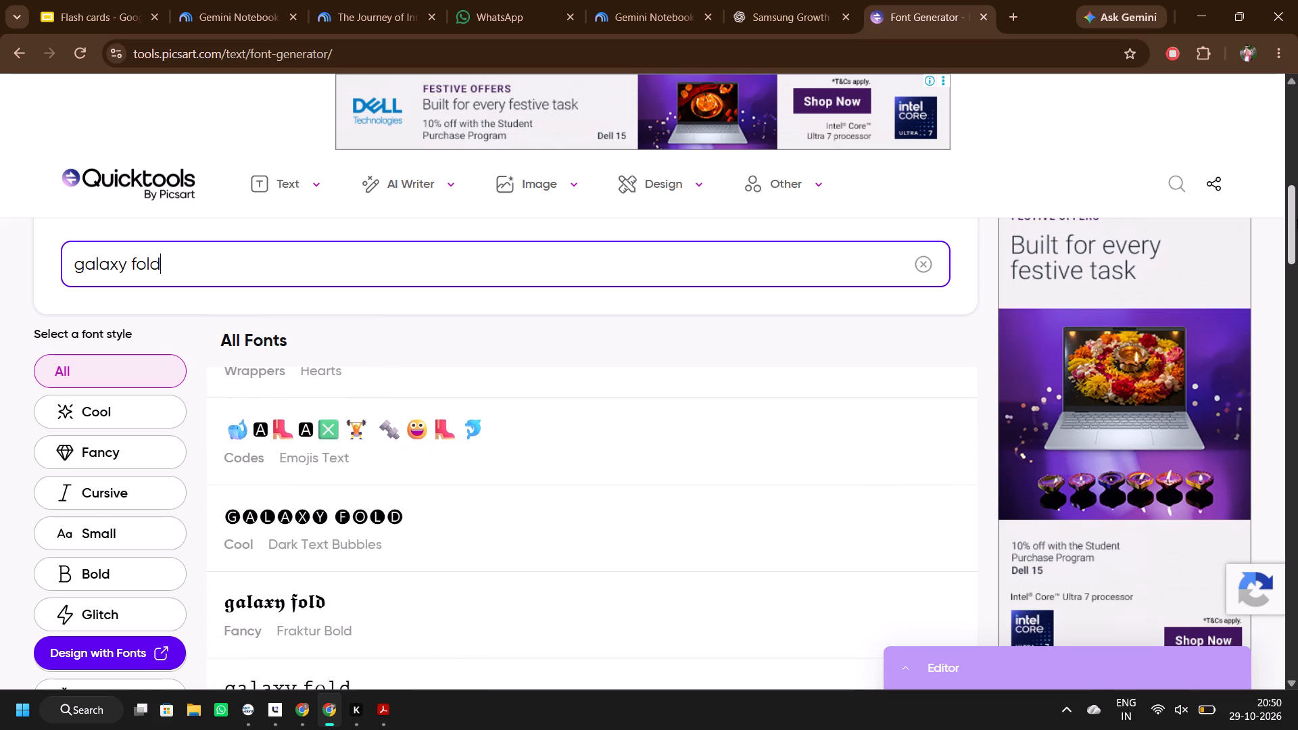
{"action": "left_click_drag", "start_coordinate": [1297, 220], "coordinate": [1297, 230]}
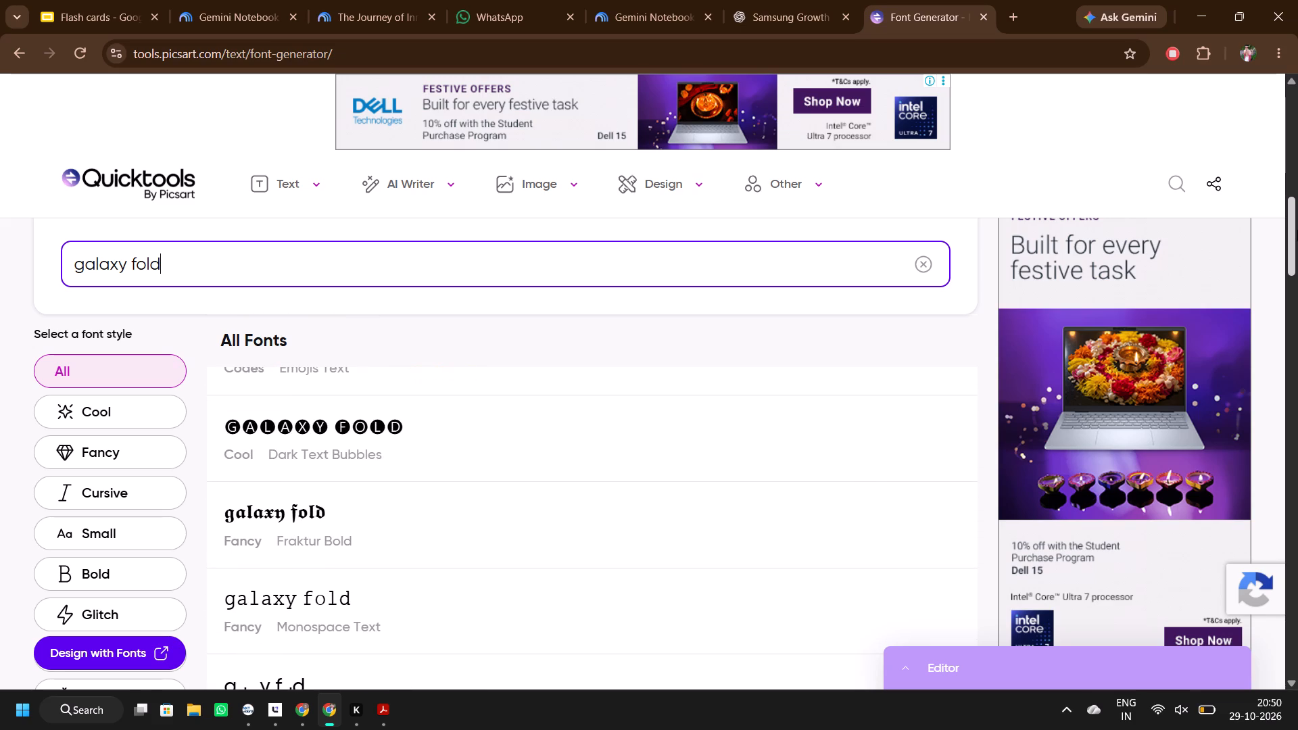
{"action": "left_click_drag", "start_coordinate": [1297, 230], "coordinate": [1295, 259]}
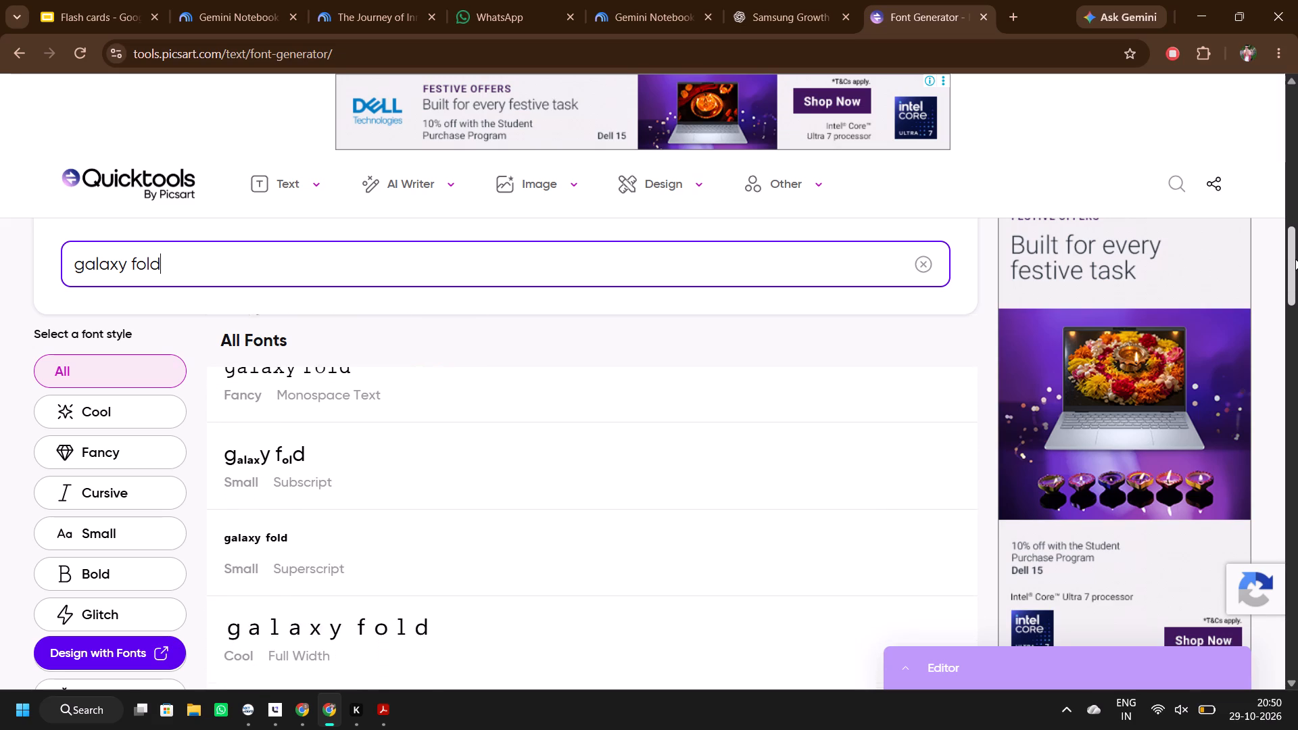
{"action": "left_click_drag", "start_coordinate": [1295, 259], "coordinate": [1297, 178]}
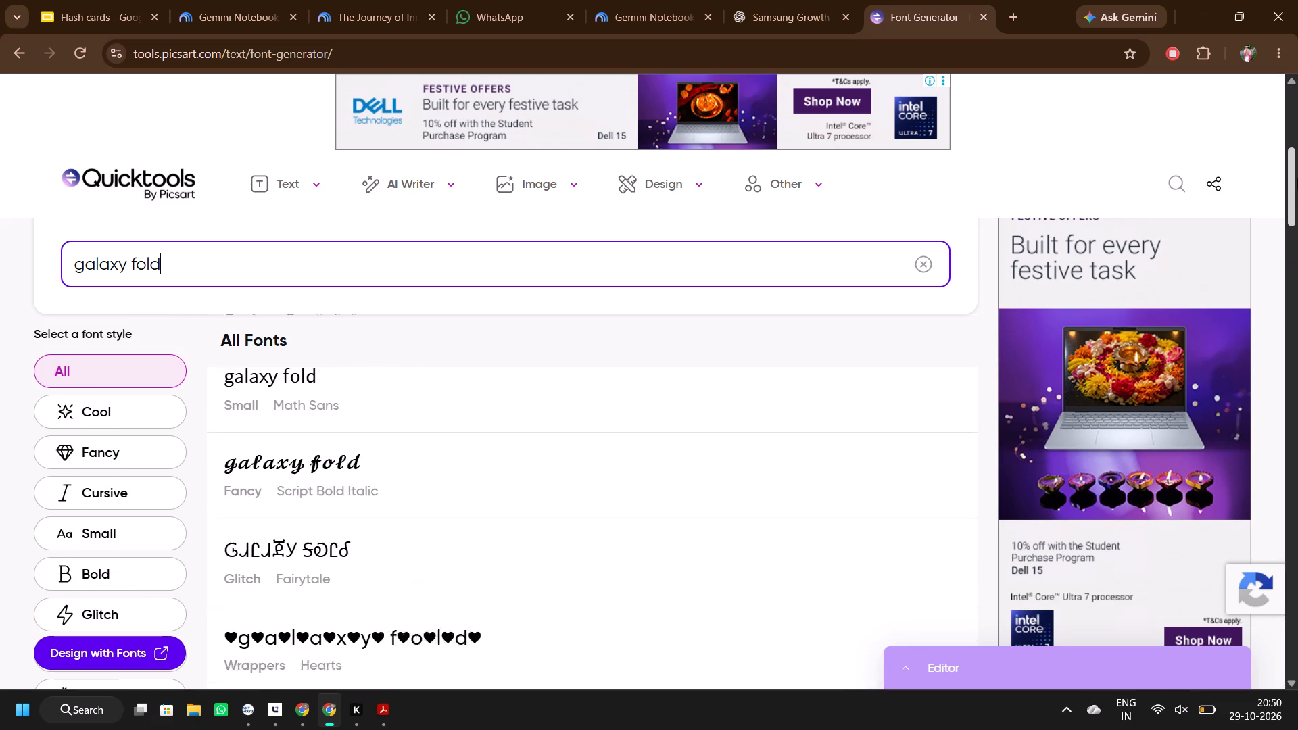
{"action": "left_click_drag", "start_coordinate": [1297, 178], "coordinate": [1295, 141]}
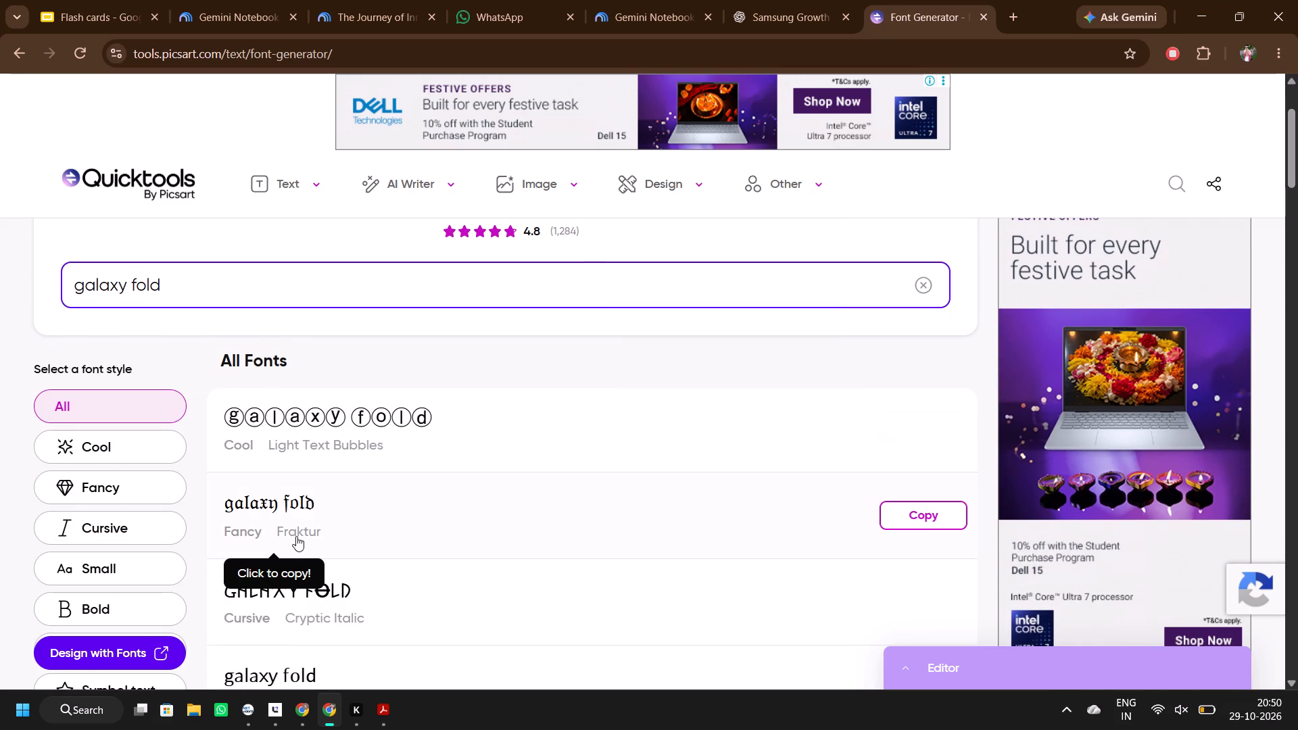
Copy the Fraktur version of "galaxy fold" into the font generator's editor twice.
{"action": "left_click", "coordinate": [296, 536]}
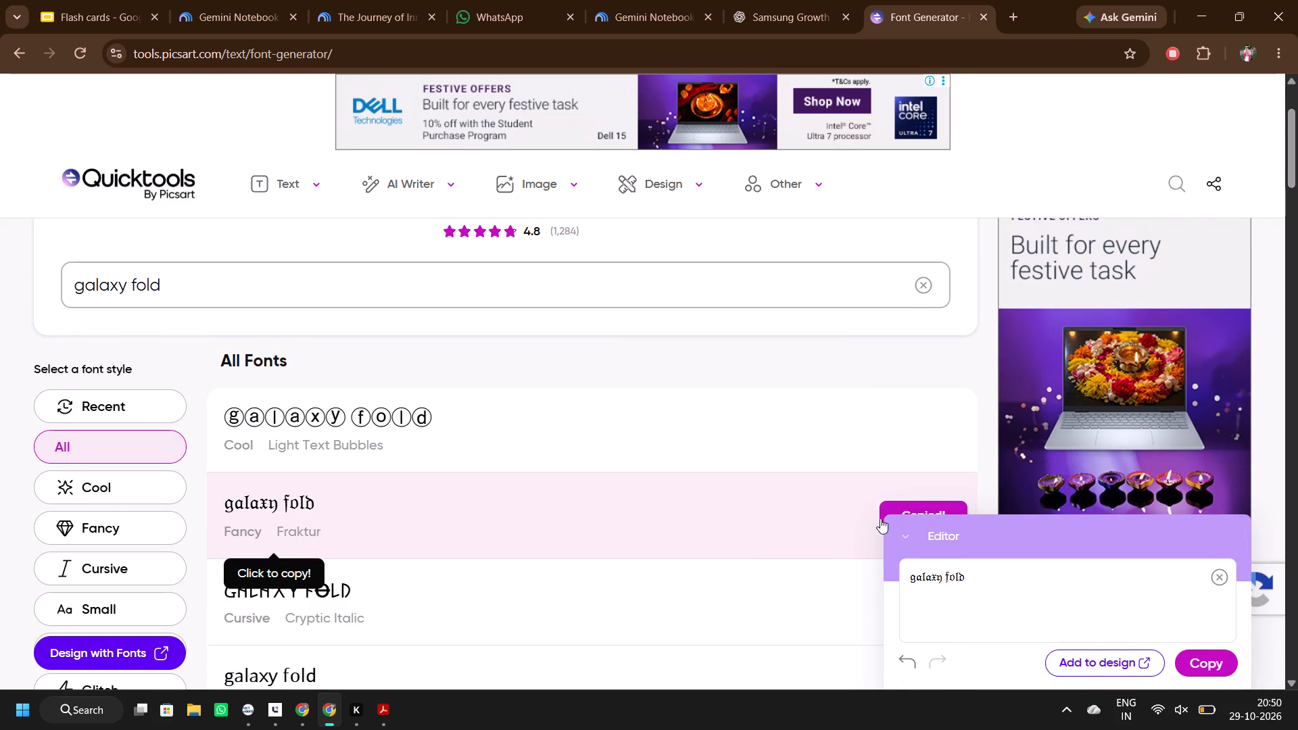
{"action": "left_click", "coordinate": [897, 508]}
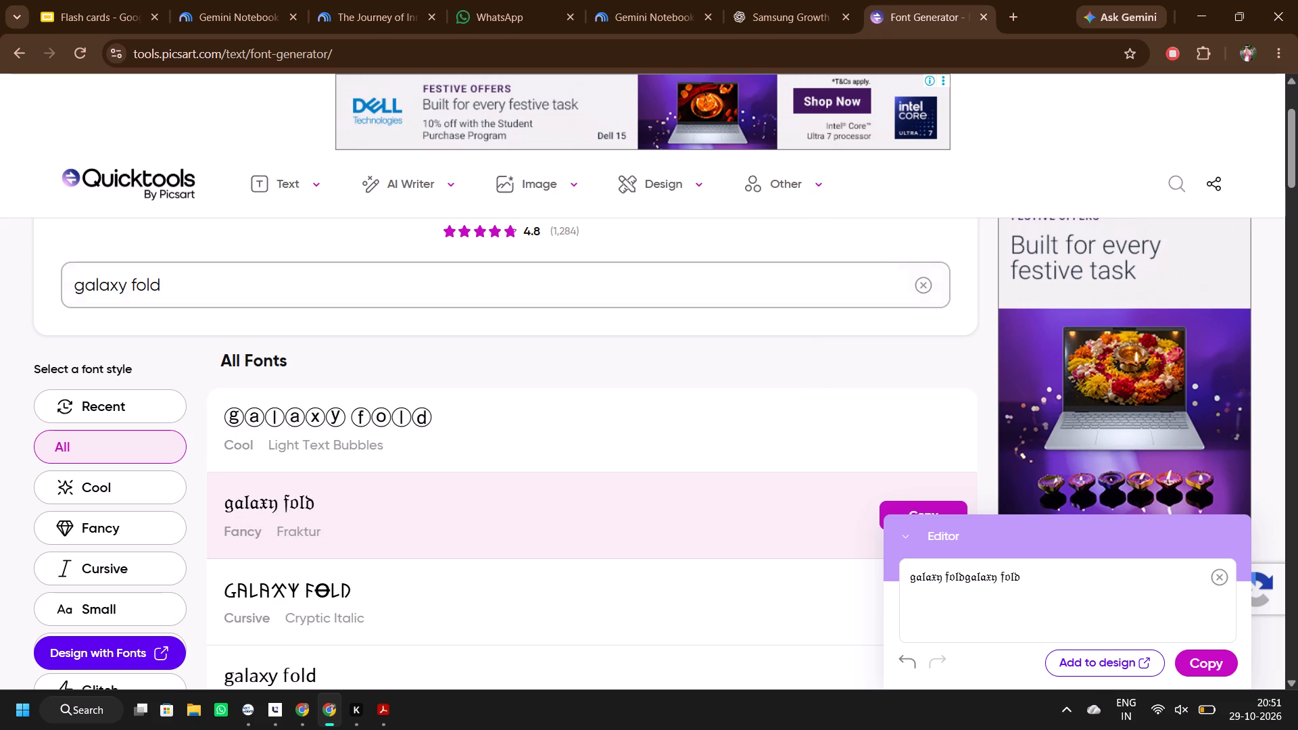
Clear both the generator text and the editor, and enter "GALAXY FOLD" as the new text to convert.
{"action": "left_click", "coordinate": [923, 291]}
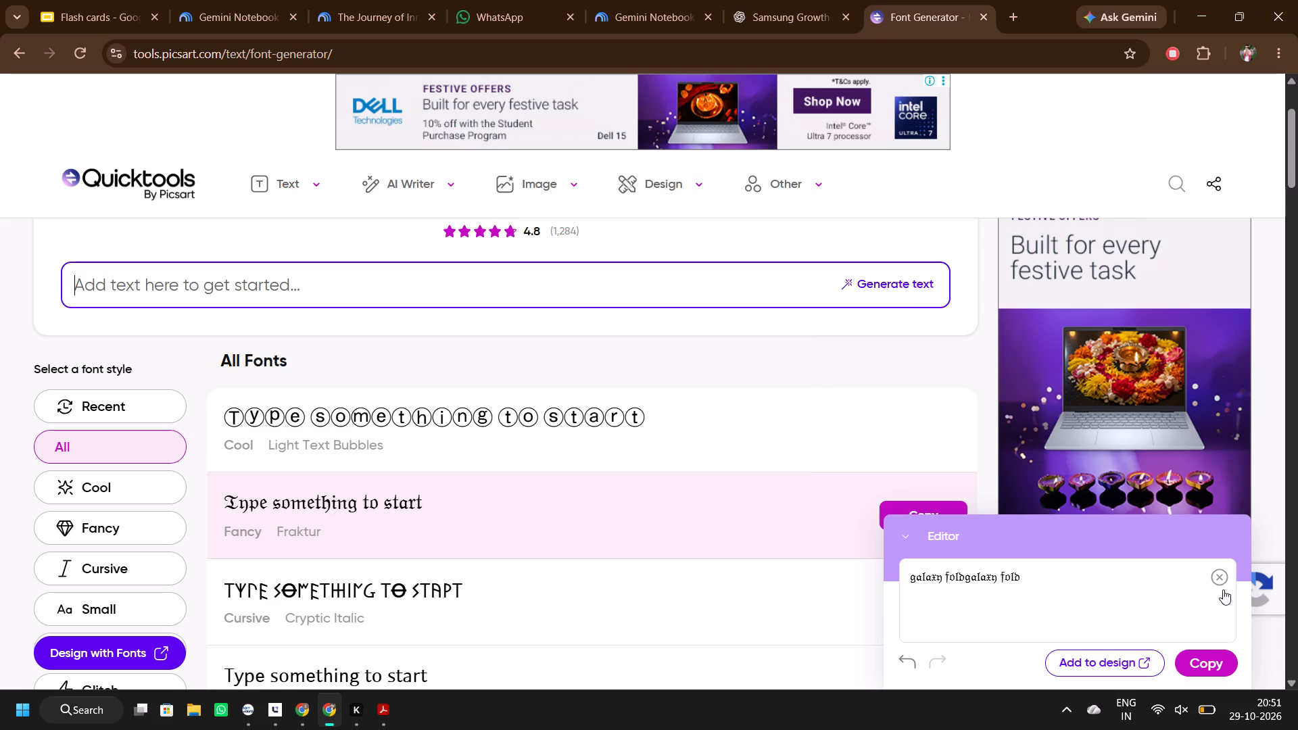
{"action": "left_click", "coordinate": [1220, 573]}
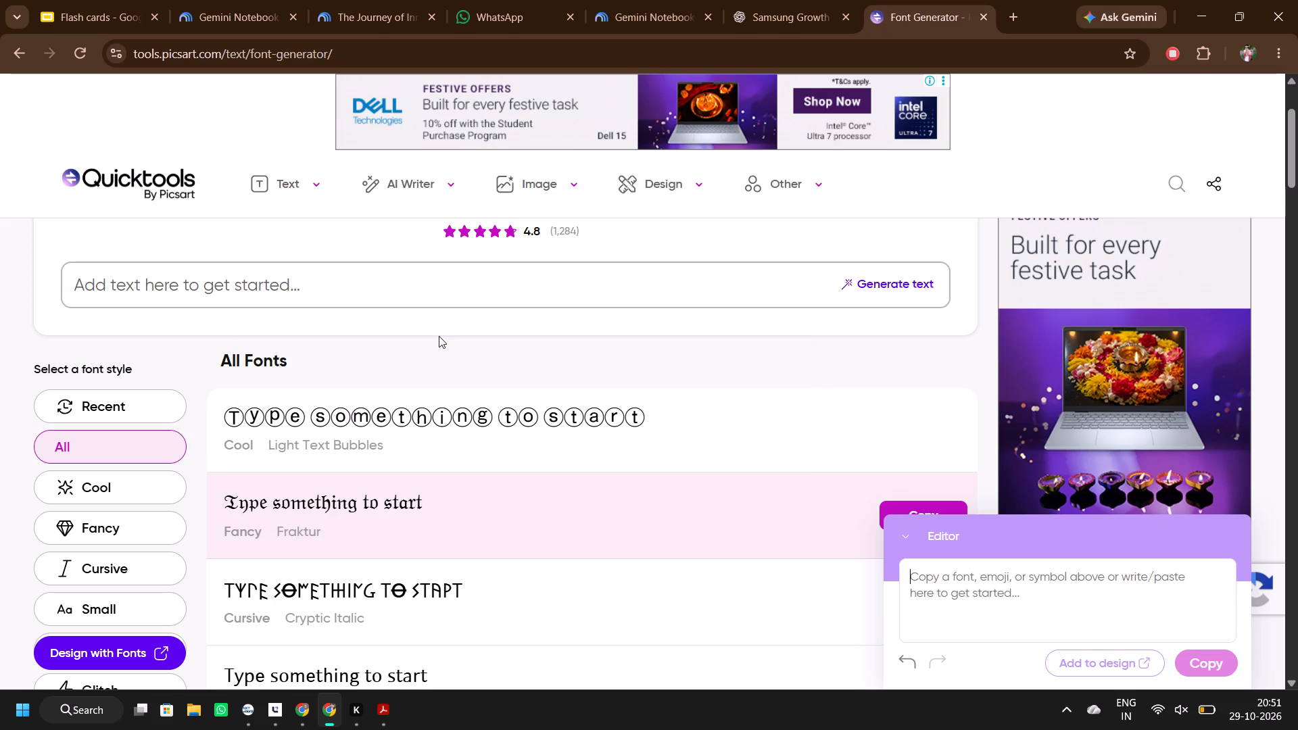
{"action": "type", "text": "GA"}
{"action": "type", "text": "LAXY"}
{"action": "key", "text": "space"}
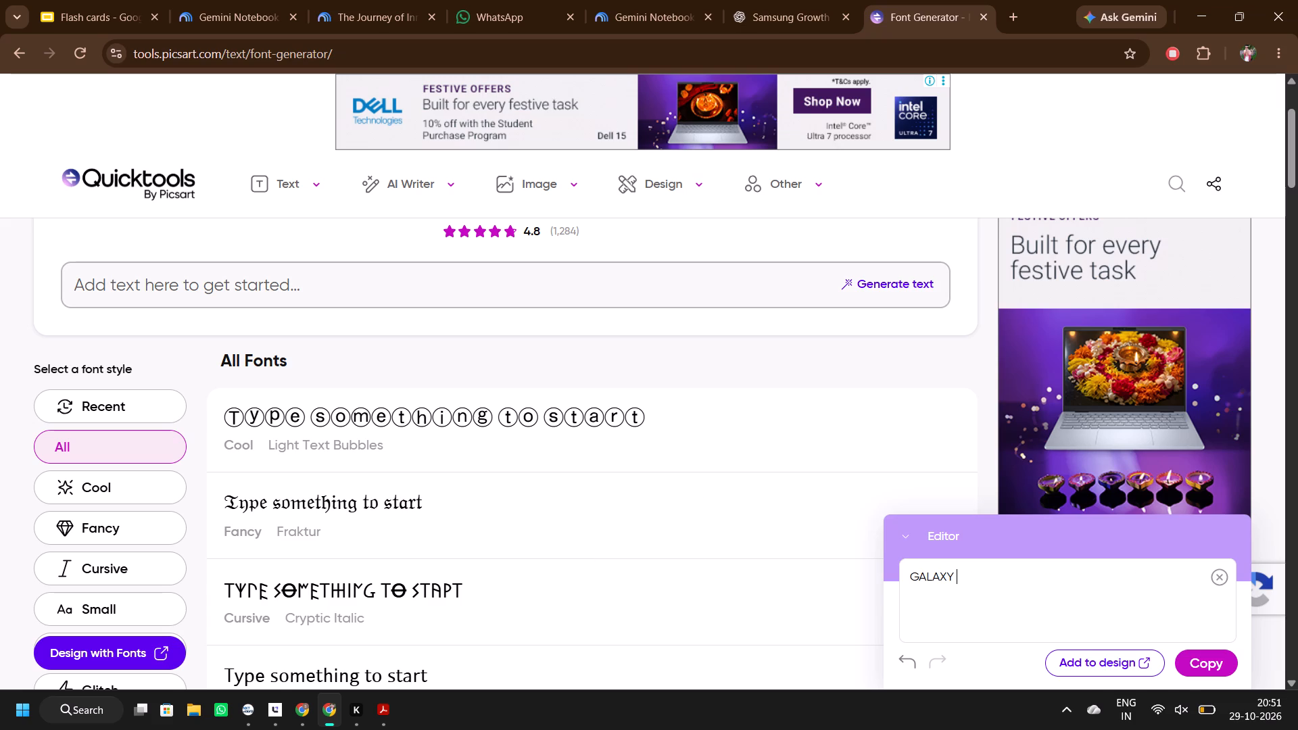
{"action": "left_click", "coordinate": [368, 282]}
{"action": "type", "text": "GA"}
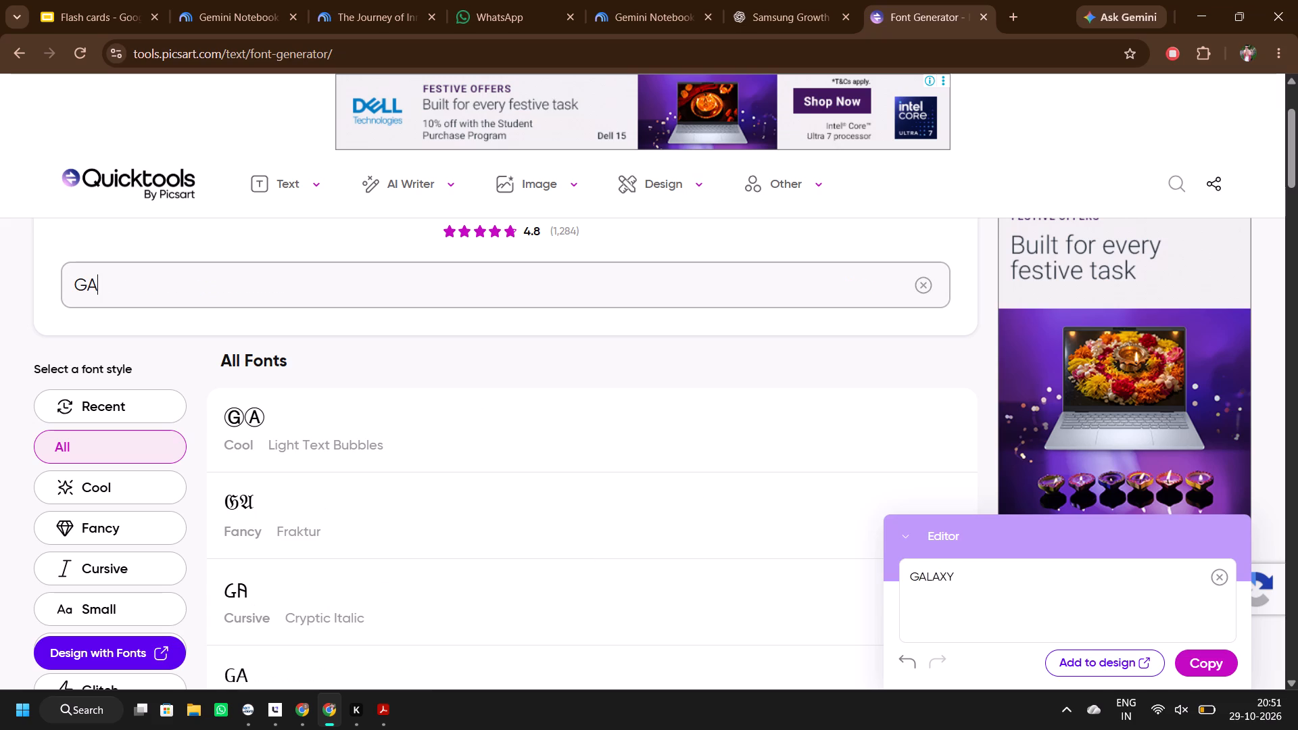
{"action": "type", "text": "LAXY FOLD"}
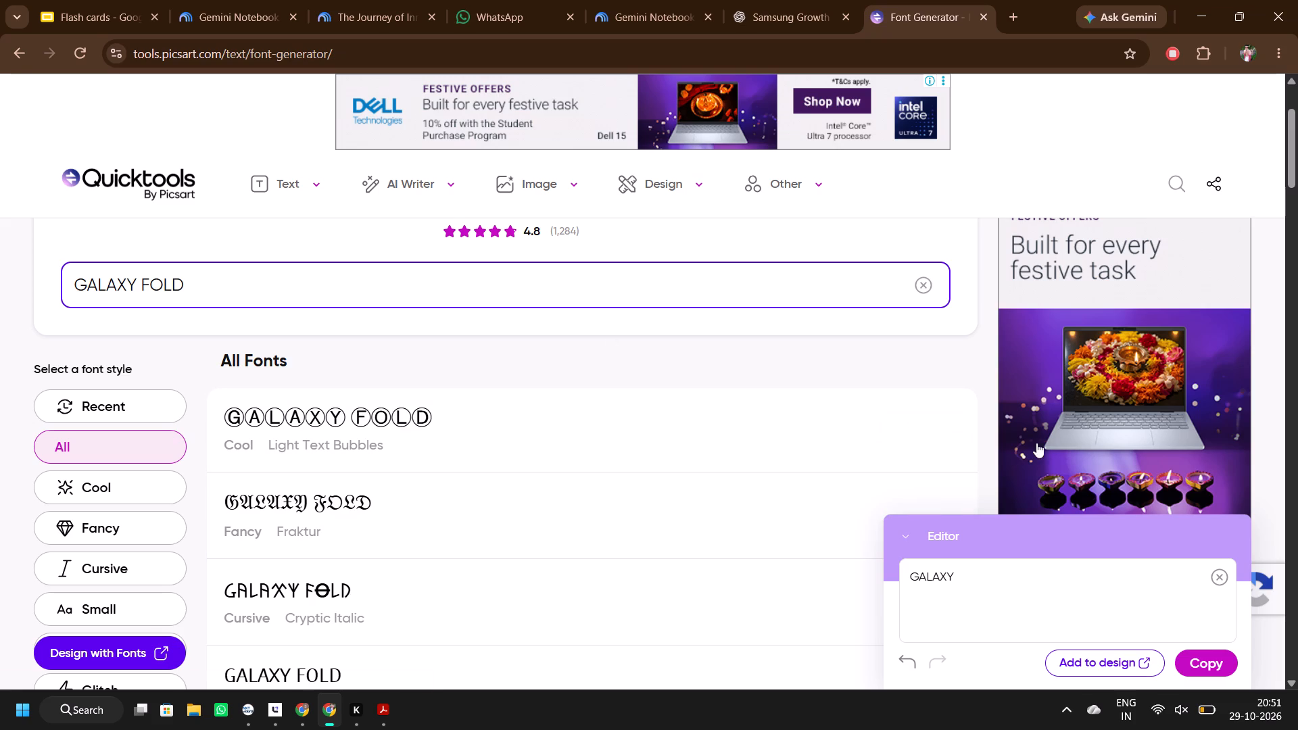
Copy the Script Bold Italic version of "GALAXY FOLD" into the editor.
{"action": "left_click", "coordinate": [1289, 172]}
{"action": "left_click_drag", "start_coordinate": [1289, 172], "coordinate": [1289, 174]}
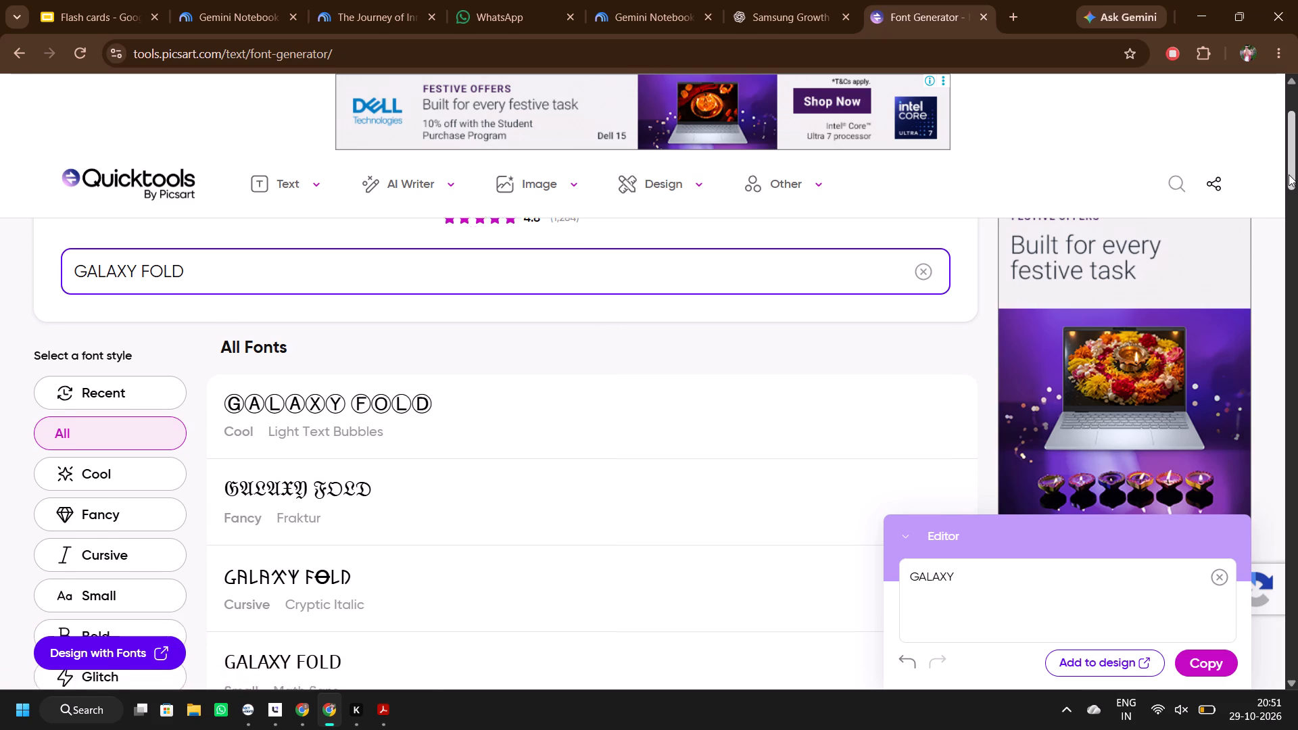
{"action": "left_click_drag", "start_coordinate": [1289, 174], "coordinate": [1293, 206]}
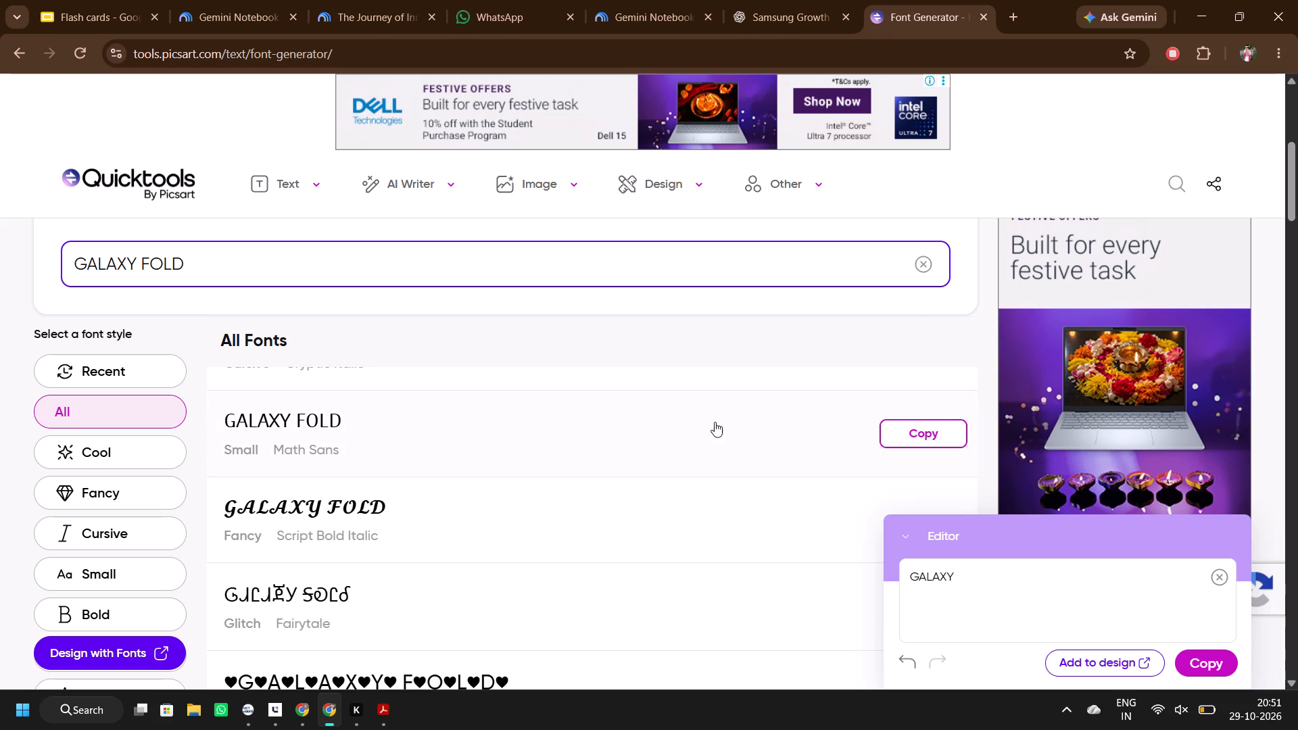
{"action": "left_click", "coordinate": [472, 518]}
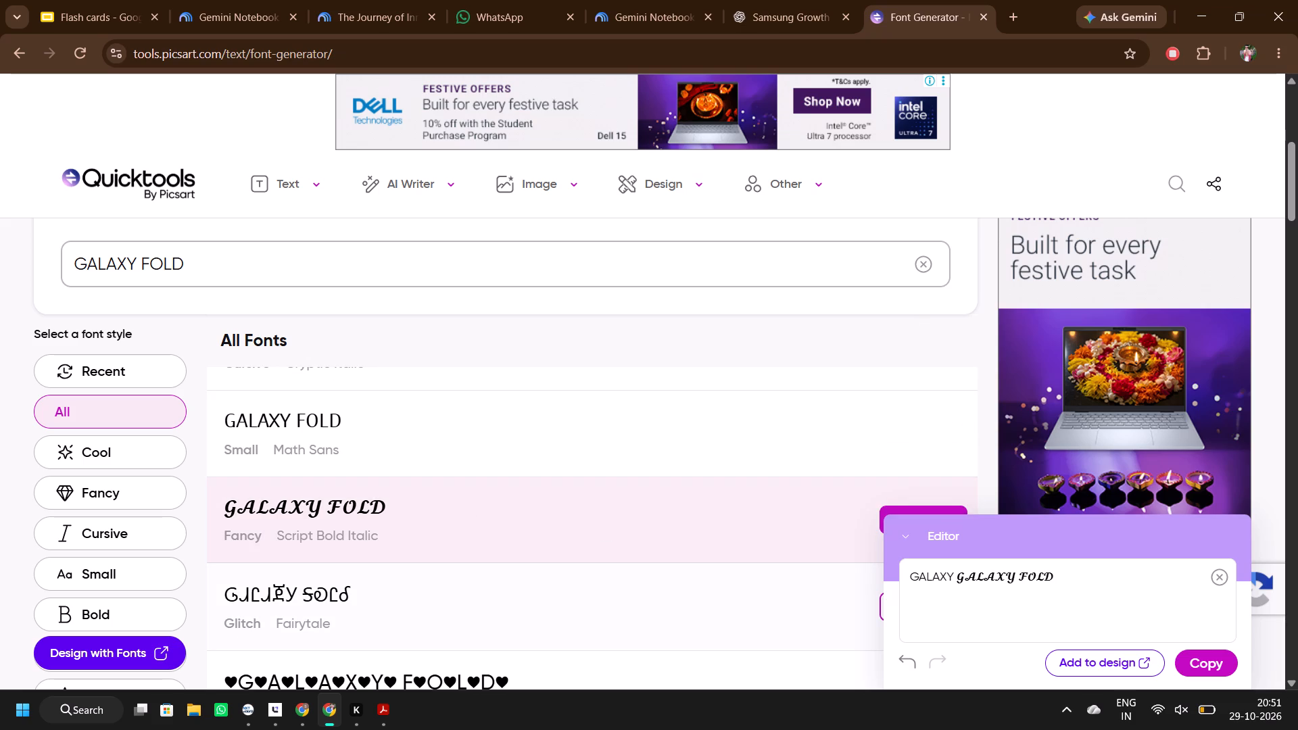
Delete the plain "GALAXY" in front of the Script Bold Italic text in the editor.
{"action": "left_click", "coordinate": [955, 575]}
{"action": "key", "text": "BackSpace"}
{"action": "key", "text": "BackSpace"}
{"action": "key", "text": "BackSpace"}
{"action": "key", "text": "BackSpace"}
{"action": "key", "text": "BackSpace"}
{"action": "key", "text": "BackSpace"}
{"action": "key", "text": "BackSpace"}
{"action": "key", "text": "BackSpace"}
{"action": "key", "text": "BackSpace"}
{"action": "key", "text": "BackSpace"}
{"action": "key", "text": "BackSpace"}
{"action": "key", "text": "BackSpace"}
{"action": "key", "text": "BackSpace"}
{"action": "key", "text": "BackSpace"}
{"action": "key", "text": "BackSpace"}
{"action": "key", "text": "BackSpace"}
{"action": "key", "text": "BackSpace"}
{"action": "key", "text": "BackSpace"}
{"action": "key", "text": "BackSpace"}
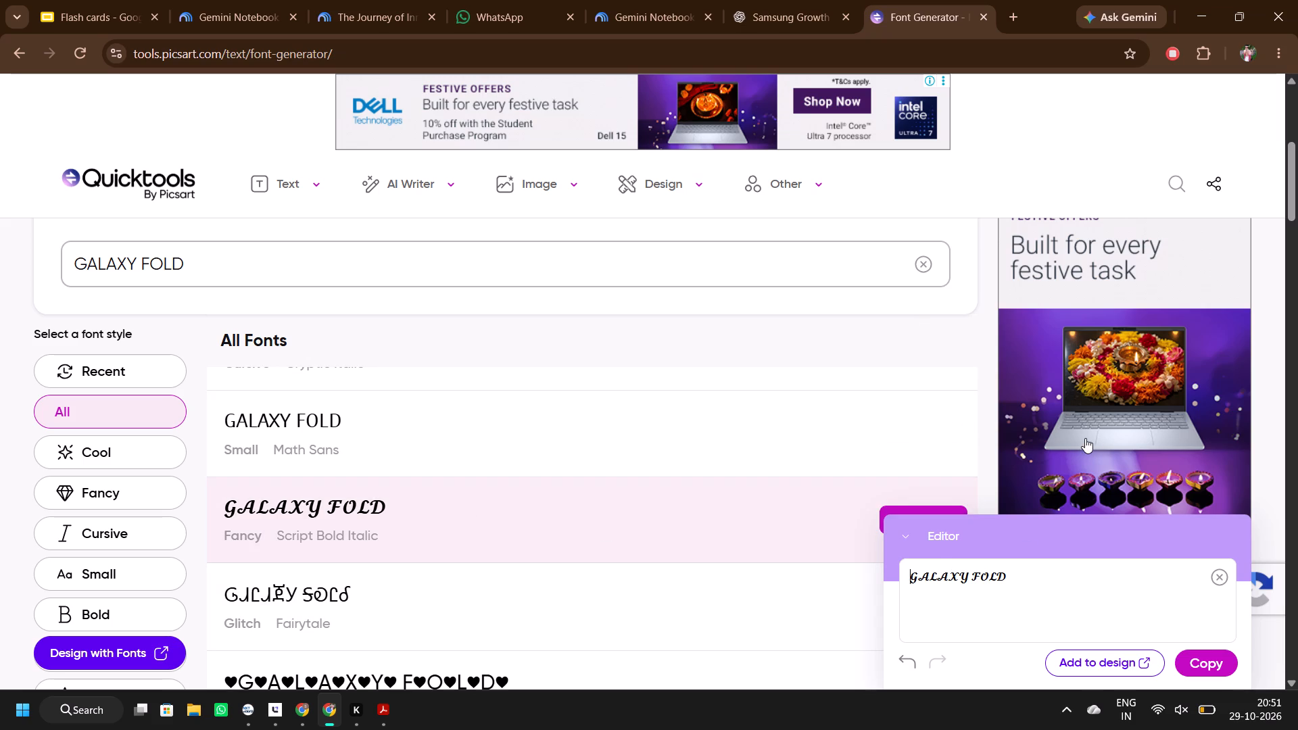
Add a trailing space after "GALAXY FOLD" in both the editor and the generator's input text.
{"action": "left_click", "coordinate": [1023, 579]}
{"action": "key", "text": "space"}
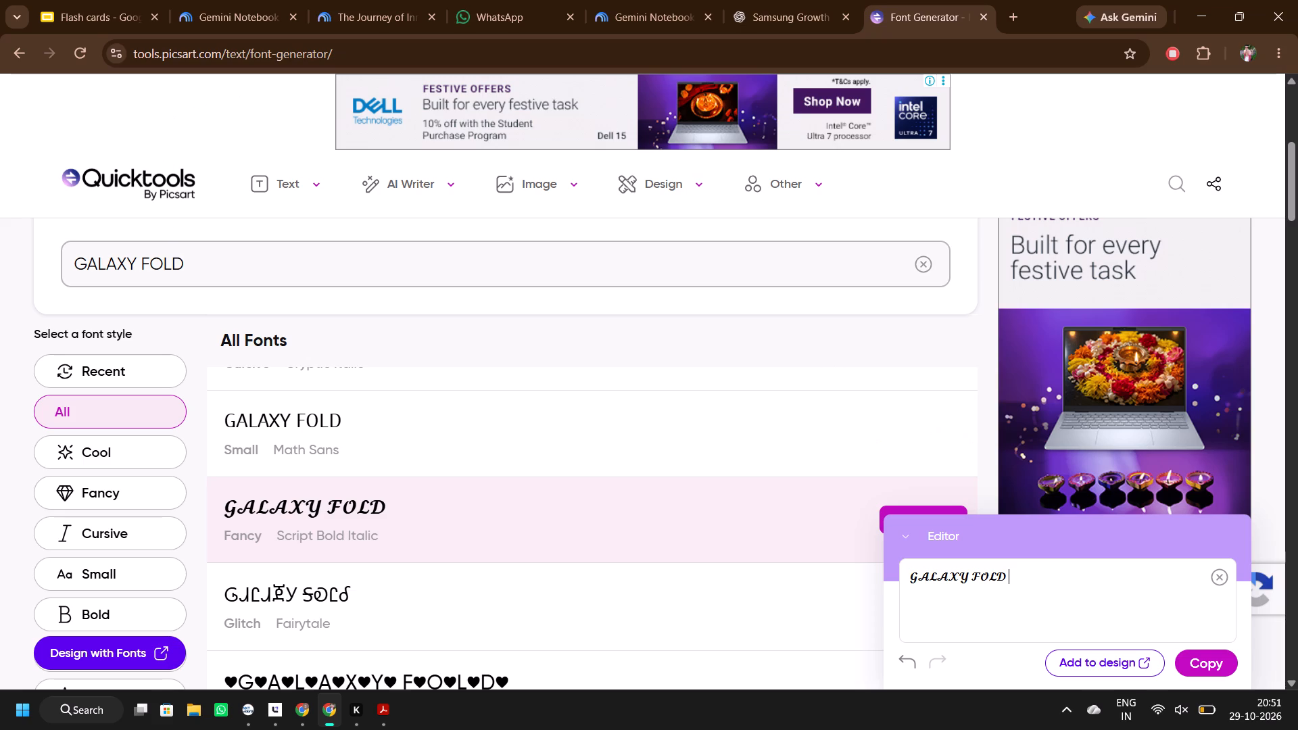
{"action": "left_click", "coordinate": [187, 256]}
{"action": "key", "text": "space"}
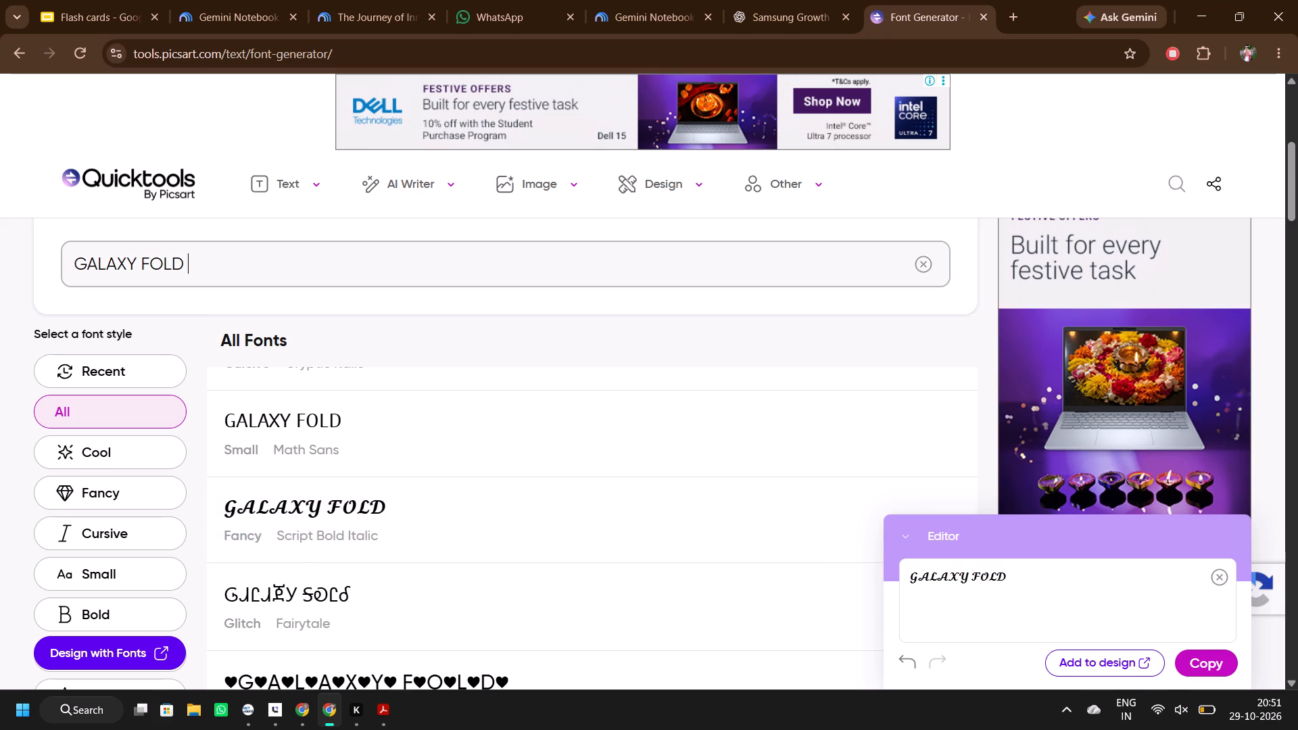
Switch to the Samsung Growth Overview chat in ChatGPT and look through the phone timeline up to the Galaxy Fold entry and back.
{"action": "left_click", "coordinate": [754, 16]}
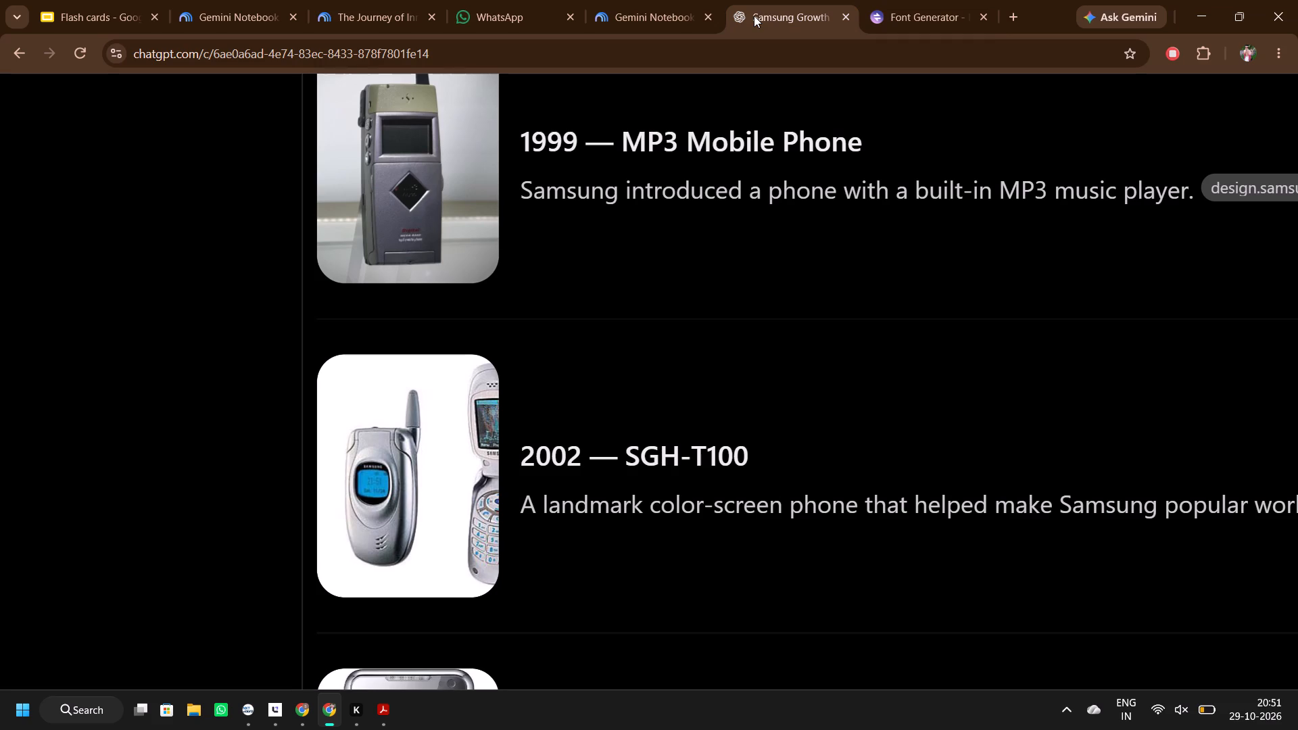
{"action": "key", "text": "Down"}
{"action": "key", "text": "Down"}
{"action": "key", "text": "Down"}
{"action": "key", "text": "Down"}
{"action": "key", "text": "Down"}
{"action": "key", "text": "Down"}
{"action": "key", "text": "Down"}
{"action": "key", "text": "Down"}
{"action": "key", "text": "Down"}
{"action": "key", "text": "Down"}
{"action": "key", "text": "Down"}
{"action": "key", "text": "Down"}
{"action": "key", "text": "Down"}
{"action": "key", "text": "Down"}
{"action": "key", "text": "Down"}
{"action": "key", "text": "Down"}
{"action": "key", "text": "Down"}
{"action": "key", "text": "Down"}
{"action": "key", "text": "Down"}
{"action": "key", "text": "Down"}
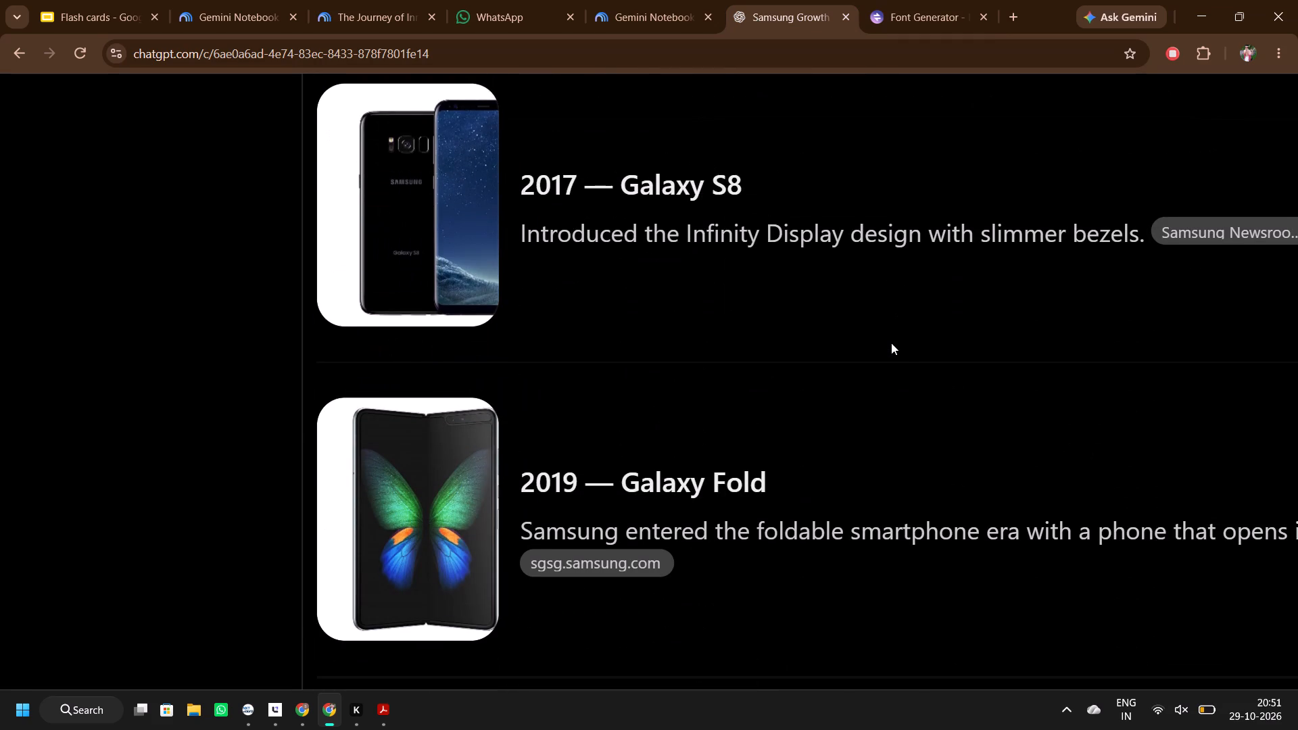
{"action": "key", "text": "Up"}
{"action": "key", "text": "Up"}
{"action": "key", "text": "Up"}
{"action": "key", "text": "Up"}
{"action": "key", "text": "Up"}
{"action": "key", "text": "Up"}
{"action": "key", "text": "Up"}
{"action": "key", "text": "Up"}
{"action": "key", "text": "Up"}
{"action": "key", "text": "Up"}
{"action": "key", "text": "Up"}
{"action": "key", "text": "Up"}
{"action": "key", "text": "Up"}
{"action": "key", "text": "Up"}
{"action": "key", "text": "Up"}
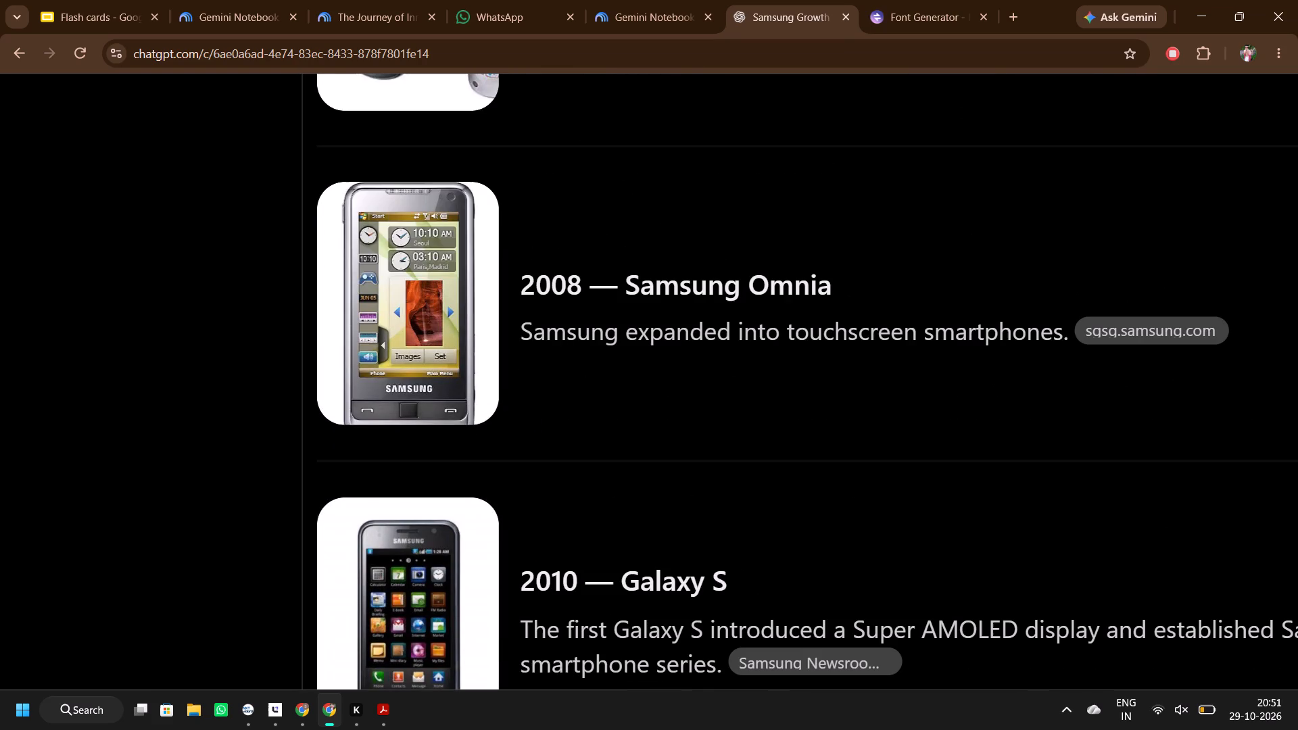
Switch to the Picsart font generator and extend its input text to "GALAXY FOLD 2019".
{"action": "key", "text": "Up"}
{"action": "key", "text": "Up"}
{"action": "key", "text": "Up"}
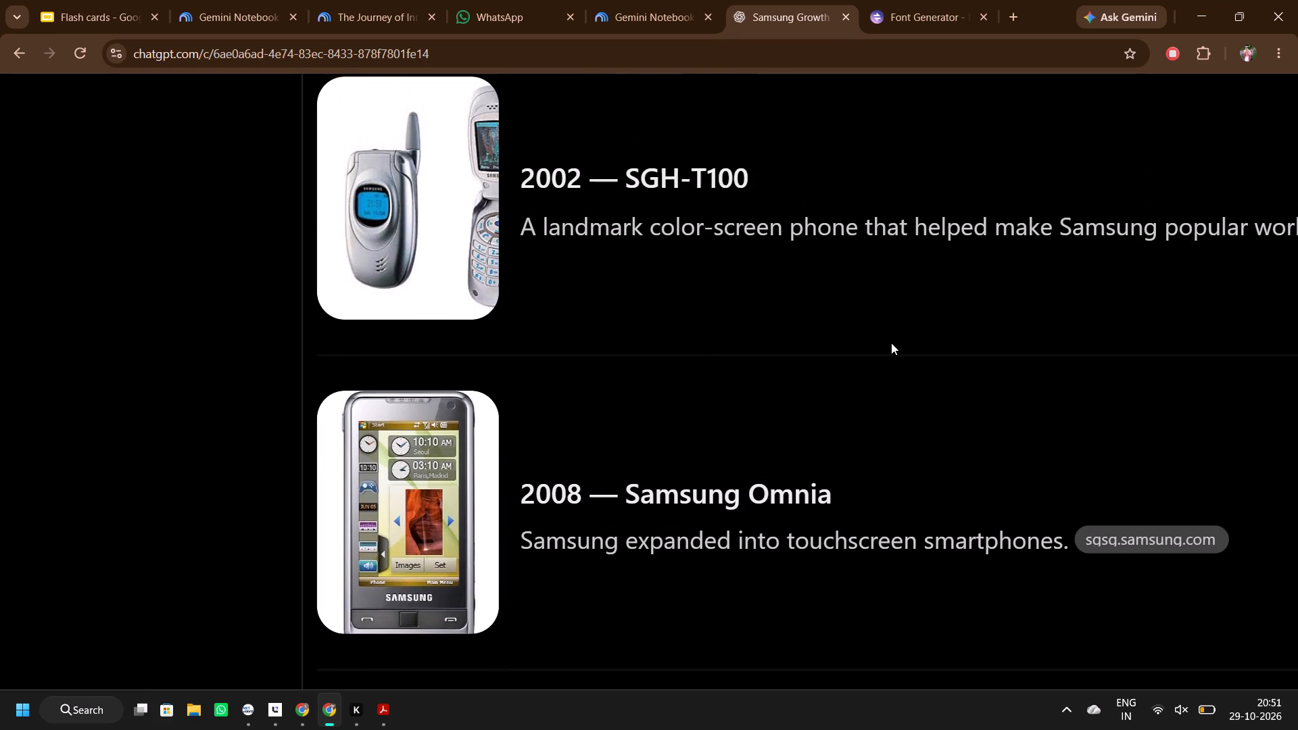
{"action": "left_click", "coordinate": [97, 10]}
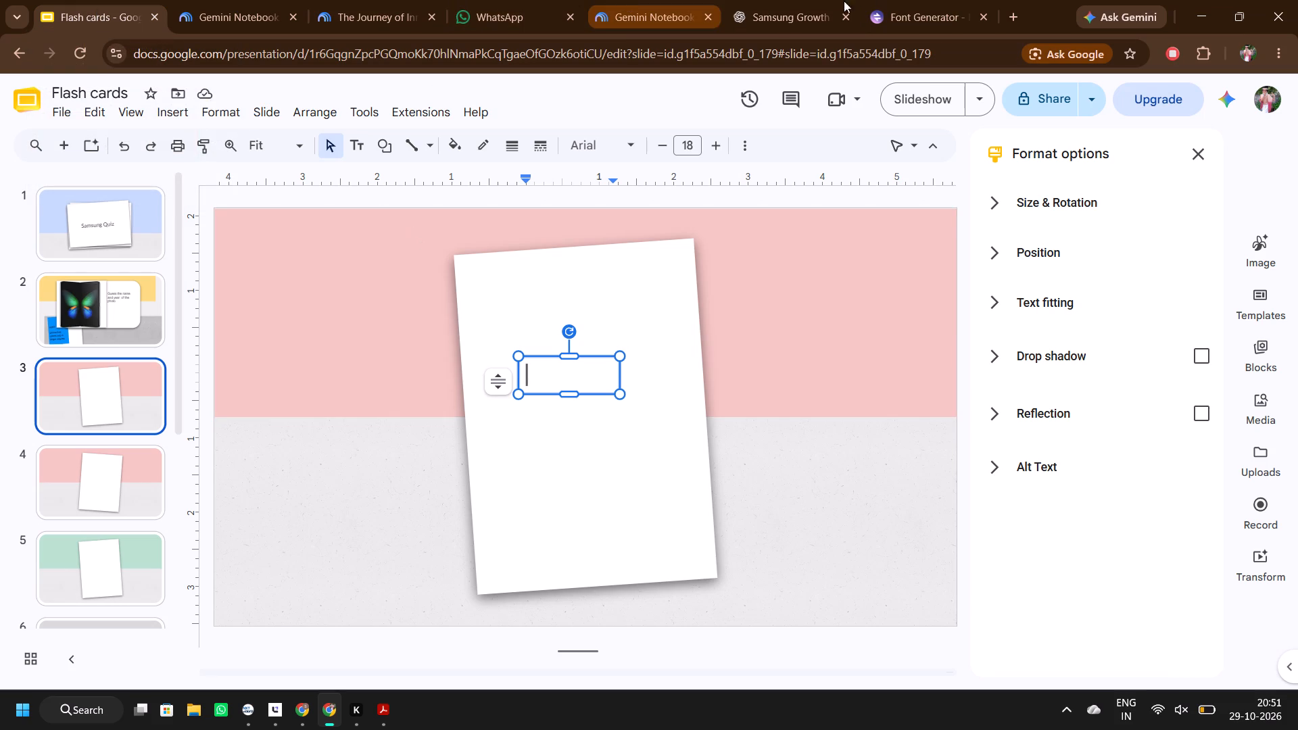
{"action": "left_click", "coordinate": [900, 5]}
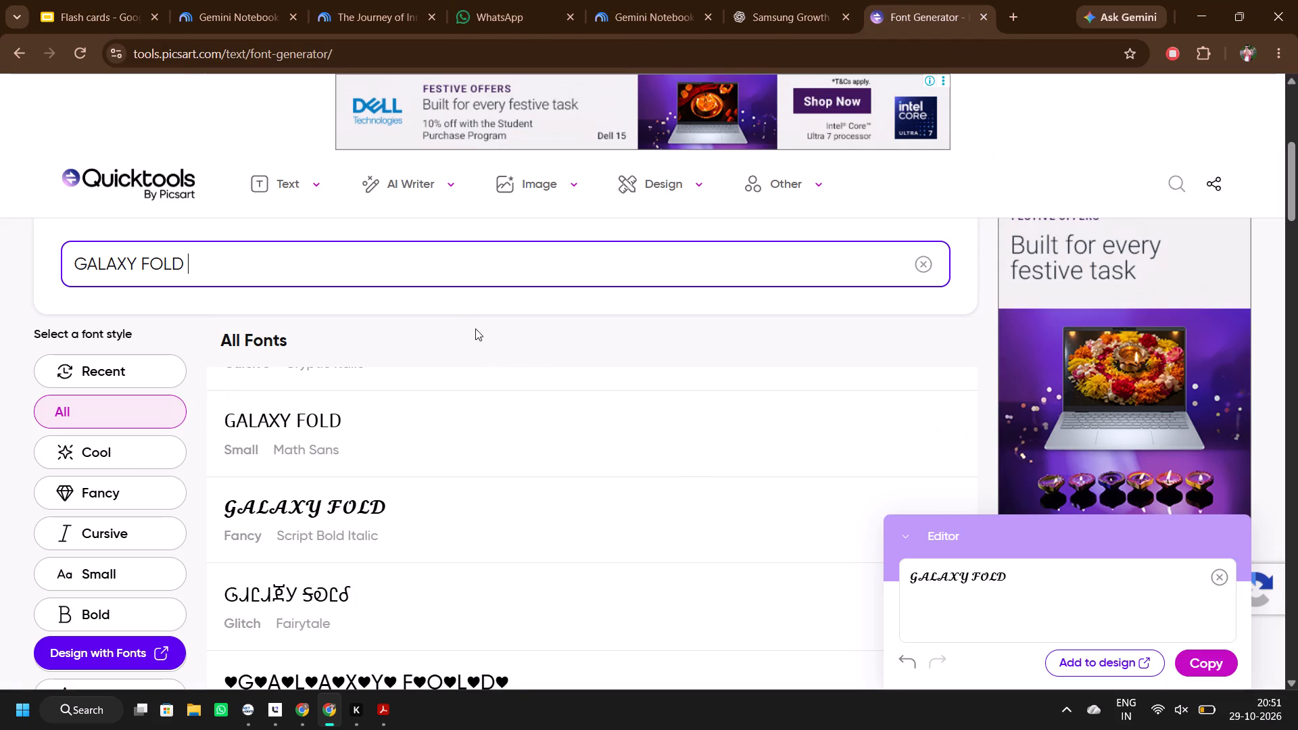
{"action": "type", "text": "20"}
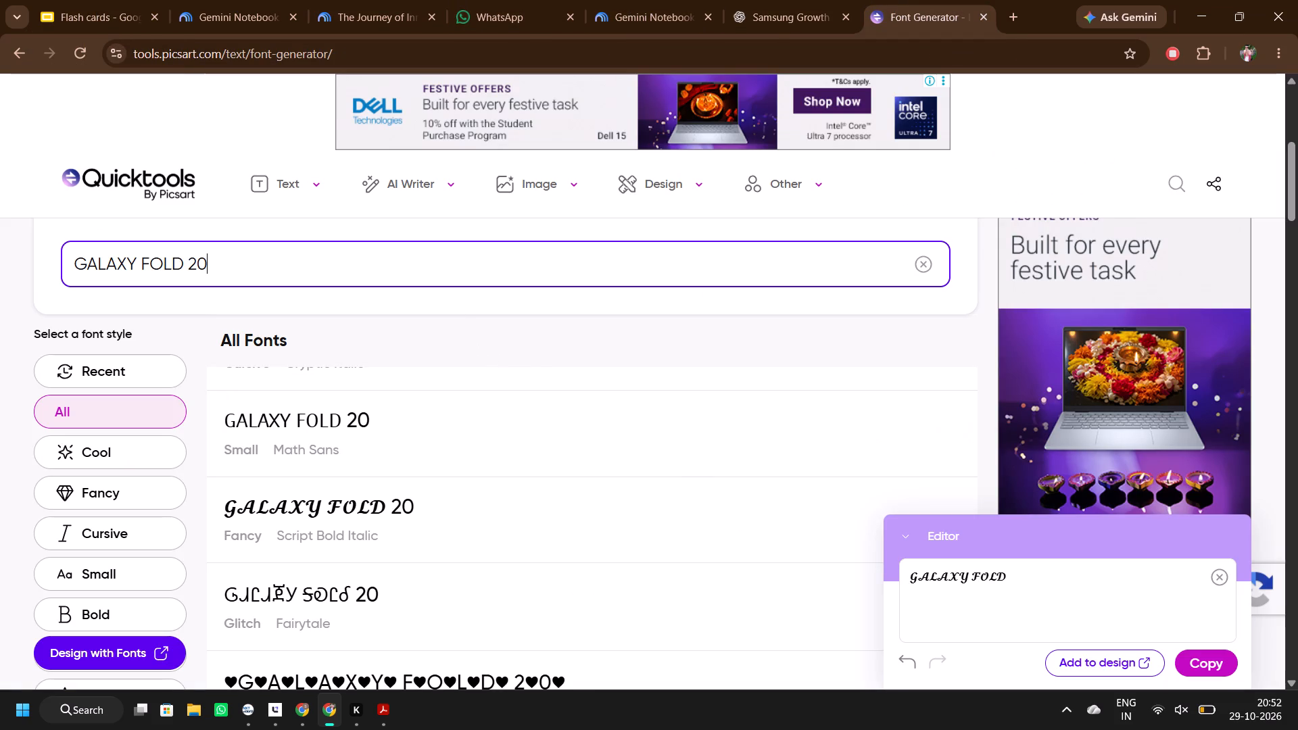
{"action": "type", "text": "19"}
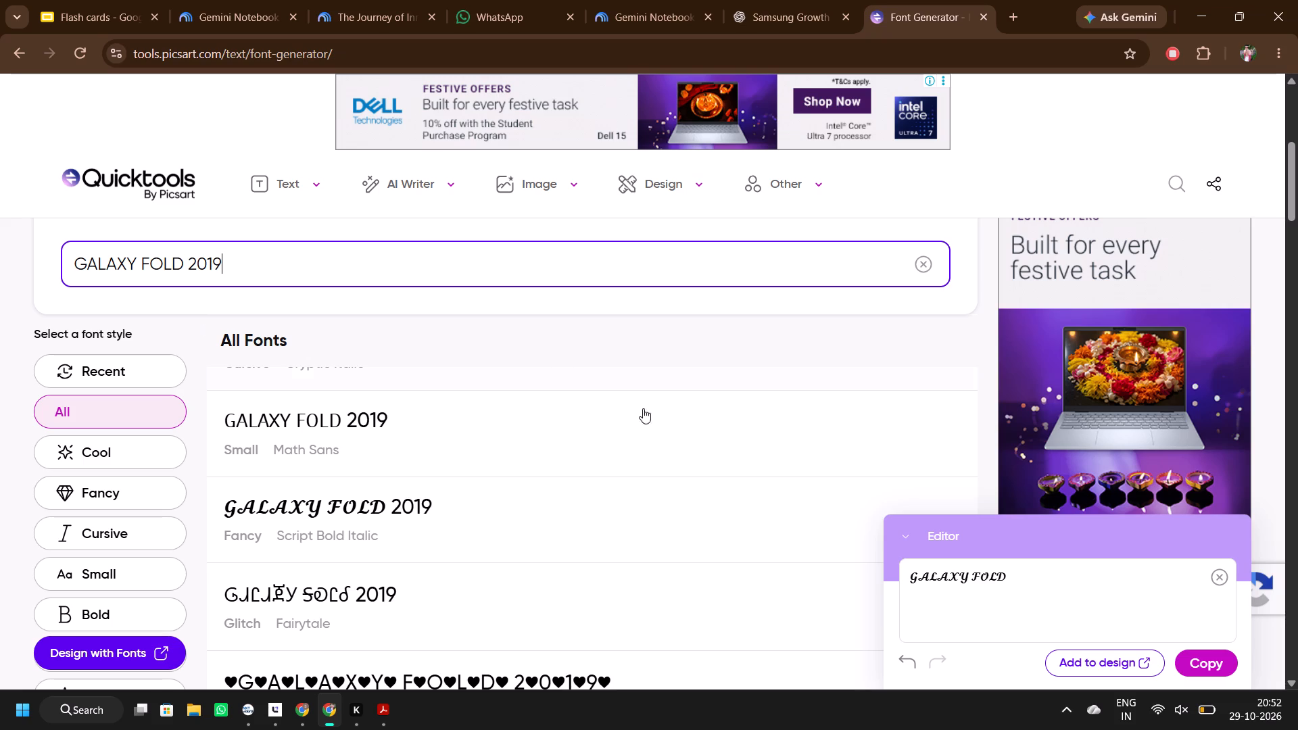
{"action": "left_click", "coordinate": [441, 260]}
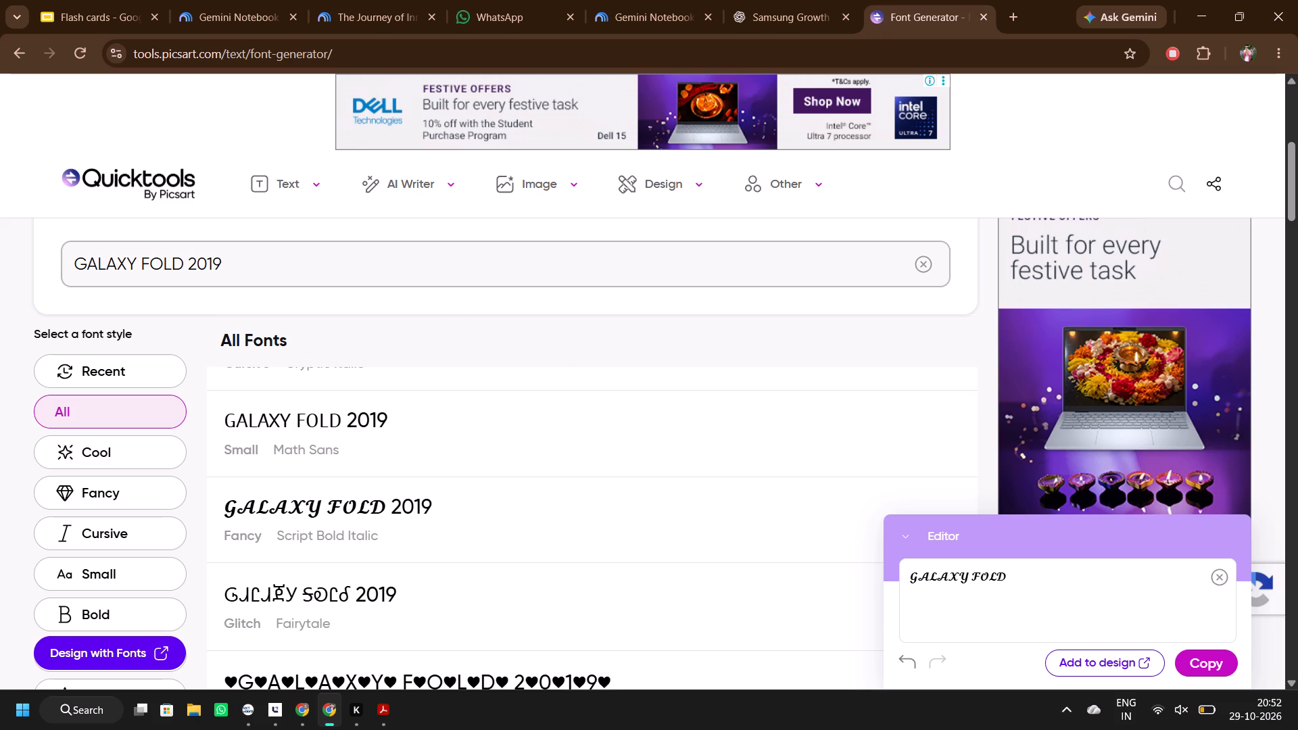
{"action": "key", "text": "Return"}
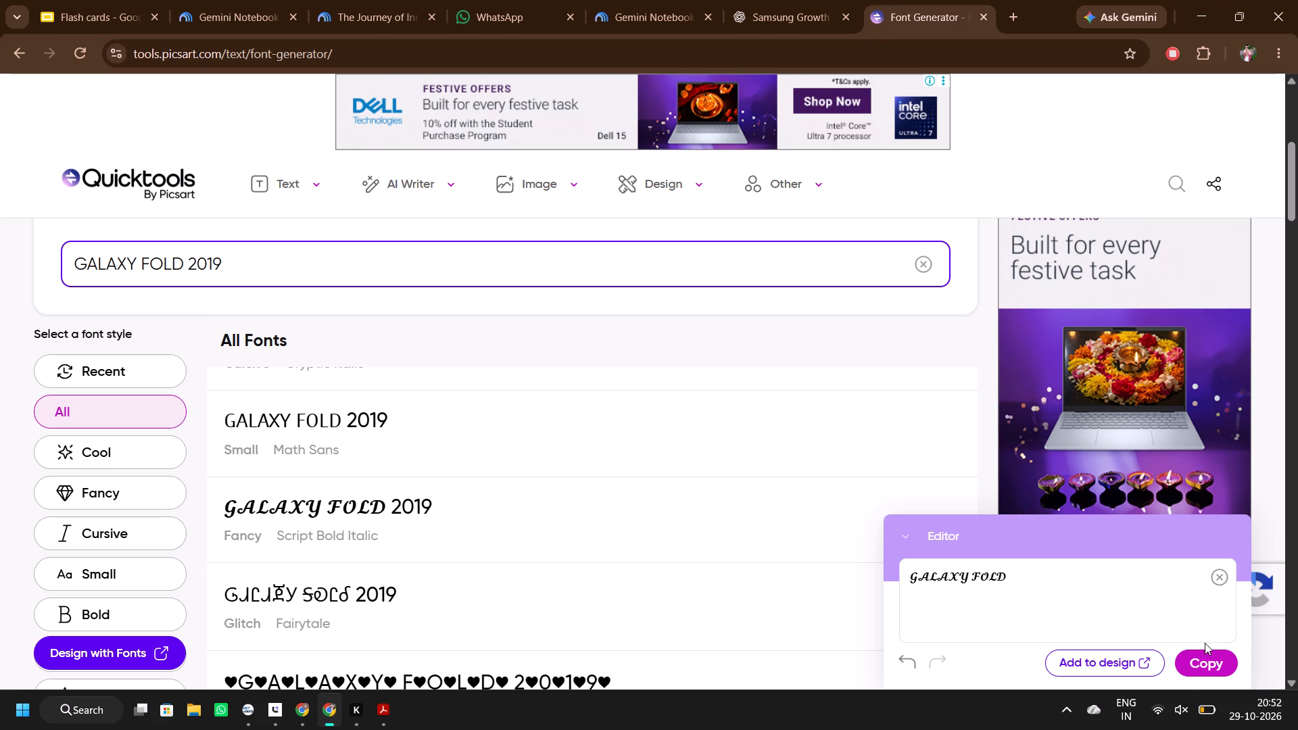
Add the Script Bold Italic version of "GALAXY FOLD 2019" to the editor text.
{"action": "left_click", "coordinate": [1199, 664]}
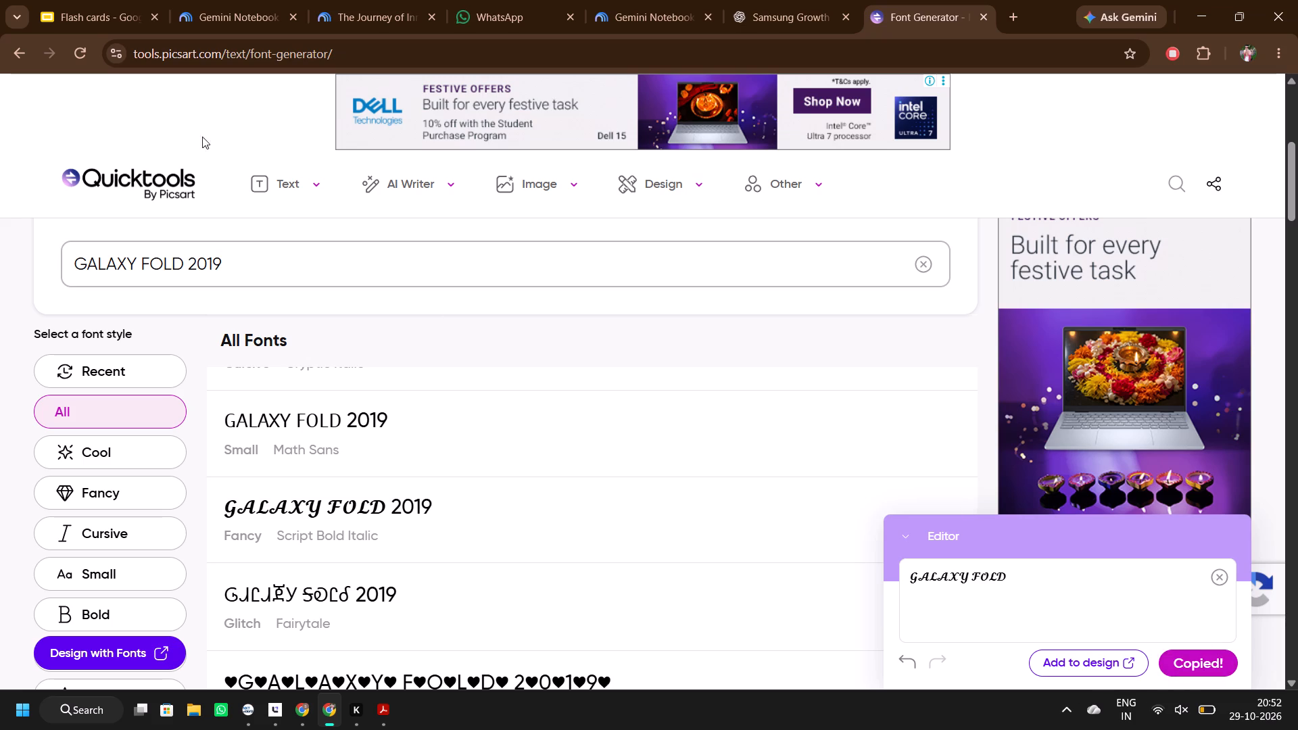
{"action": "left_click", "coordinate": [372, 514]}
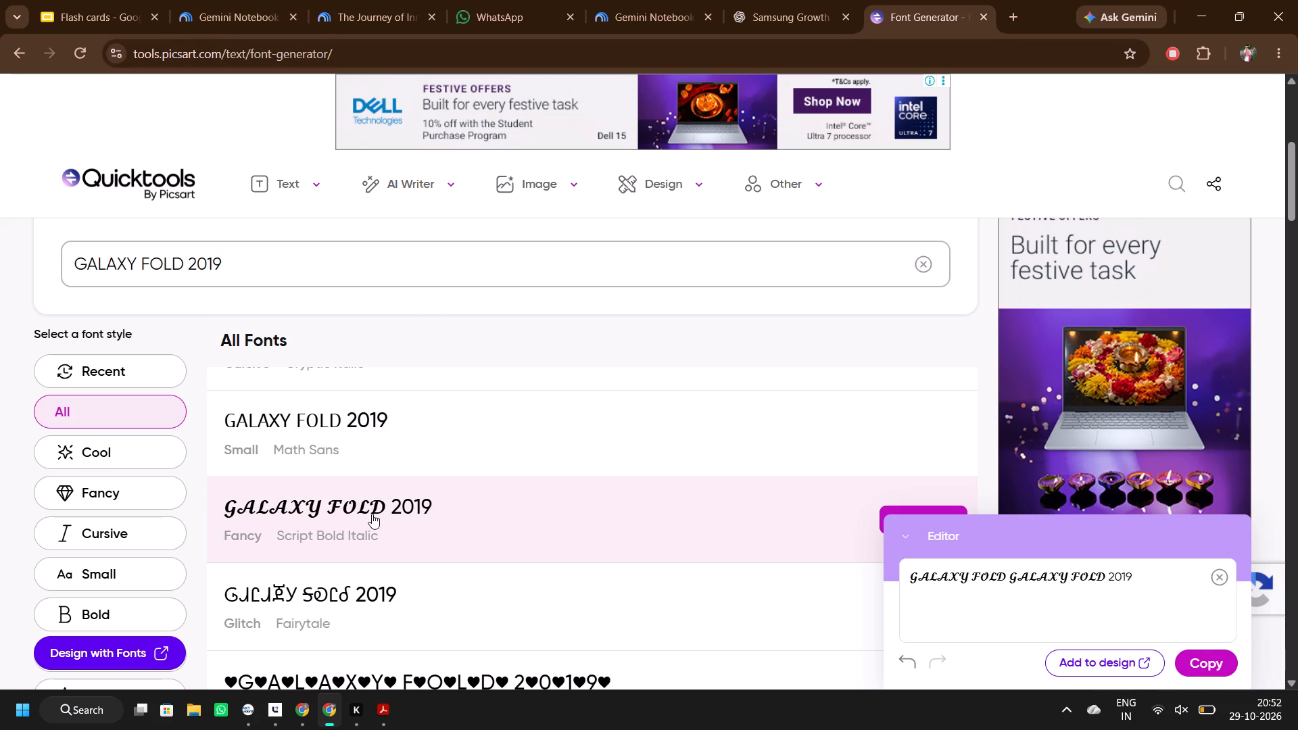
Delete the duplicate "GALAXY FOLD" in front of the version with 2019 in the editor.
{"action": "left_click", "coordinate": [1005, 577]}
{"action": "key", "text": "BackSpace"}
{"action": "key", "text": "BackSpace"}
{"action": "key", "text": "BackSpace"}
{"action": "key", "text": "BackSpace"}
{"action": "key", "text": "BackSpace"}
{"action": "key", "text": "BackSpace"}
{"action": "key", "text": "BackSpace"}
{"action": "key", "text": "BackSpace"}
{"action": "key", "text": "BackSpace"}
{"action": "key", "text": "BackSpace"}
{"action": "key", "text": "BackSpace"}
{"action": "key", "text": "BackSpace"}
{"action": "key", "text": "BackSpace"}
{"action": "key", "text": "BackSpace"}
{"action": "key", "text": "BackSpace"}
{"action": "key", "text": "BackSpace"}
{"action": "key", "text": "BackSpace"}
{"action": "key", "text": "BackSpace"}
{"action": "key", "text": "BackSpace"}
{"action": "key", "text": "BackSpace"}
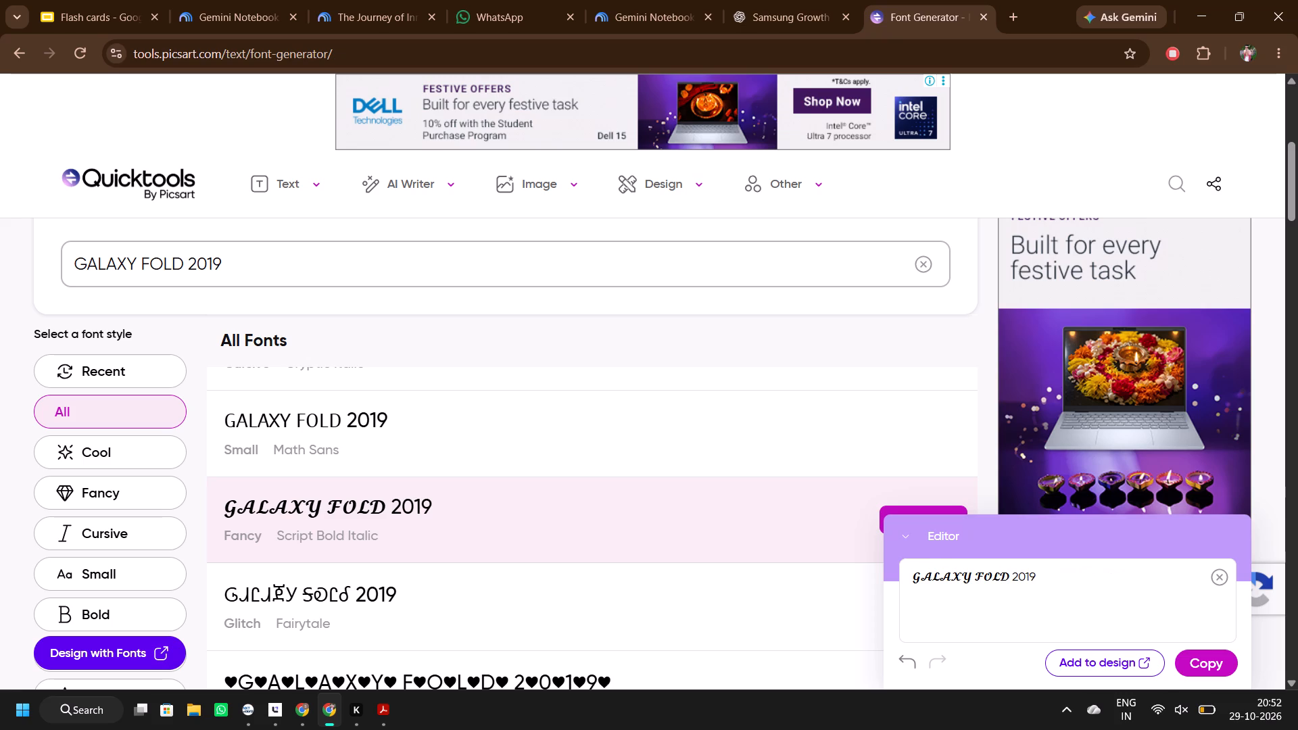
Copy the editor's "GALAXY FOLD 2019" text and paste it into the text box on slide 3's card in Google Slides.
{"action": "left_click", "coordinate": [1213, 669]}
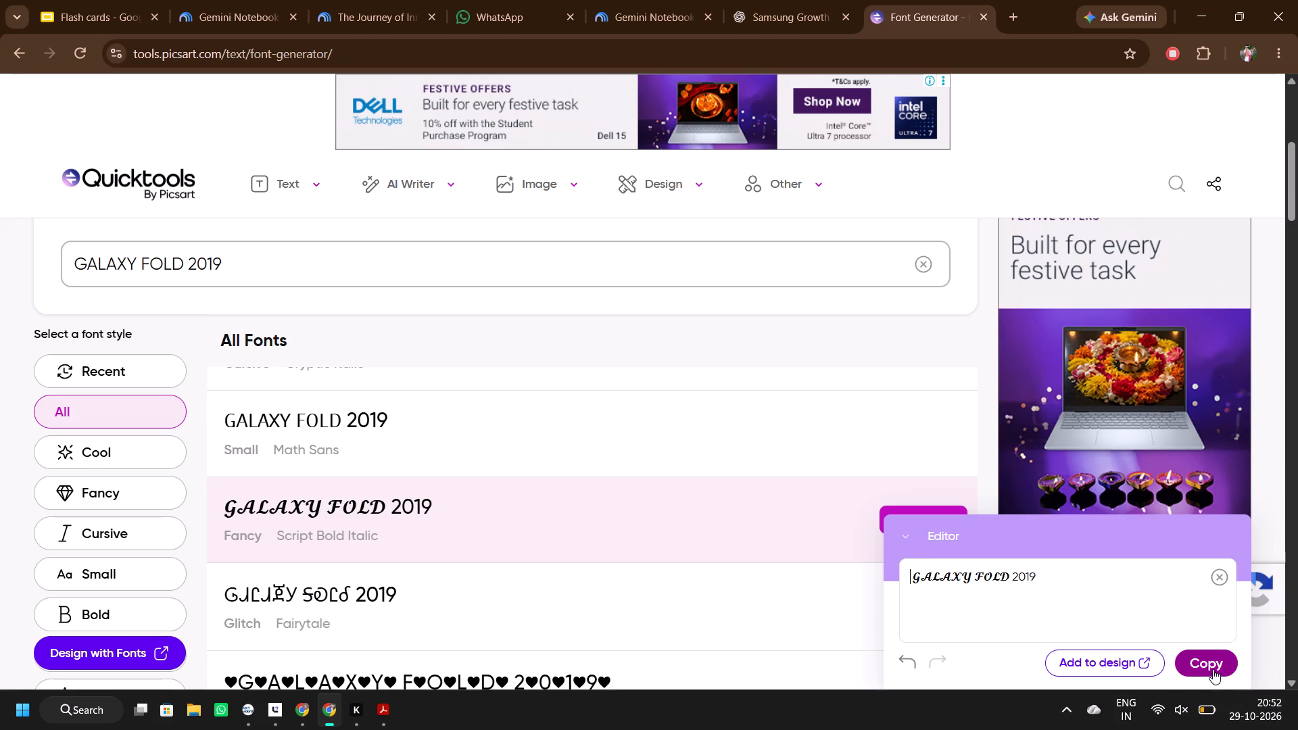
{"action": "left_click", "coordinate": [124, 5]}
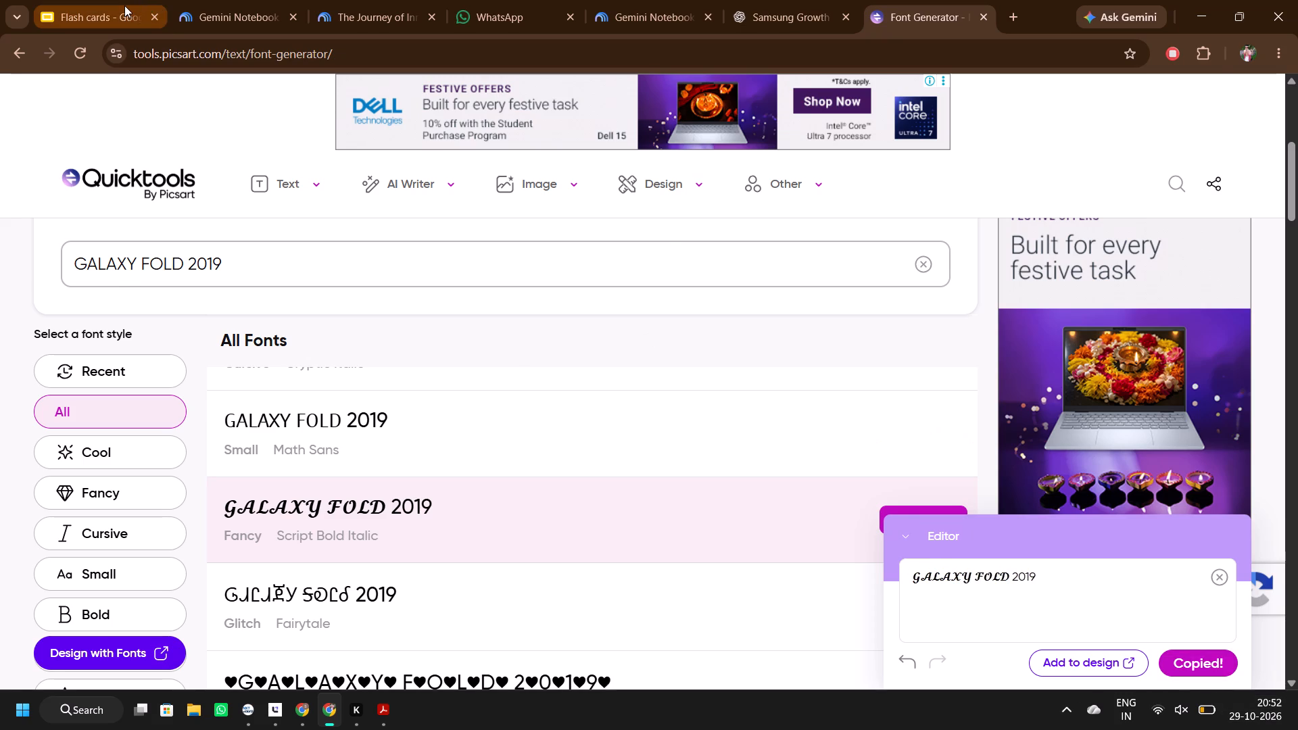
{"action": "key", "text": "ctrl+v"}
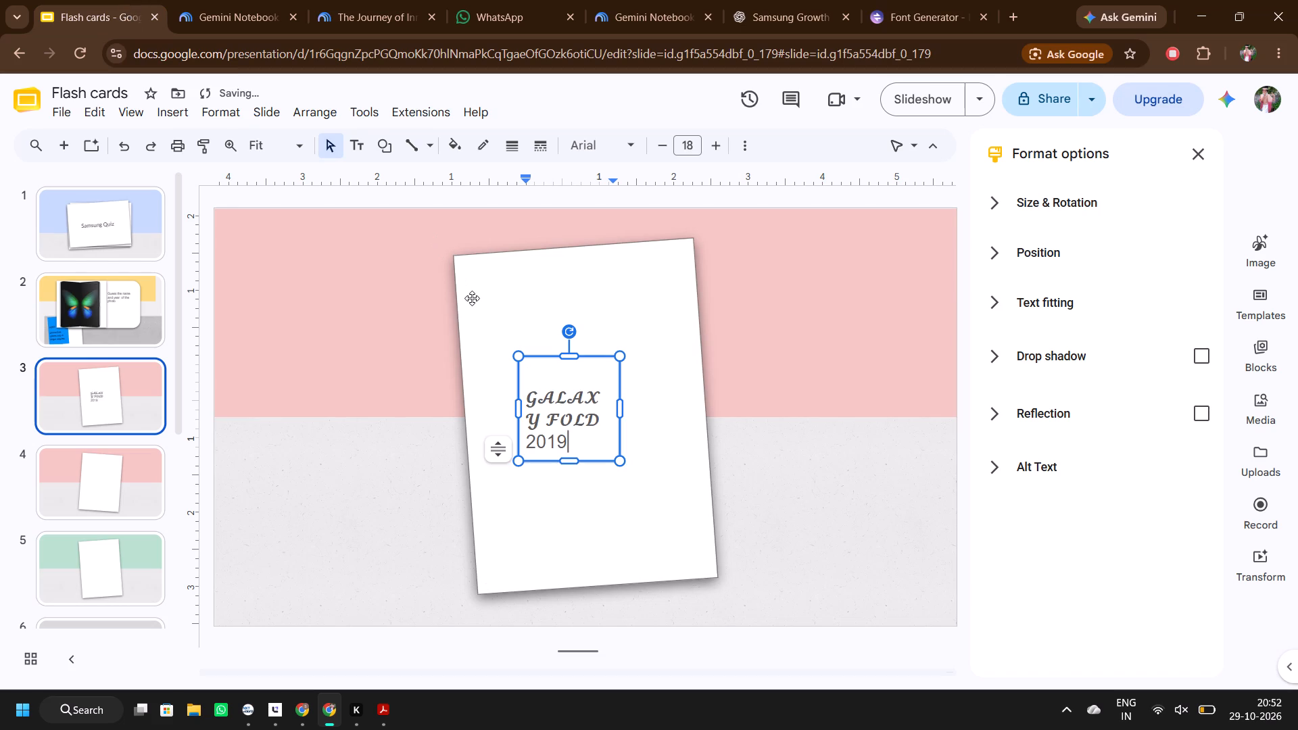
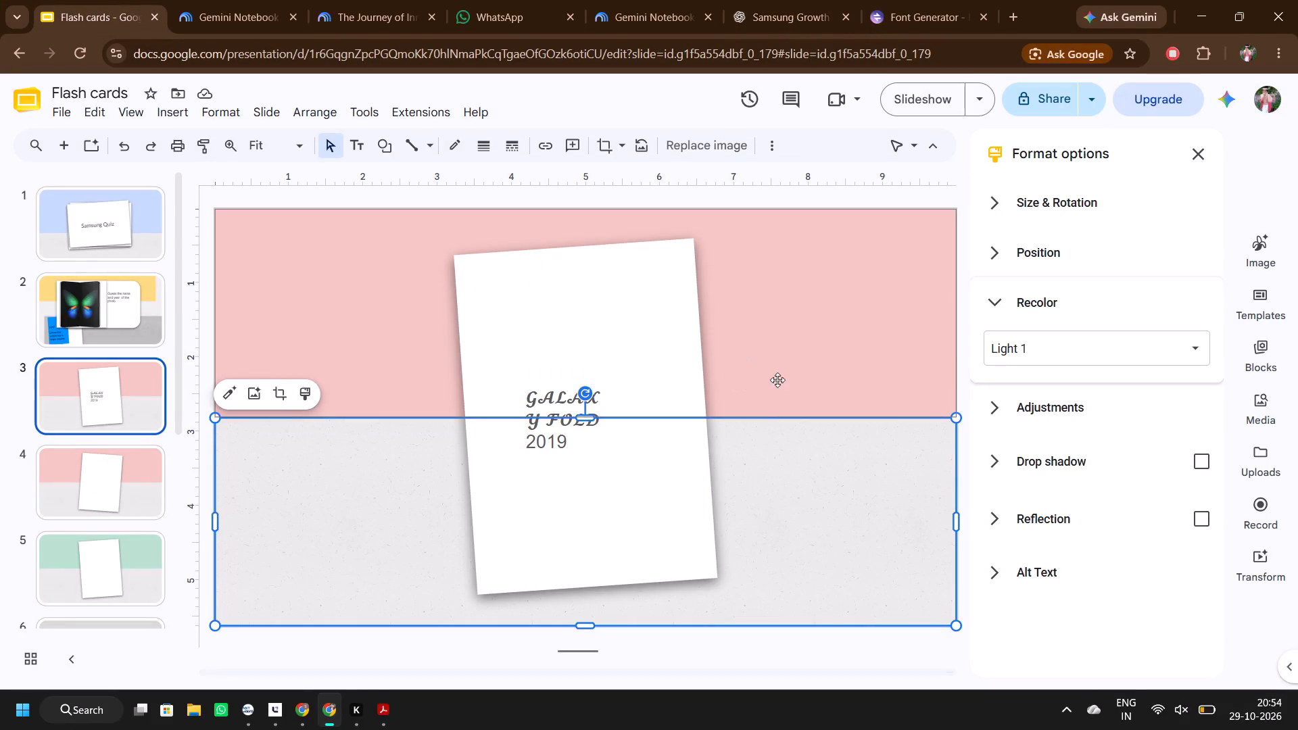
{"action": "left_click", "coordinate": [810, 342]}
{"action": "left_click", "coordinate": [498, 322]}
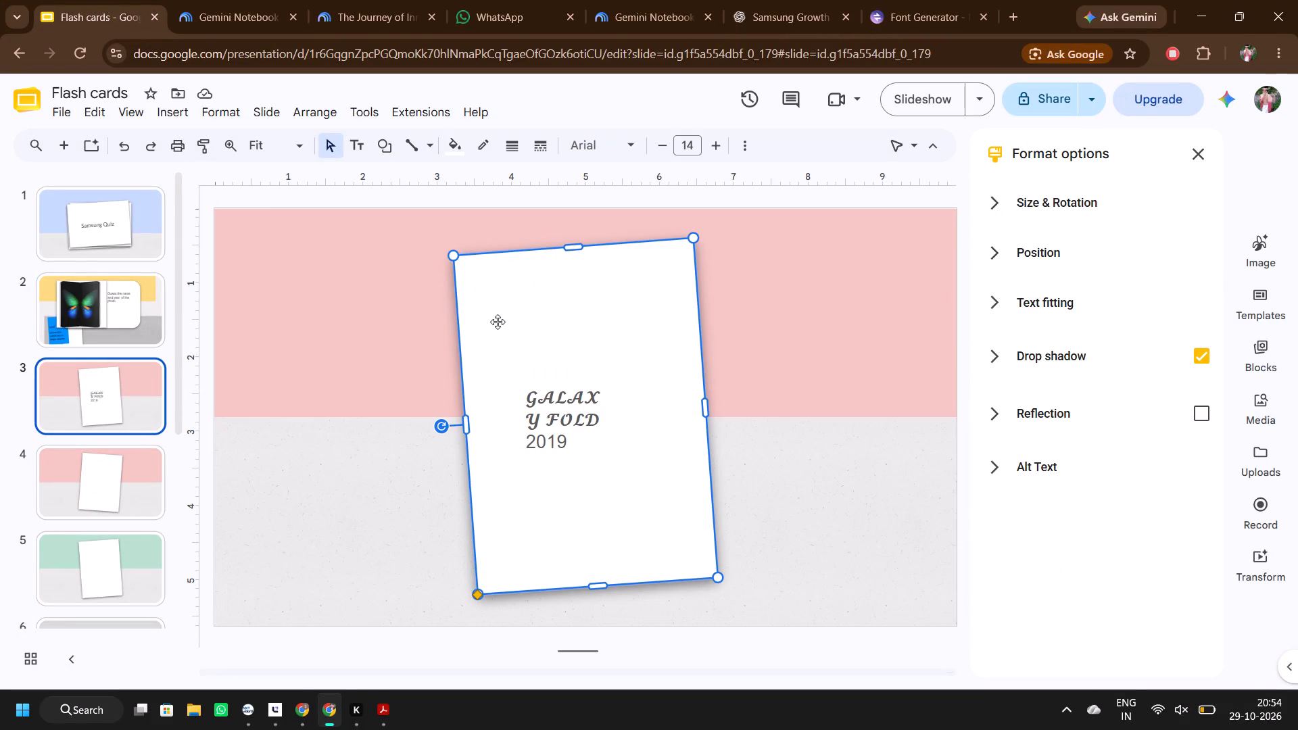
{"action": "left_click", "coordinate": [348, 143]}
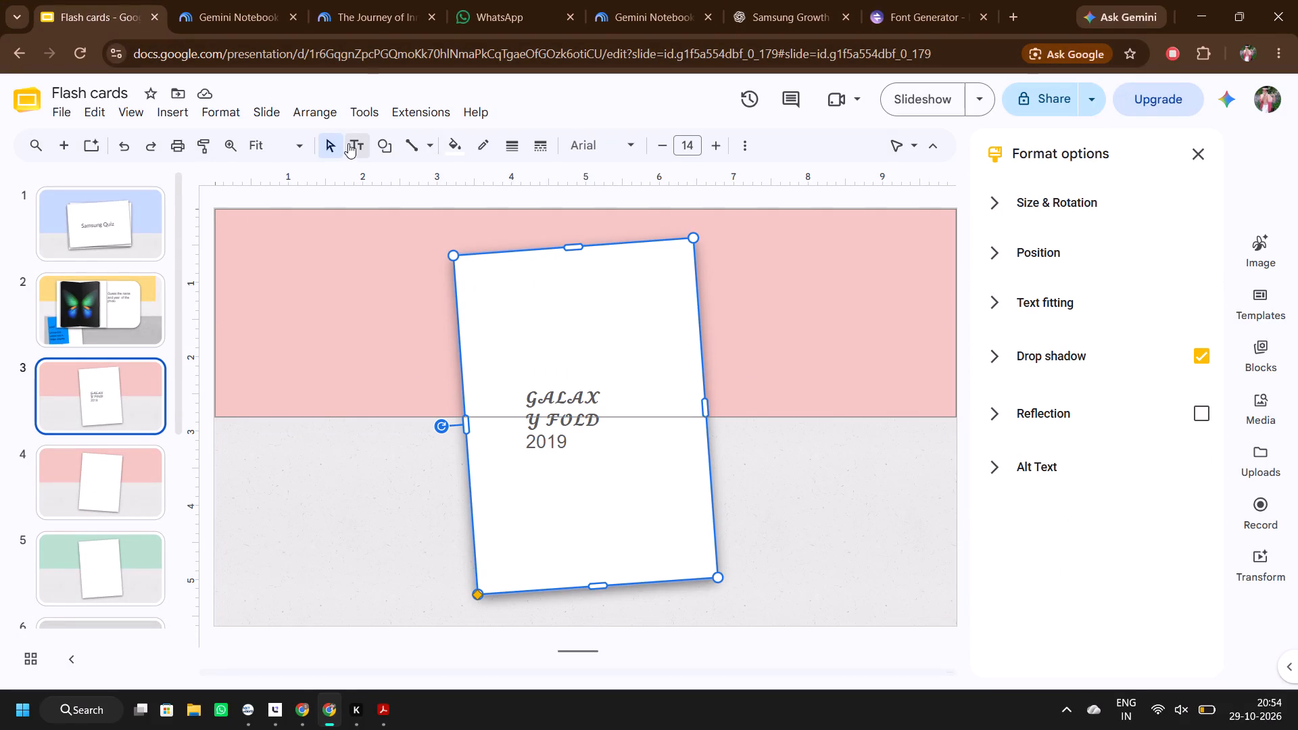
{"action": "left_click", "coordinate": [480, 303]}
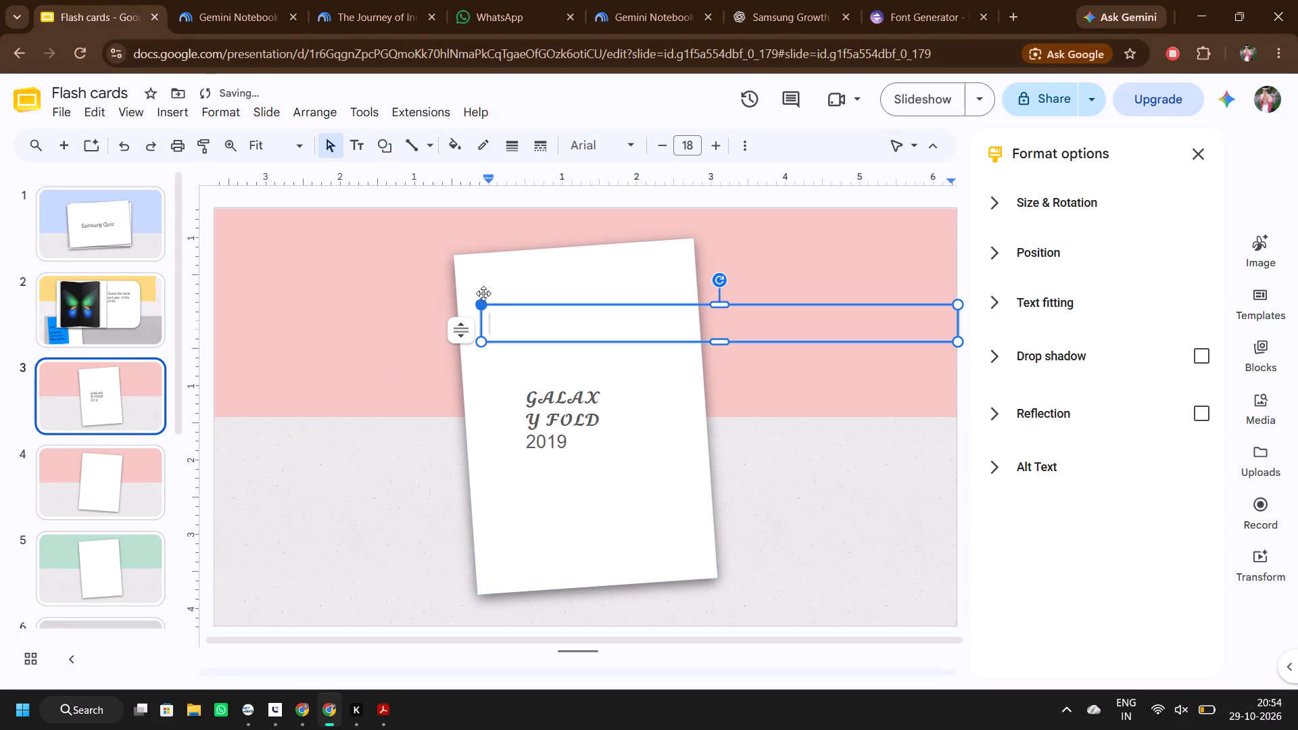
{"action": "type", "text": "ANSWER"}
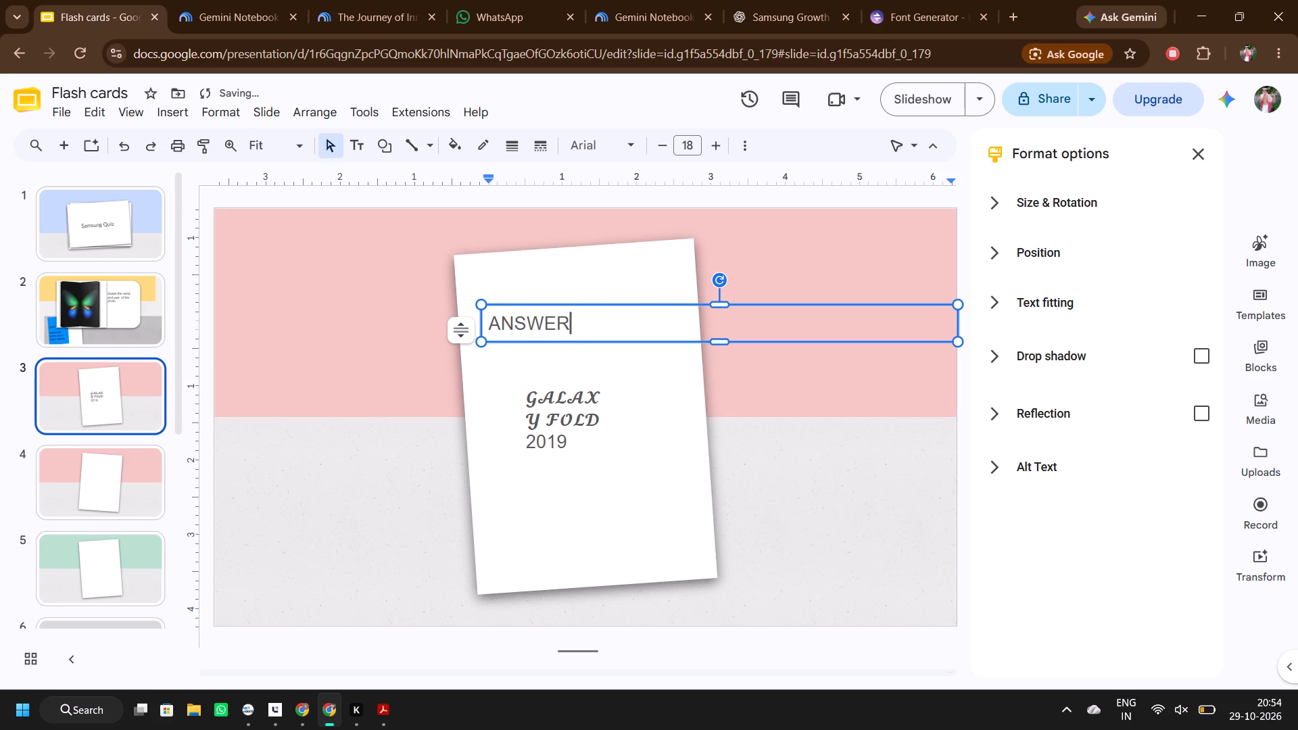
{"action": "key", "text": "s"}
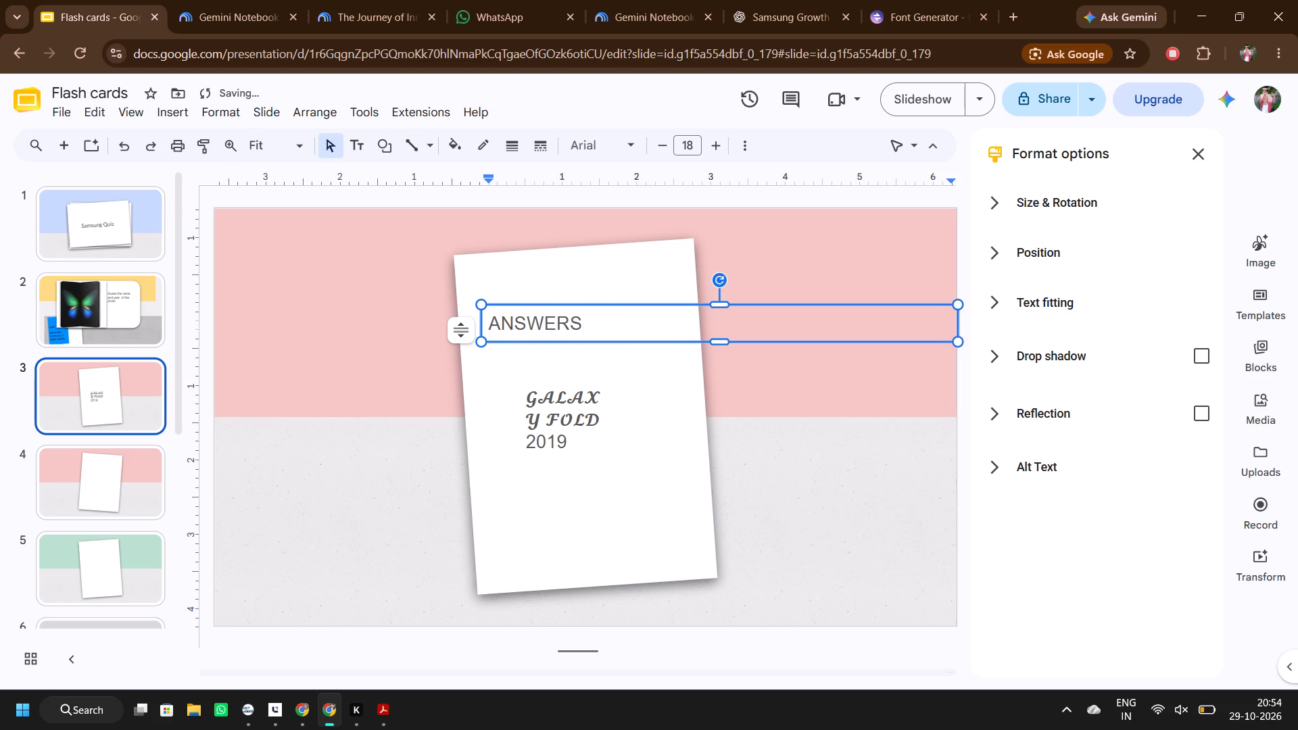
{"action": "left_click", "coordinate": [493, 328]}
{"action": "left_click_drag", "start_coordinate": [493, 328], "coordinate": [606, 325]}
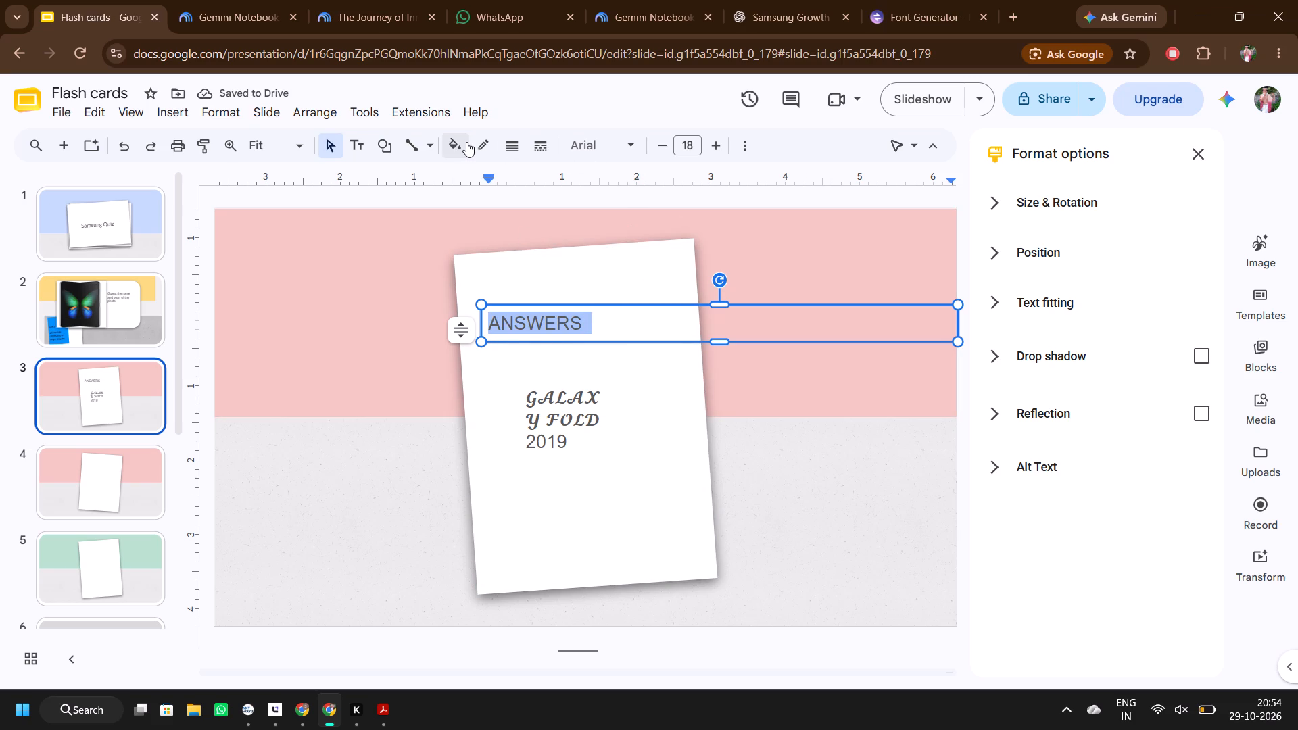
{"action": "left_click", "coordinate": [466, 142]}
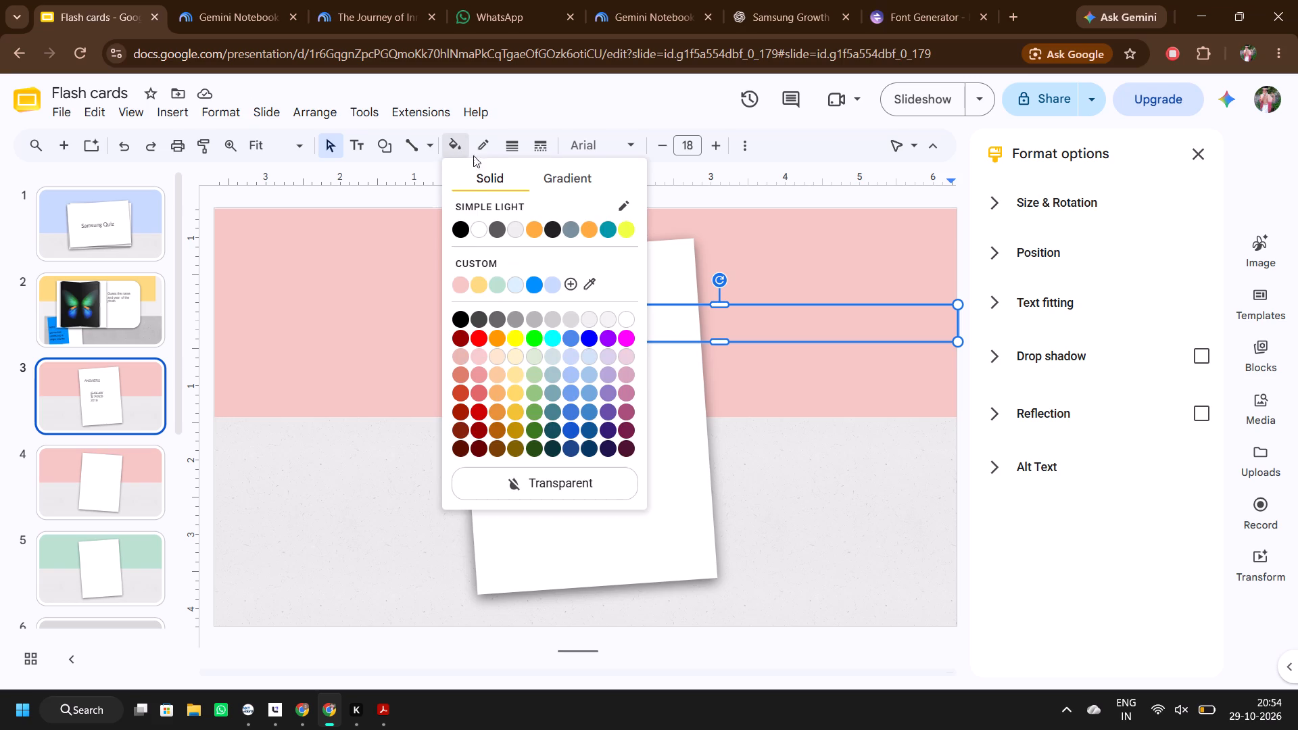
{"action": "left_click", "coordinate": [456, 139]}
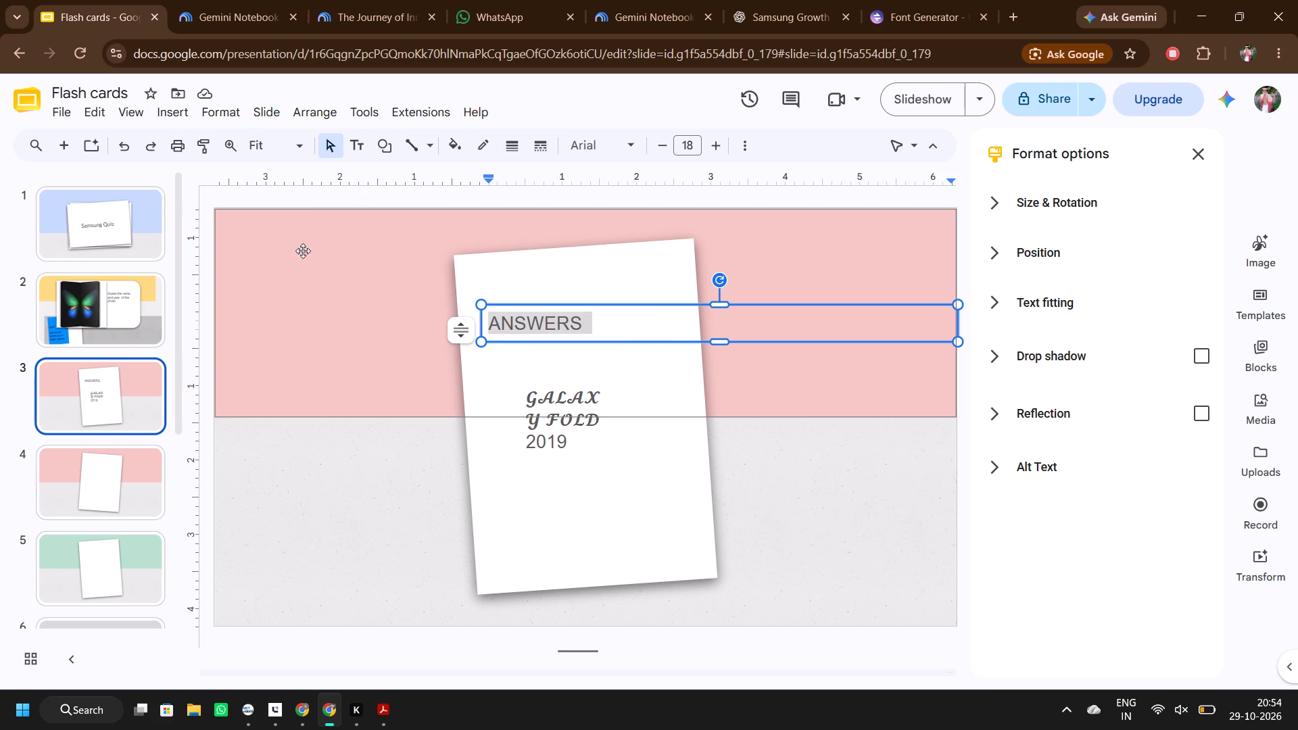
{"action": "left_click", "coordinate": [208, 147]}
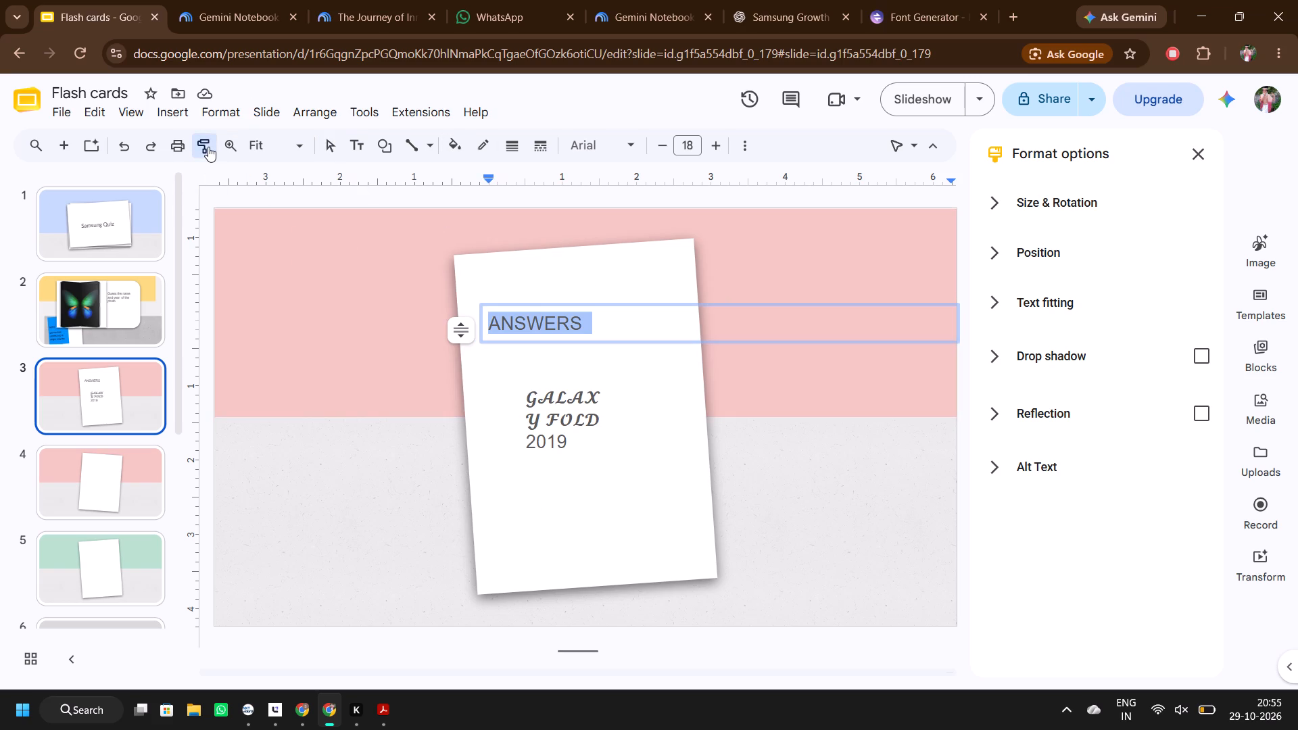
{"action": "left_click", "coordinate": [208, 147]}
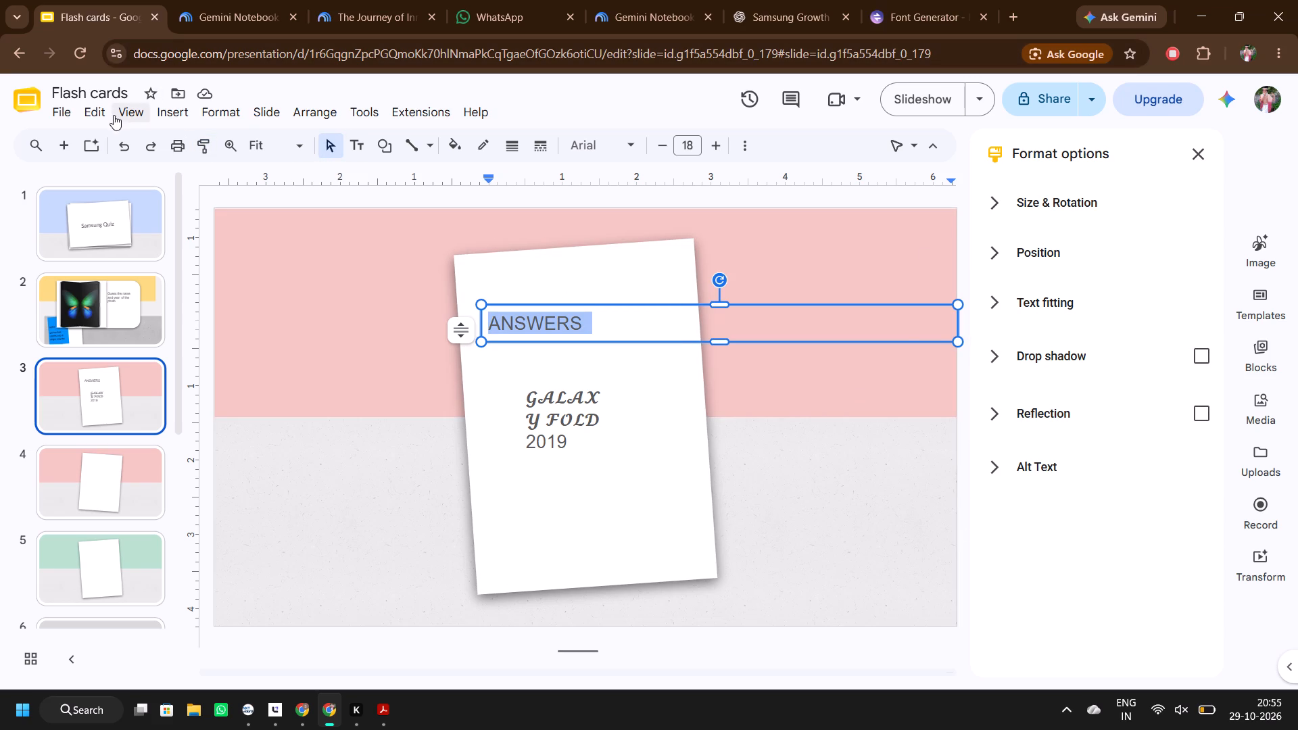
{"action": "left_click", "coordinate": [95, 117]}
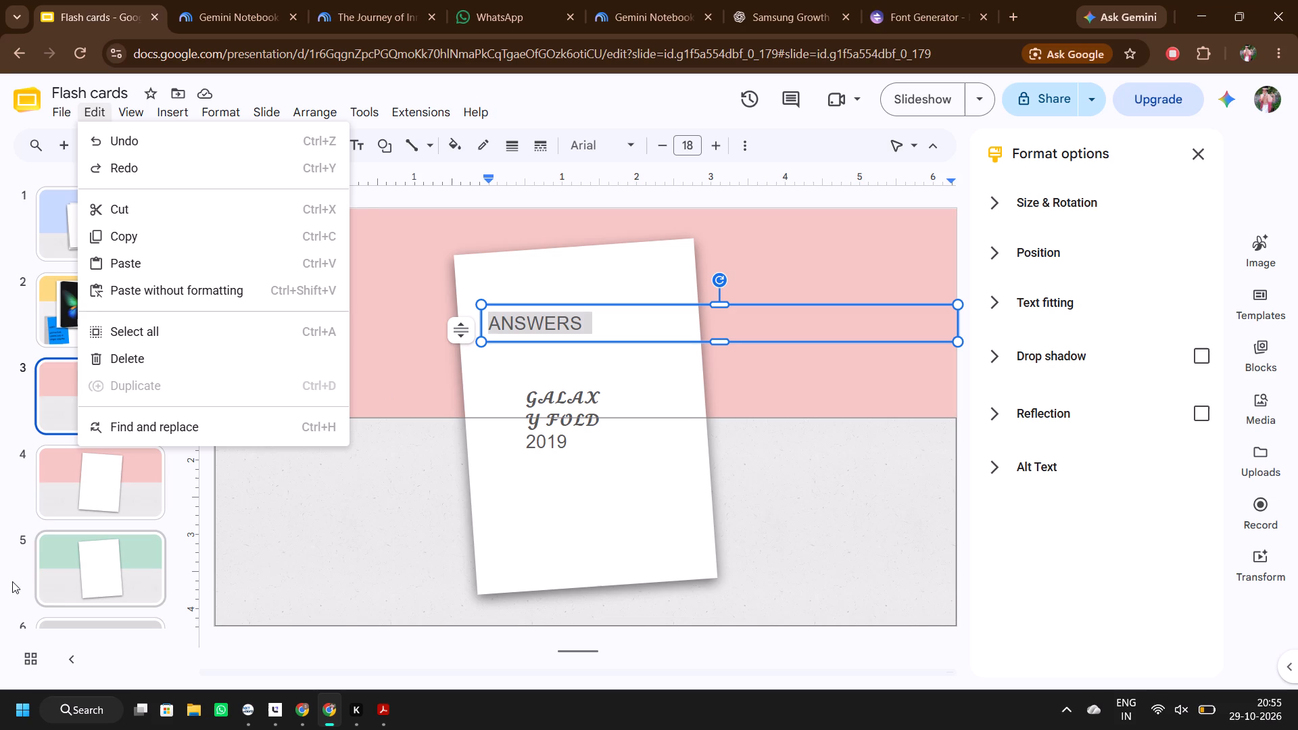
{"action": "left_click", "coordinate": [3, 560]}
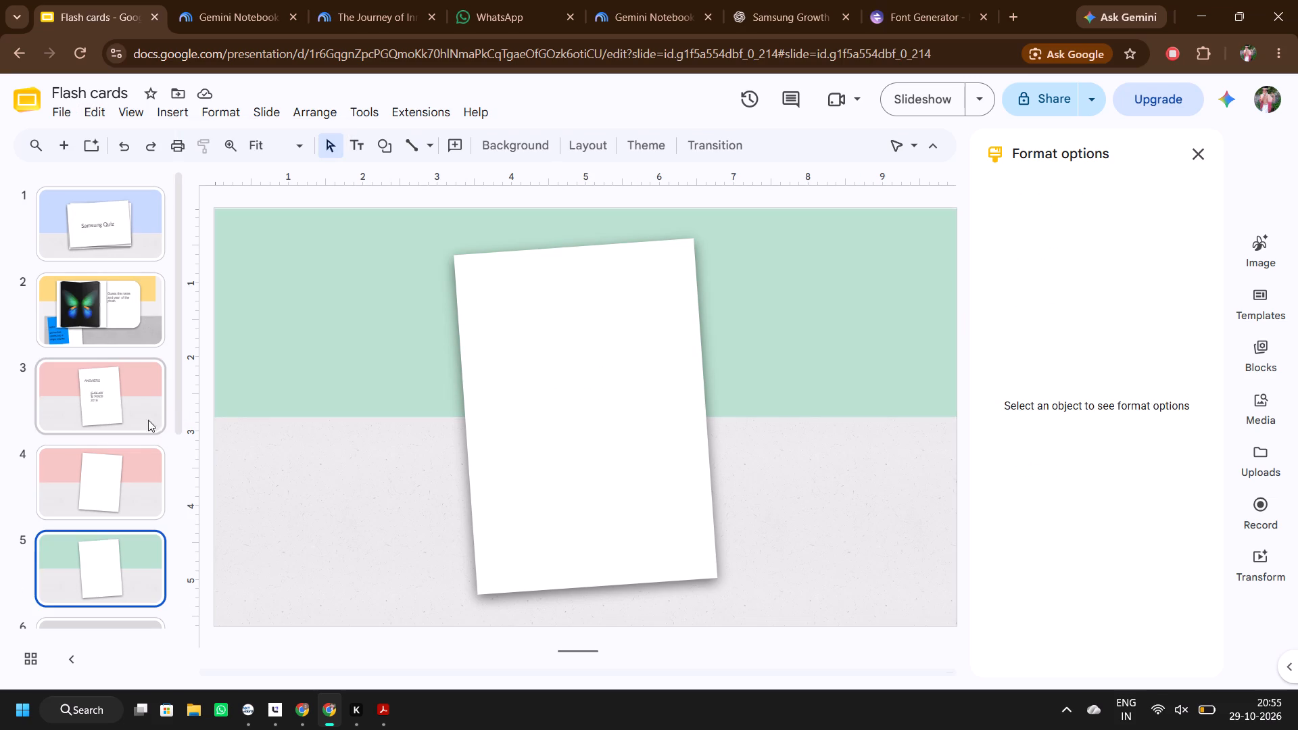
Give the "ANSWERS" text box on slide 3 a yellow border.
{"action": "left_click", "coordinate": [121, 404]}
{"action": "left_click", "coordinate": [550, 338]}
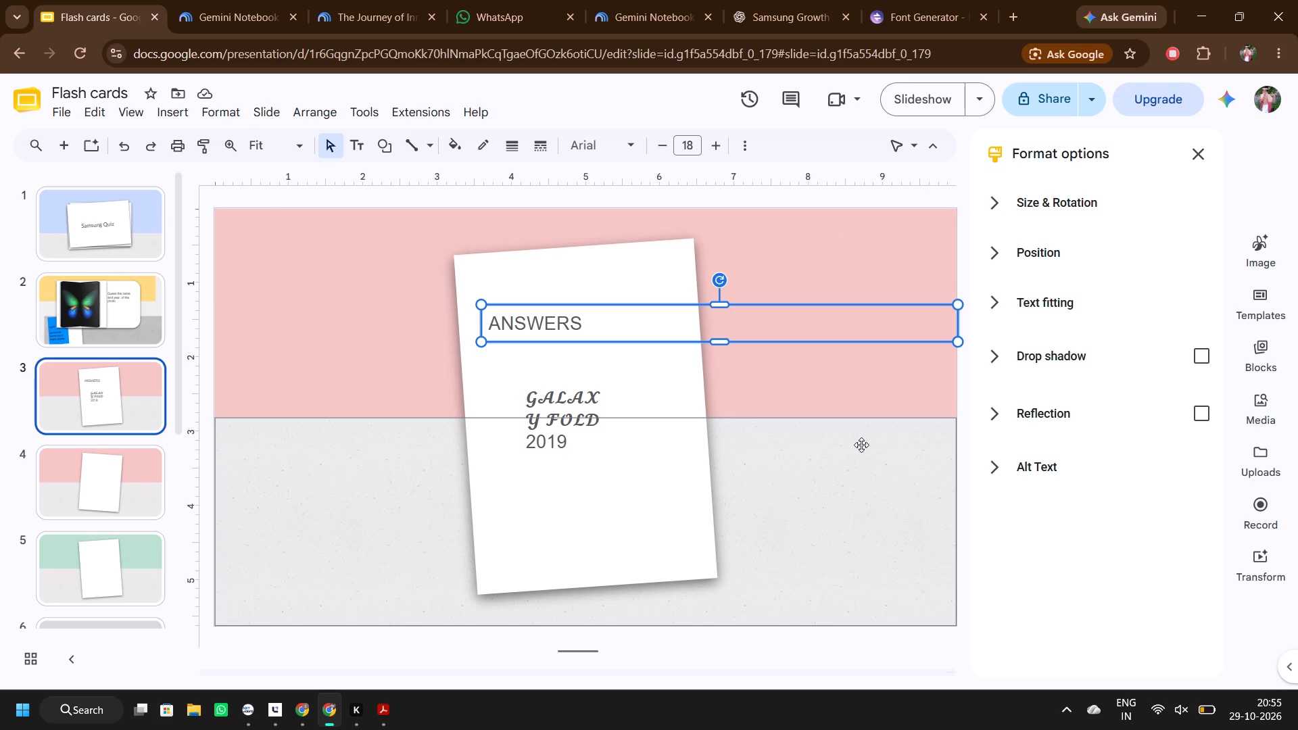
{"action": "left_click", "coordinate": [479, 151]}
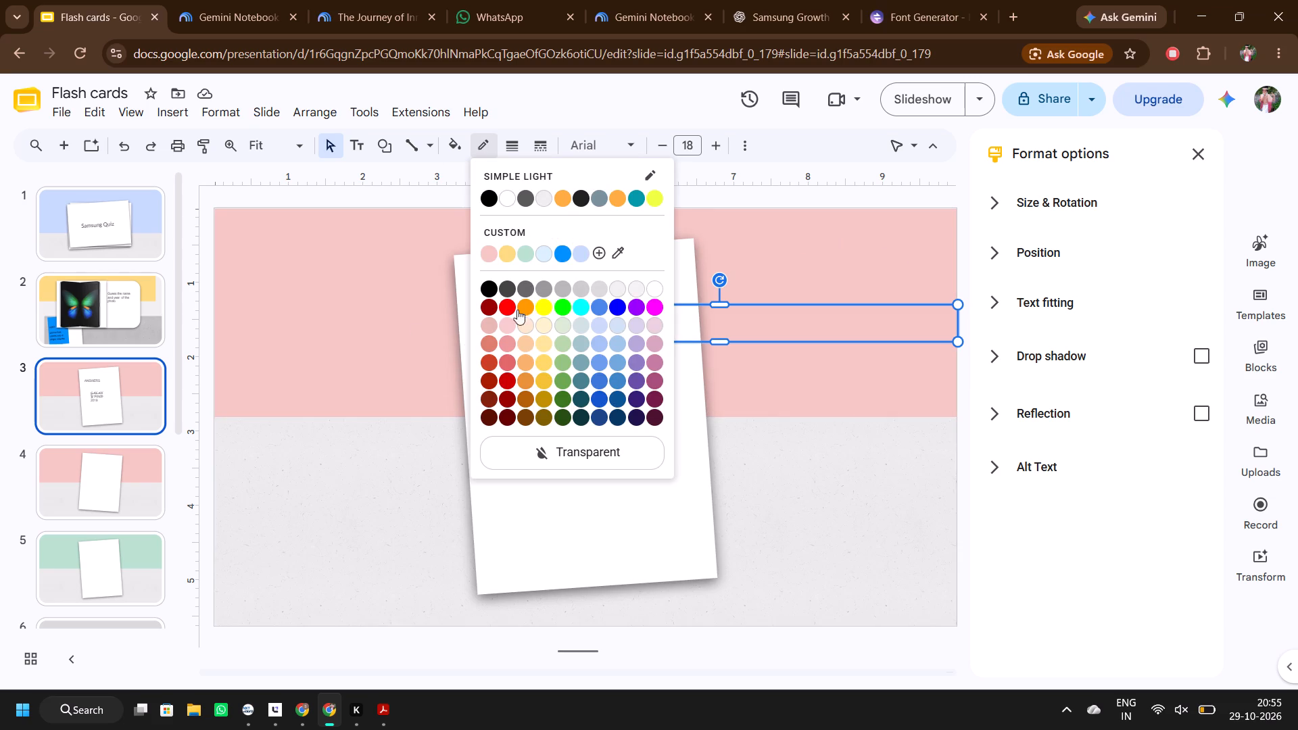
{"action": "left_click", "coordinate": [541, 305]}
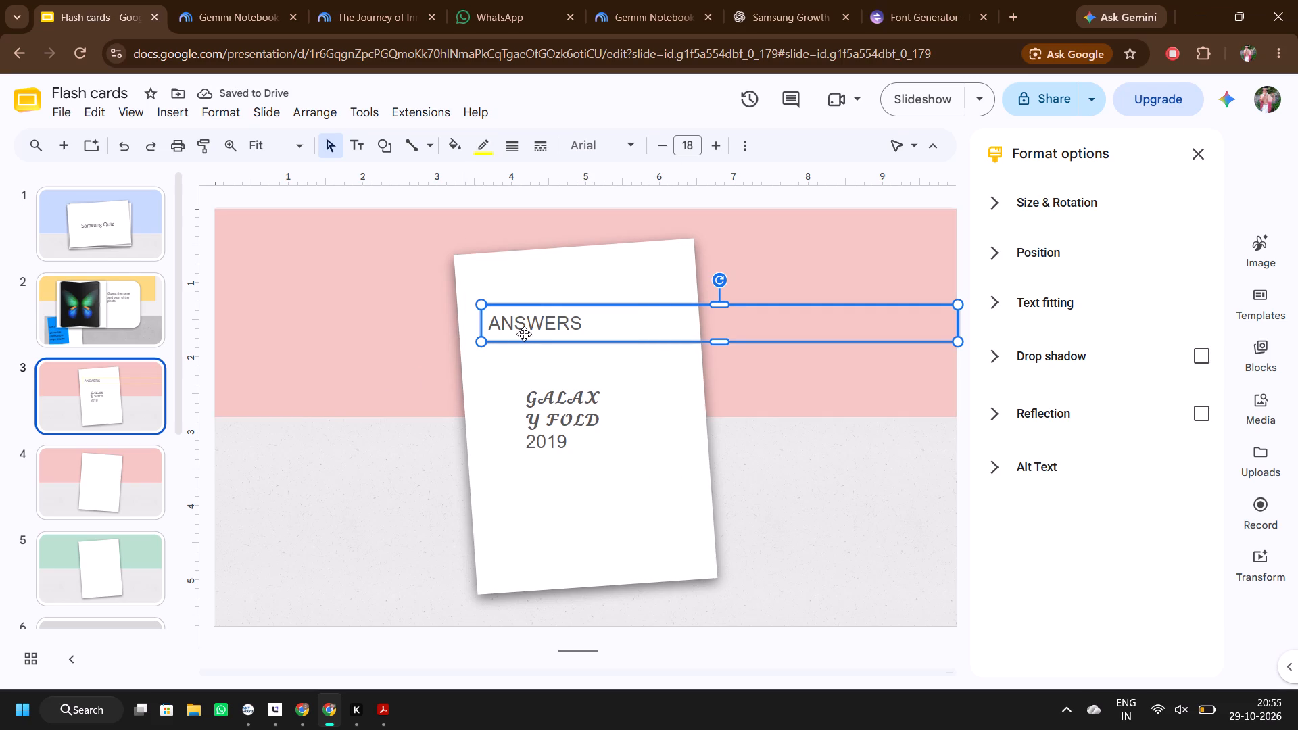
{"action": "left_click", "coordinate": [485, 136]}
{"action": "left_click", "coordinate": [396, 377]}
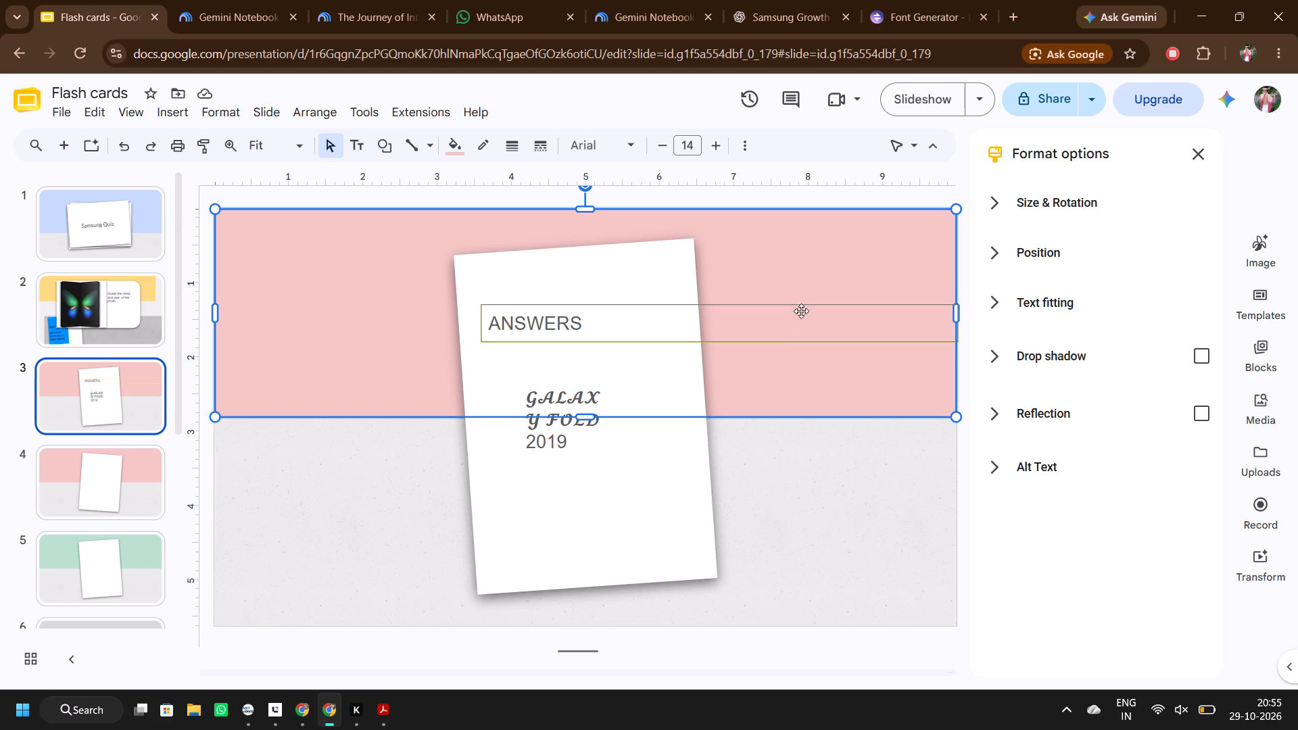
Narrow the "ANSWERS" text box so that it fits closely around its word within the card.
{"action": "left_click", "coordinate": [778, 341]}
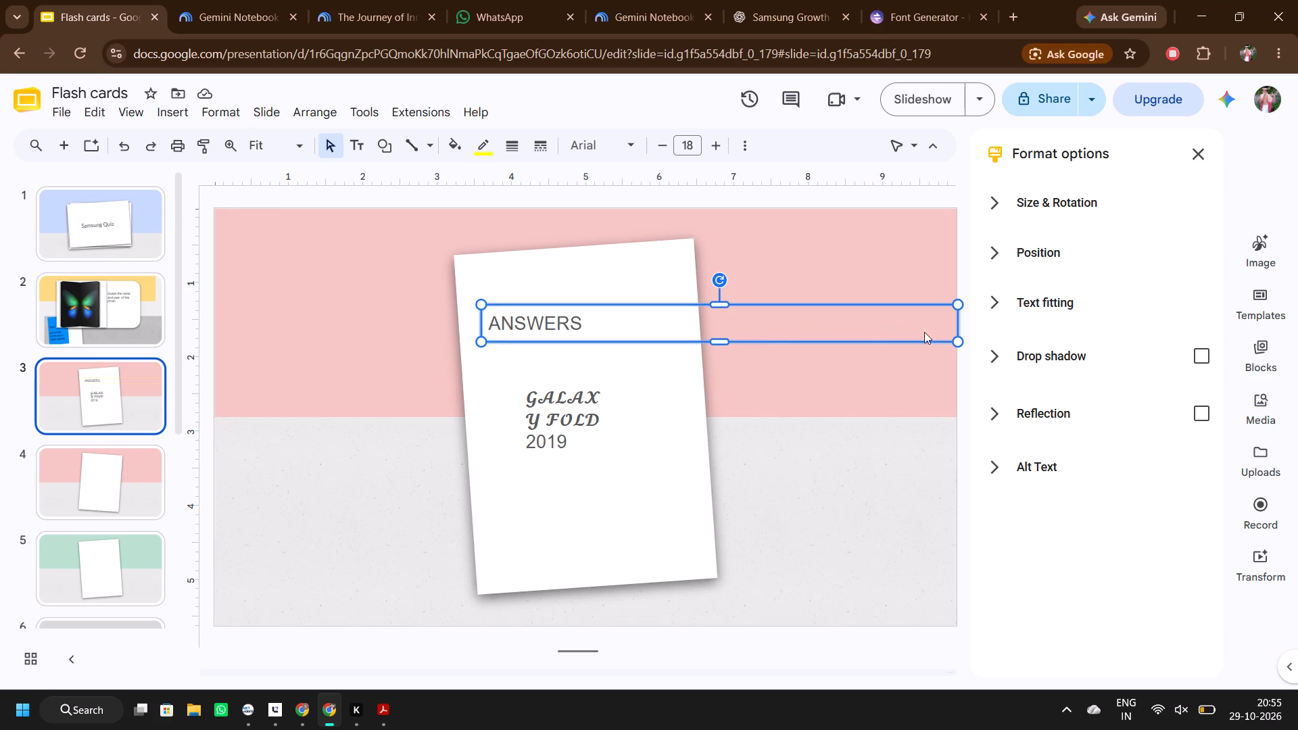
{"action": "left_click", "coordinate": [961, 337]}
{"action": "left_click_drag", "start_coordinate": [961, 337], "coordinate": [907, 345]}
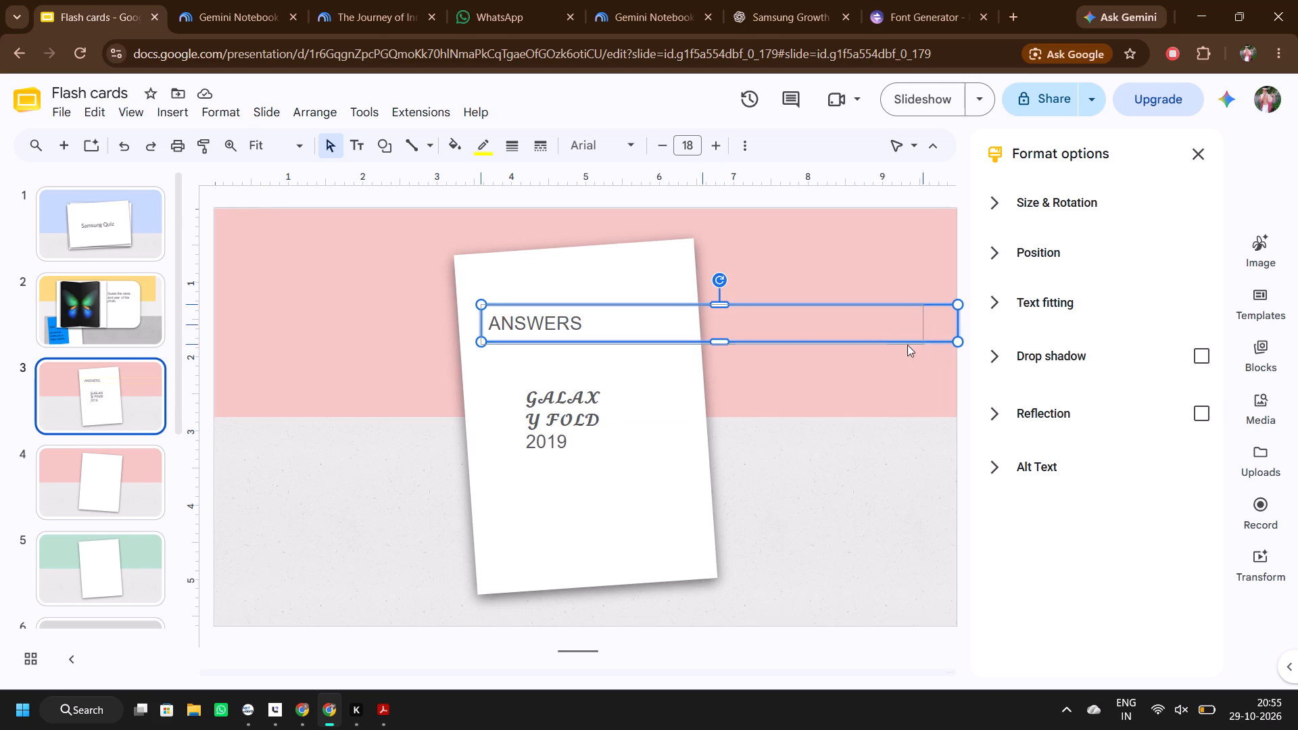
{"action": "left_click_drag", "start_coordinate": [907, 345], "coordinate": [597, 339]}
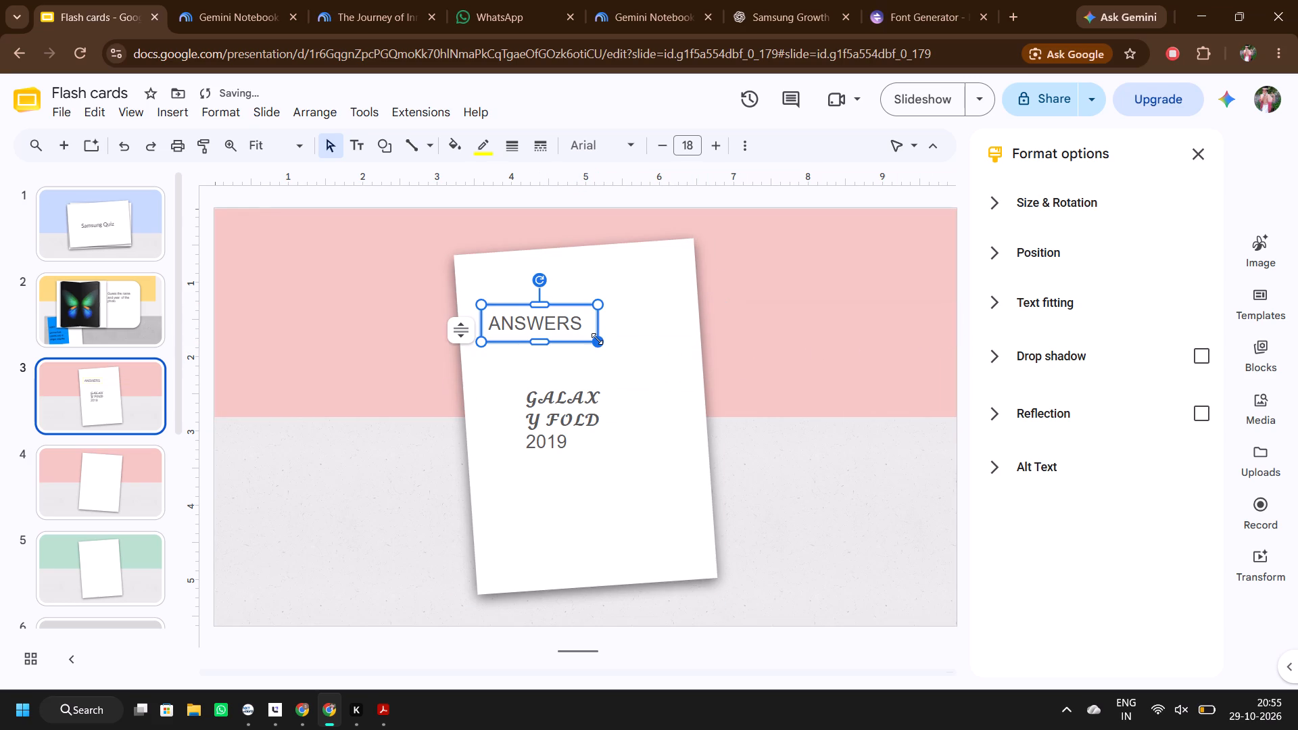
Move the "ANSWERS" text box down and inward on the card, directly above the "GALAXY FOLD 2019" text.
{"action": "left_click_drag", "start_coordinate": [567, 337], "coordinate": [567, 336]}
{"action": "left_click_drag", "start_coordinate": [567, 336], "coordinate": [590, 366]}
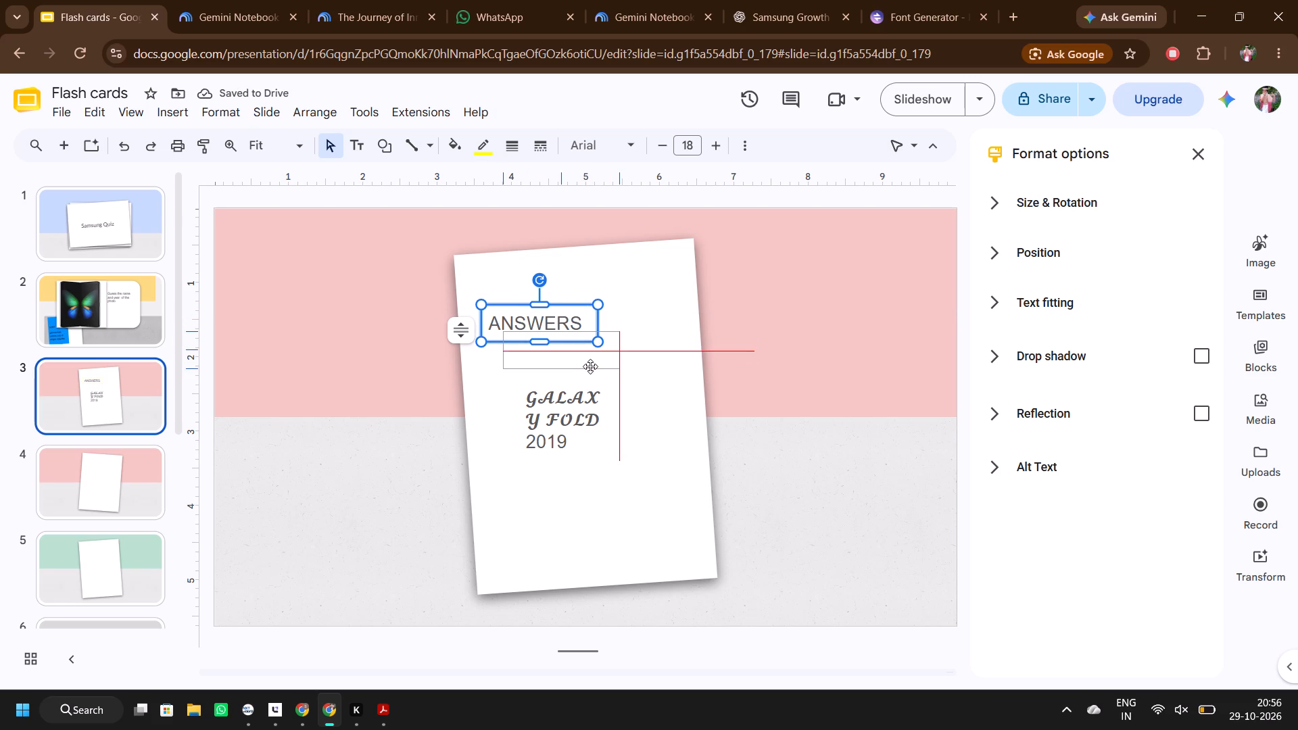
{"action": "left_click_drag", "start_coordinate": [590, 366], "coordinate": [596, 371]}
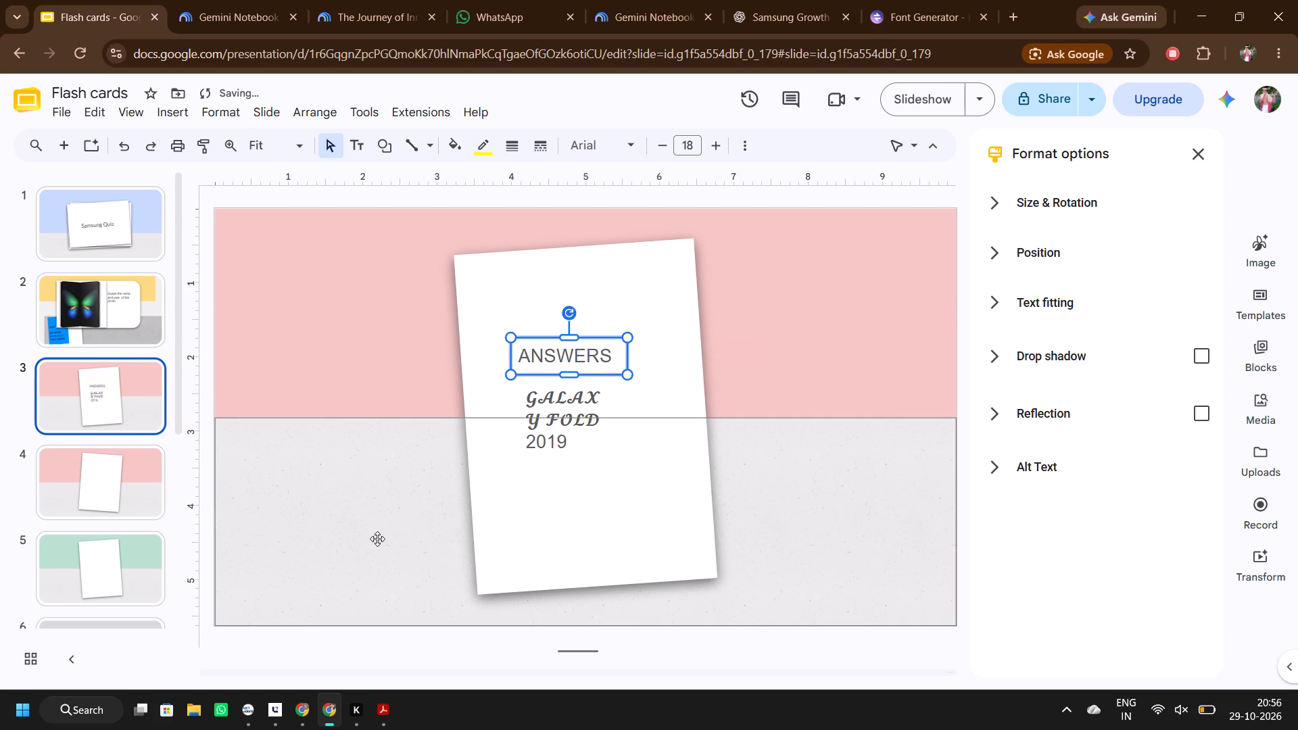
{"action": "left_click", "coordinate": [377, 539]}
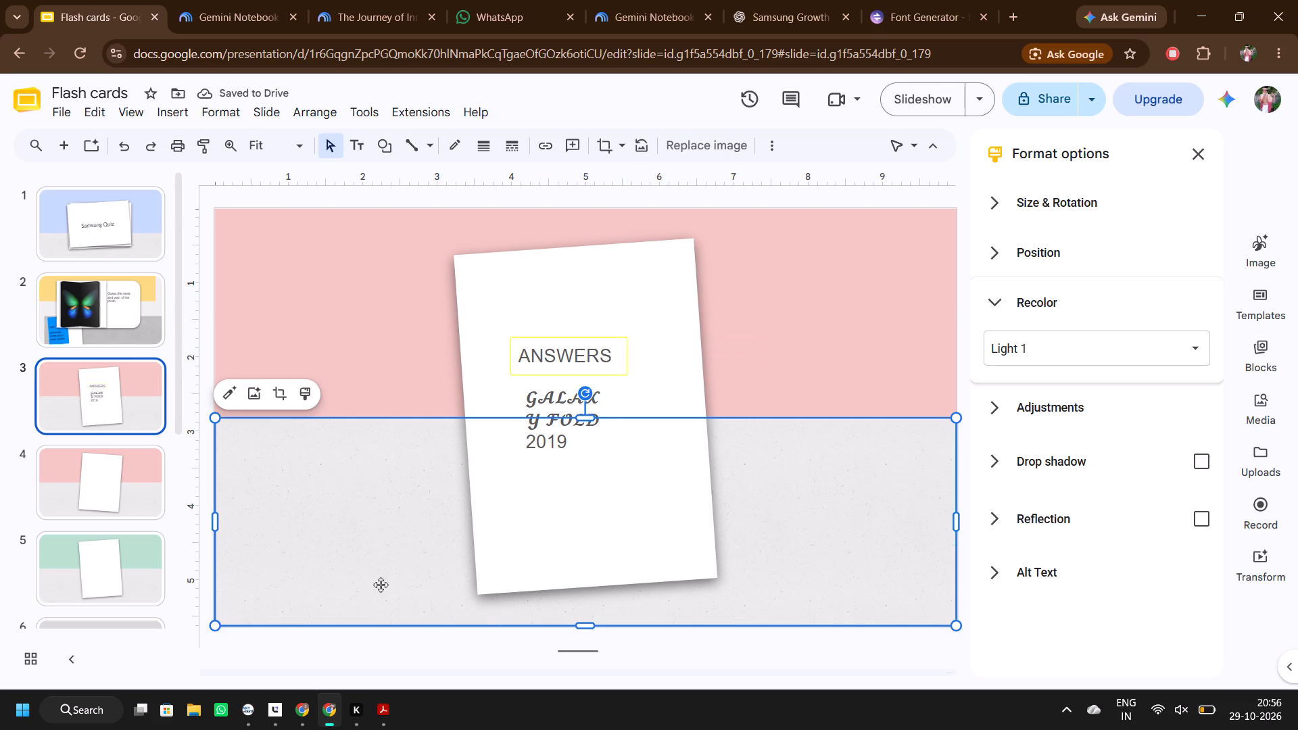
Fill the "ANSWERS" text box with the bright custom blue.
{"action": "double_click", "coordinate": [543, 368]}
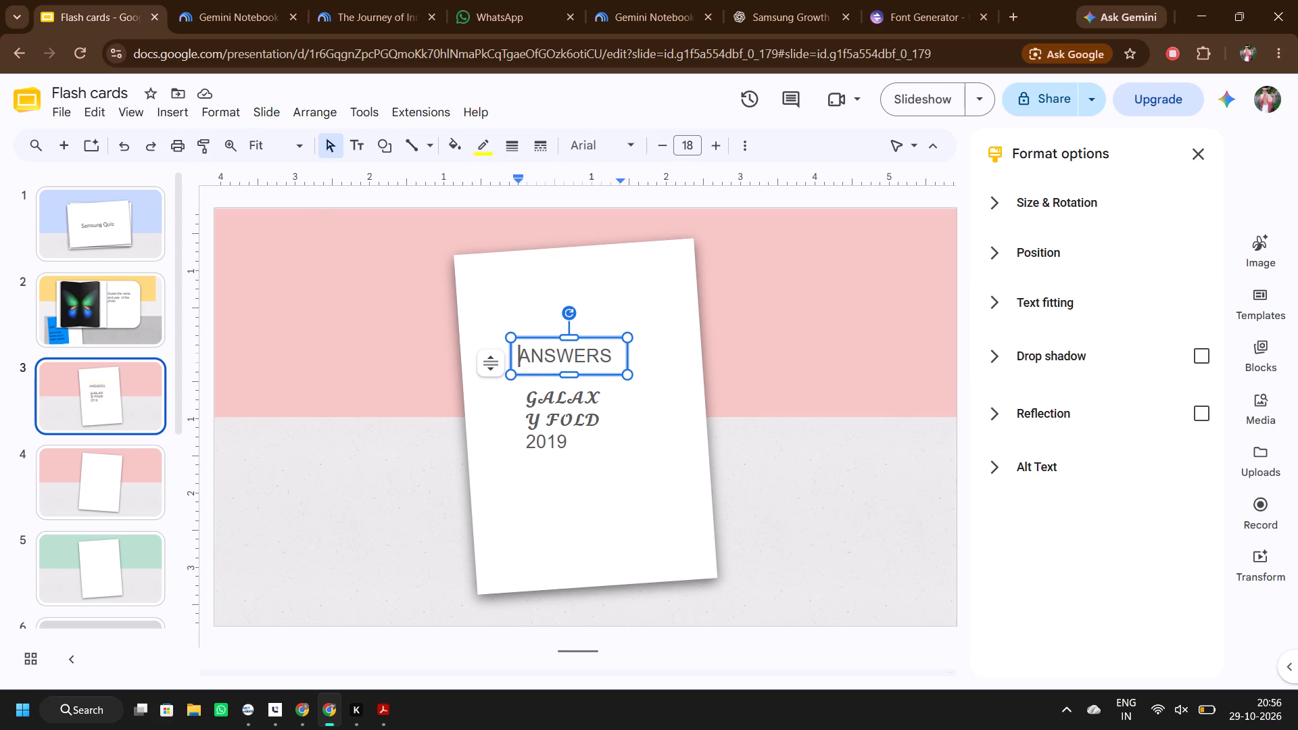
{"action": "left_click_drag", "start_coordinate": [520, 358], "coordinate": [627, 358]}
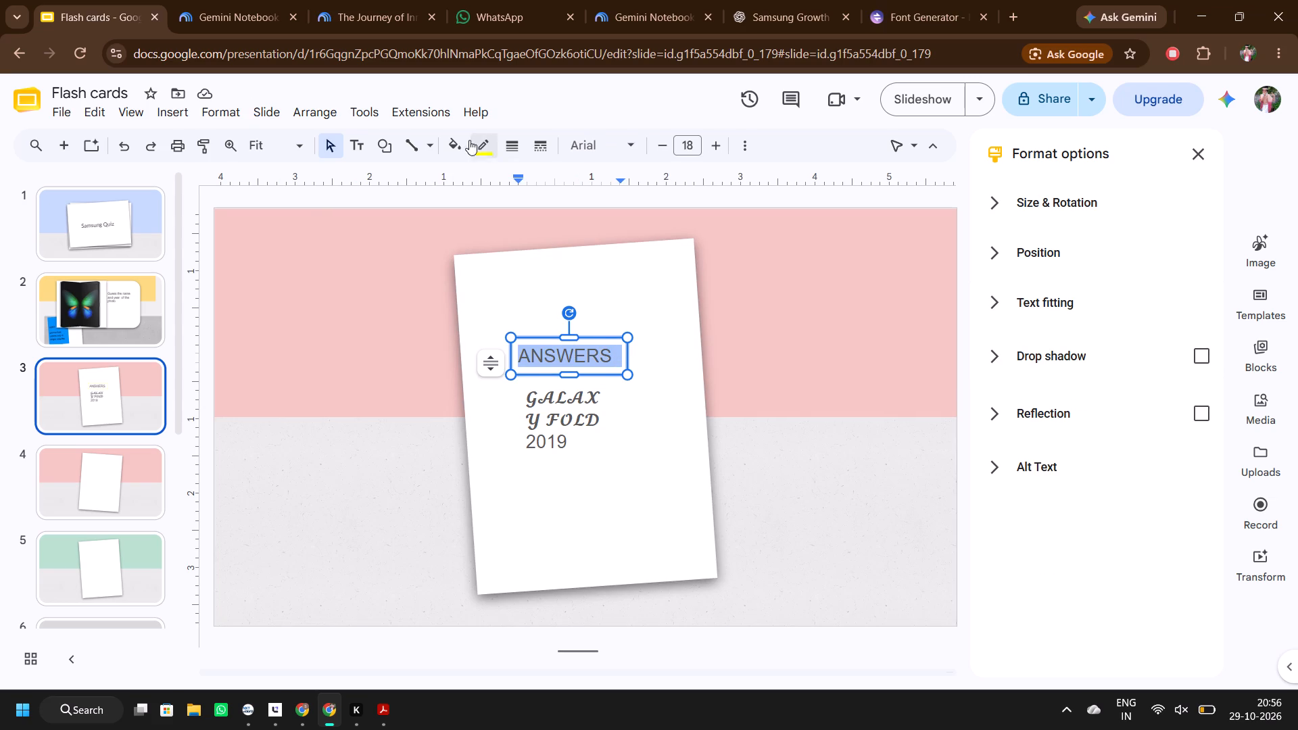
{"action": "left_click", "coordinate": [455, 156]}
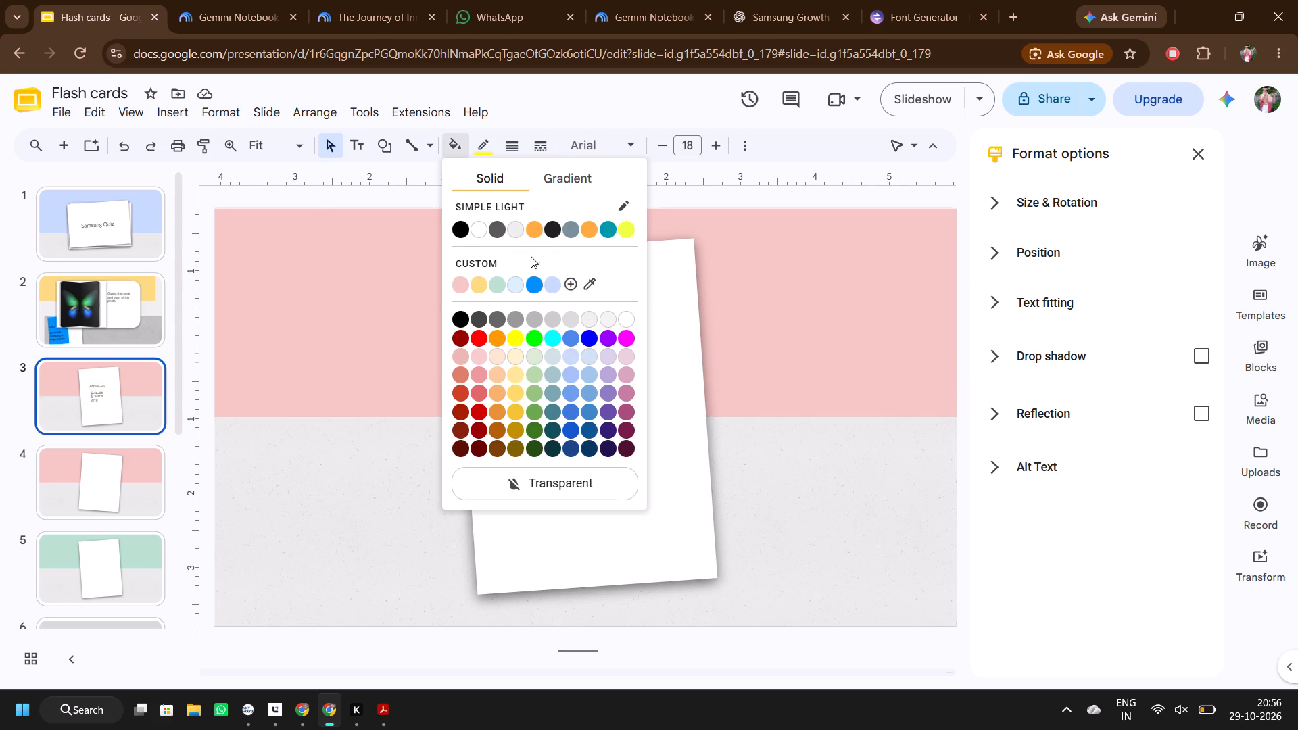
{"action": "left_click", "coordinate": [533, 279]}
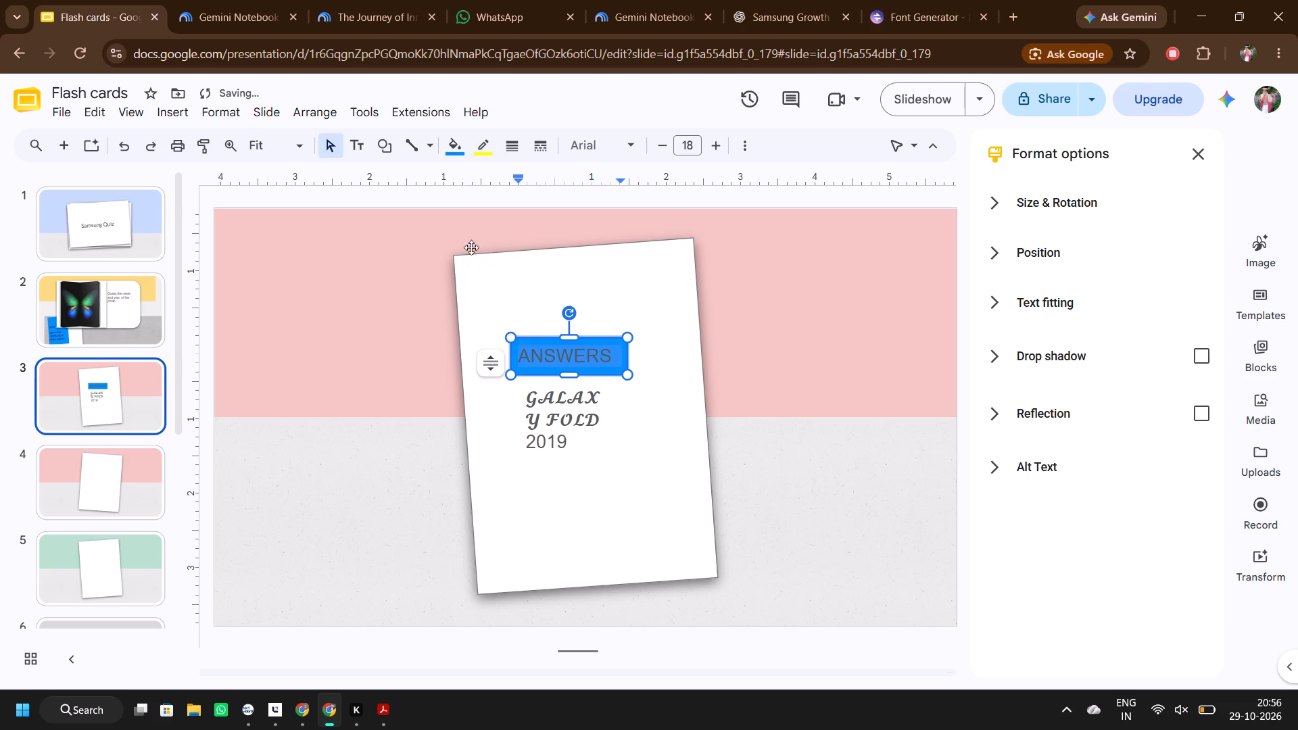
Change the "ANSWERS" text box fill to the theme's orange.
{"action": "left_click", "coordinate": [452, 143]}
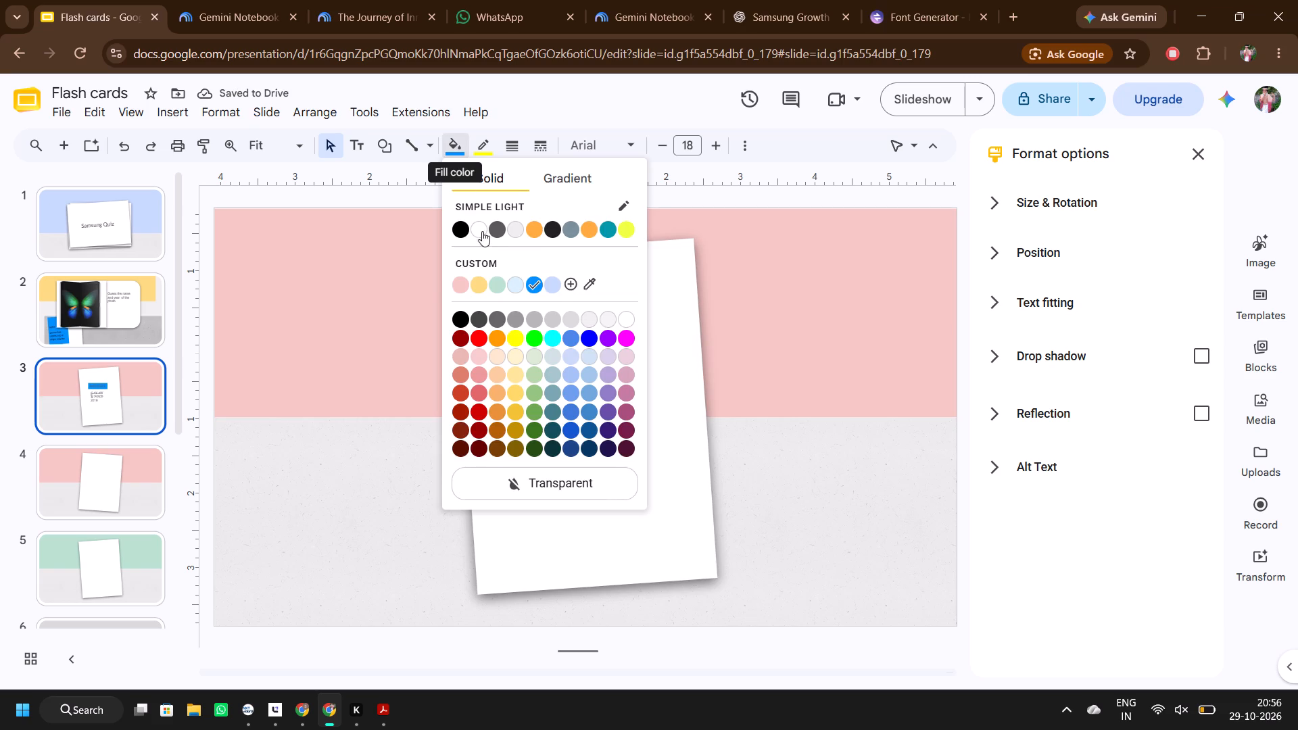
{"action": "left_click", "coordinate": [535, 228]}
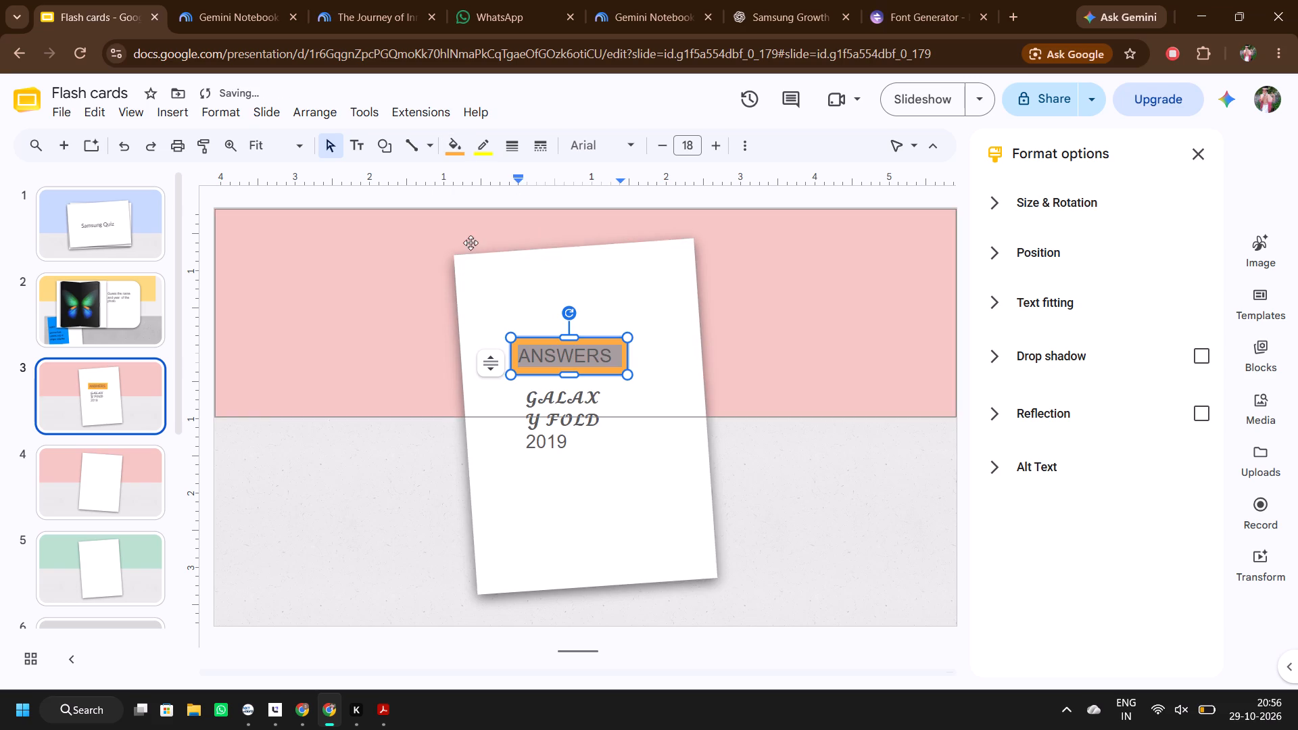
{"action": "left_click", "coordinate": [471, 287]}
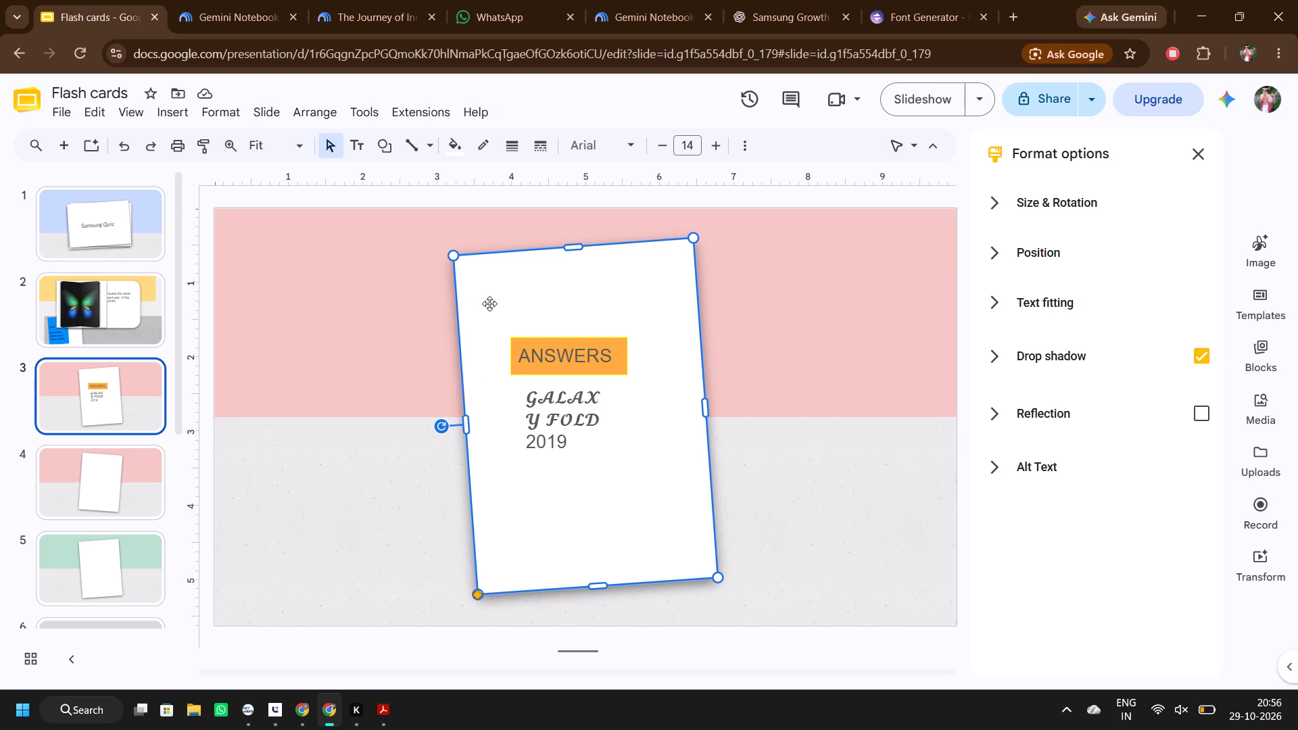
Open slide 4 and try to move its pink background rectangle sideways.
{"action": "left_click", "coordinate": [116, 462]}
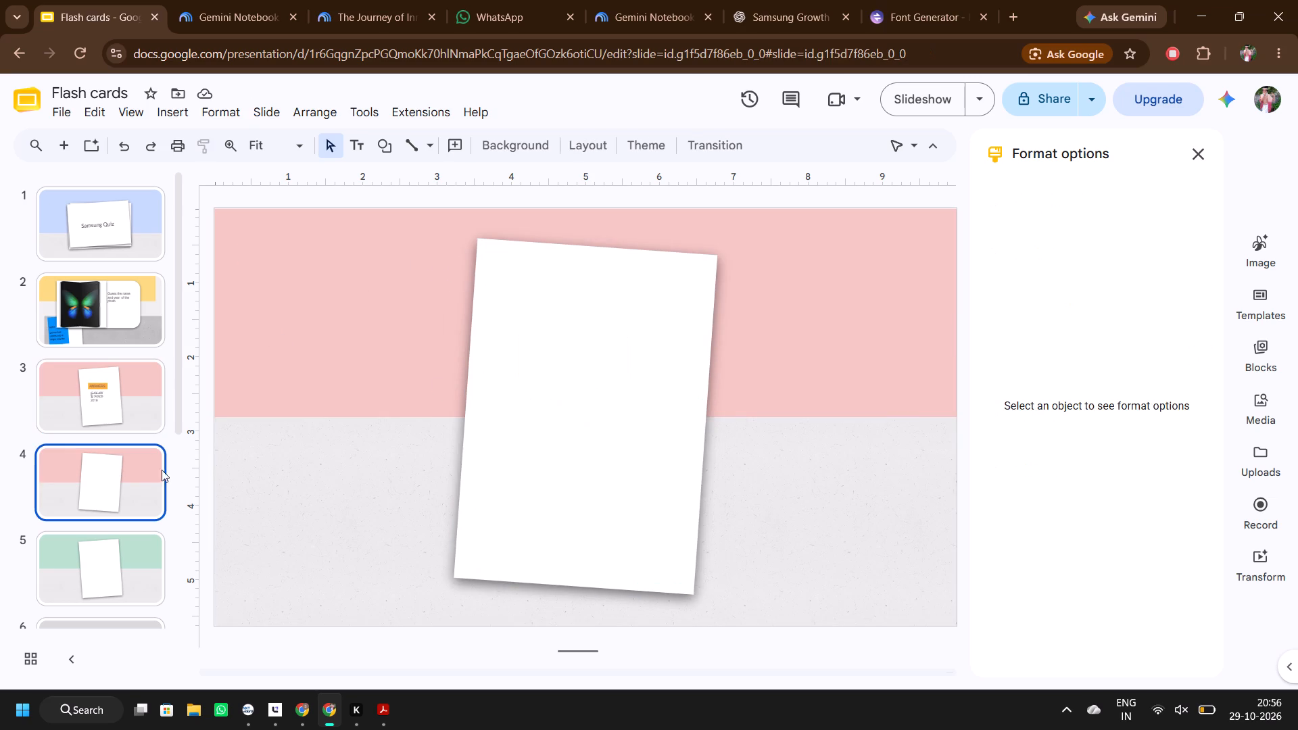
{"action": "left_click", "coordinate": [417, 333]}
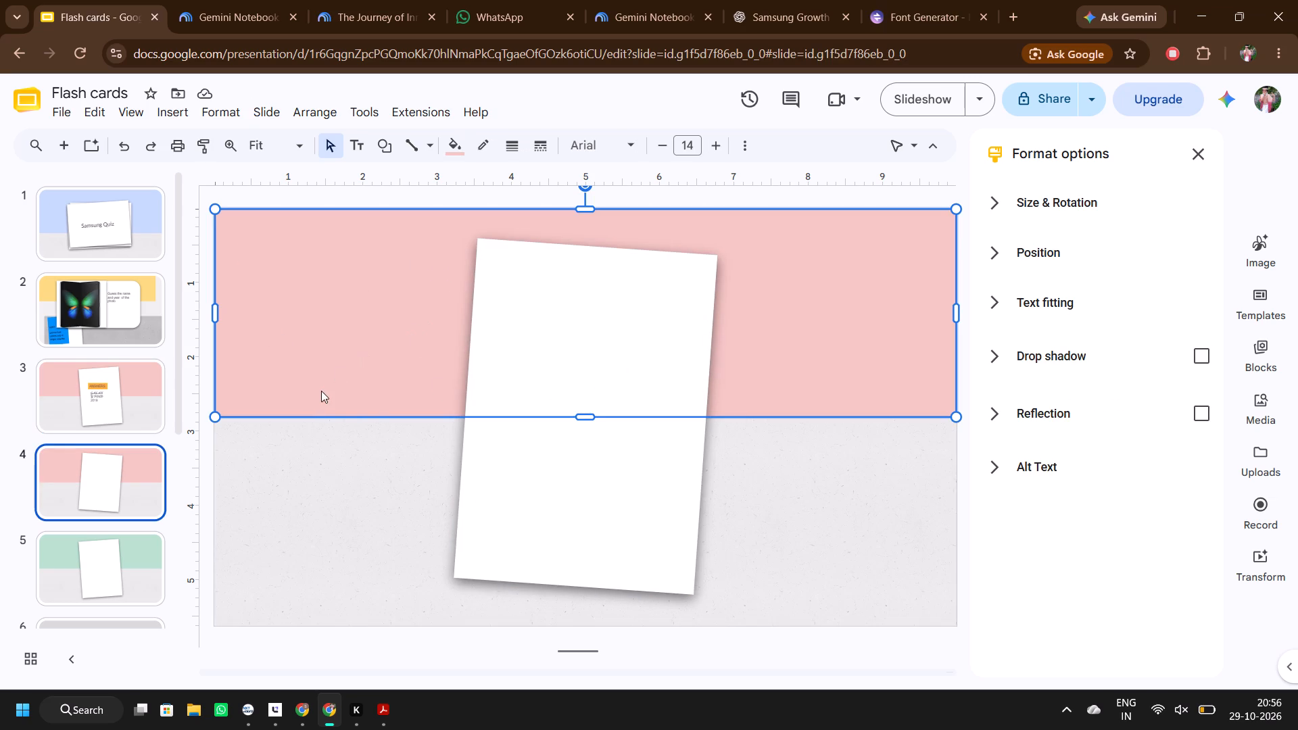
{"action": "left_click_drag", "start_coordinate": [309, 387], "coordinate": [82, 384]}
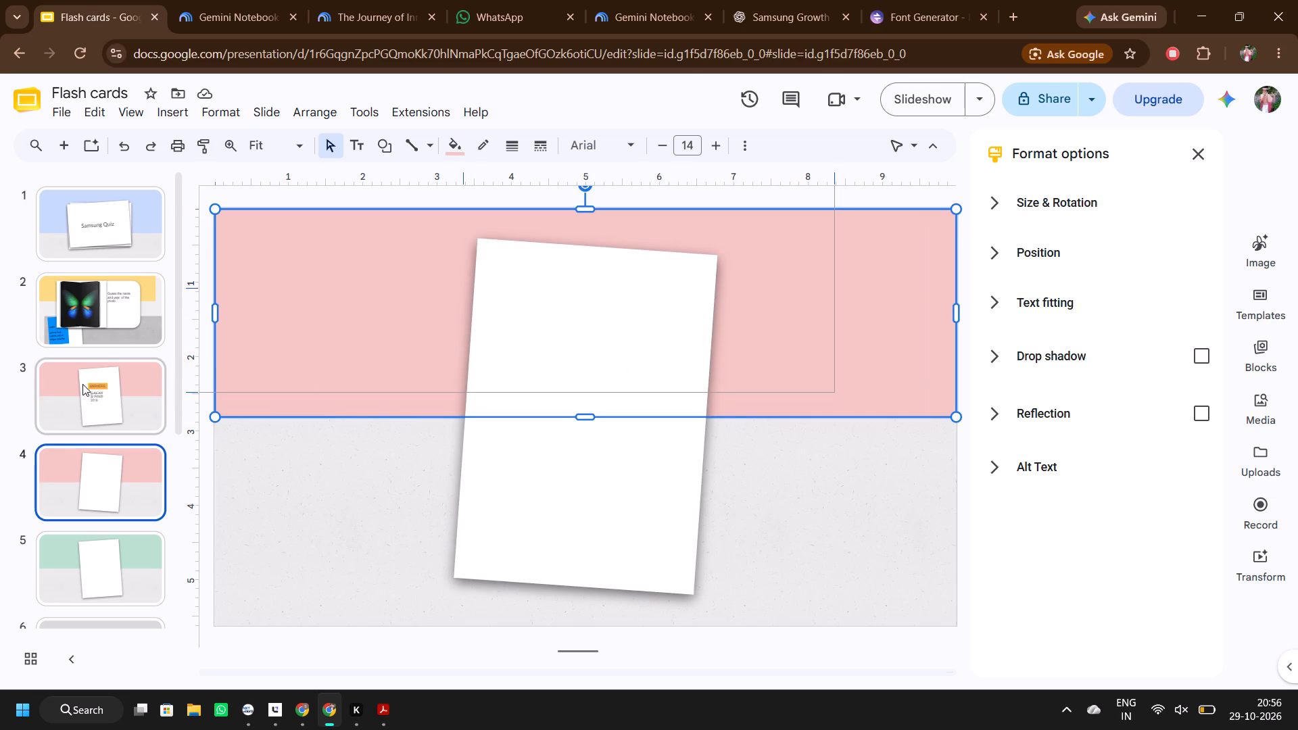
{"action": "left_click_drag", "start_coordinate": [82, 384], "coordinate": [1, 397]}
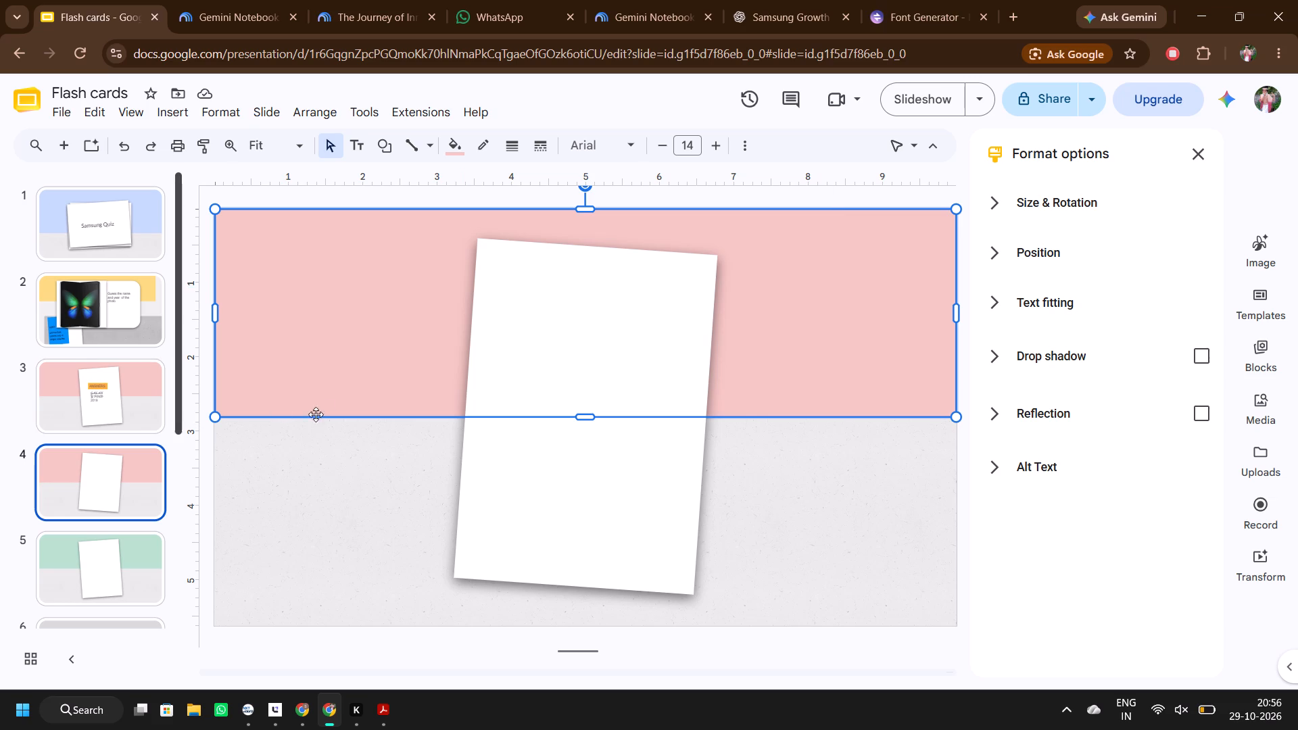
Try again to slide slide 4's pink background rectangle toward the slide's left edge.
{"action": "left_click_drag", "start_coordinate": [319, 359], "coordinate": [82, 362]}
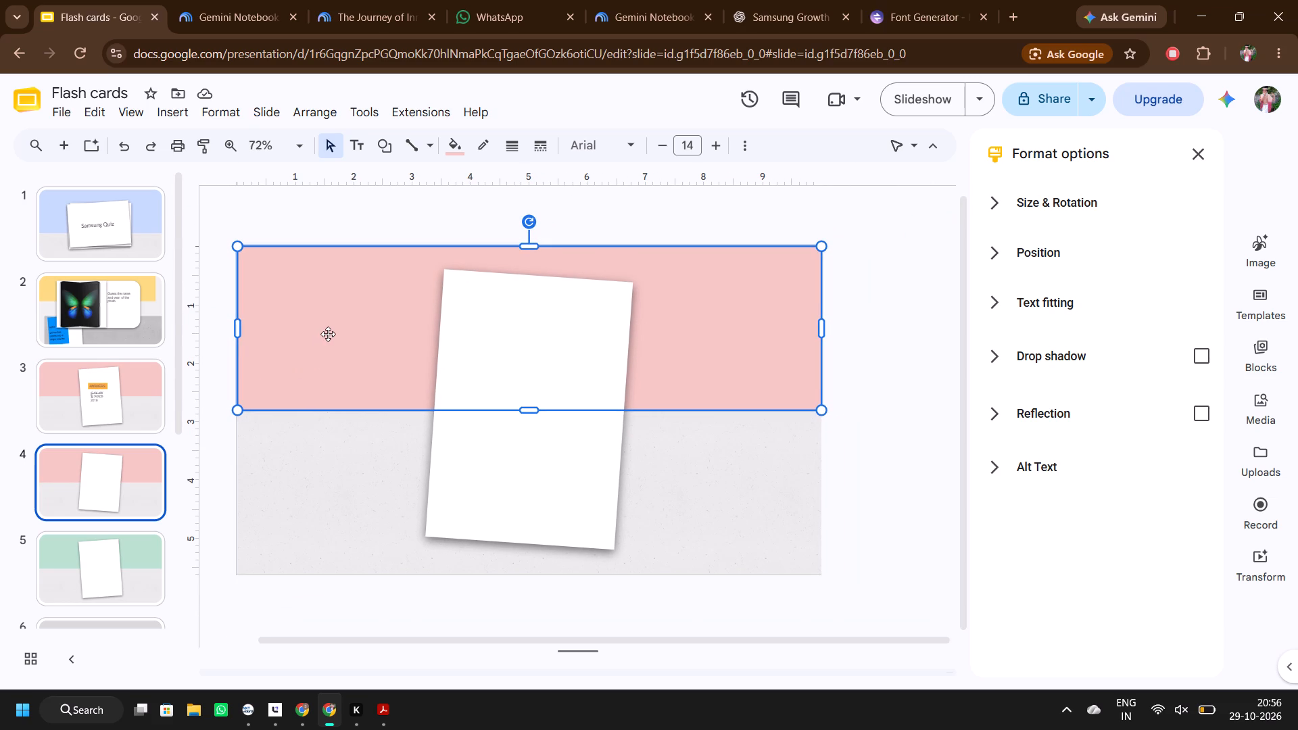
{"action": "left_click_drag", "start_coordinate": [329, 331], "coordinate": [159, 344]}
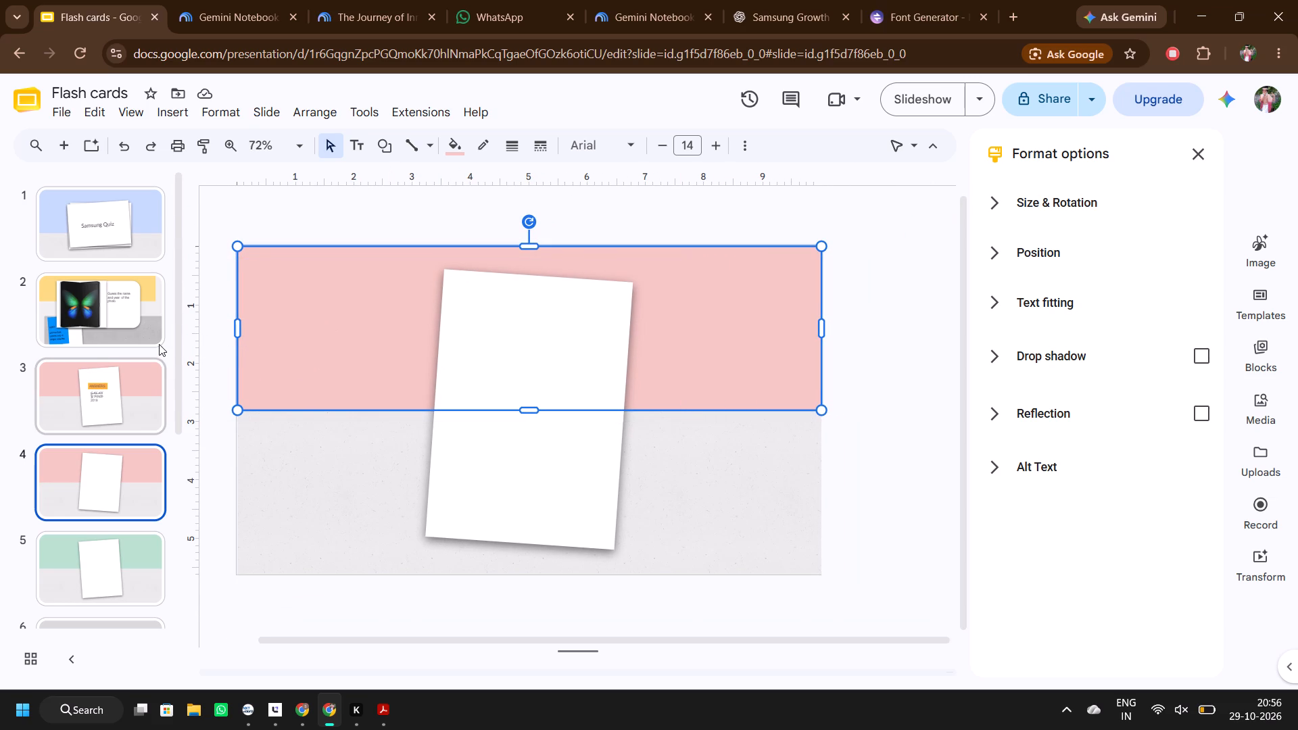
Shift the grey textured image on slide 4's lower half rightward so it starts about 3 inches in and runs past the slide edge.
{"action": "left_click_drag", "start_coordinate": [361, 540], "coordinate": [529, 533]}
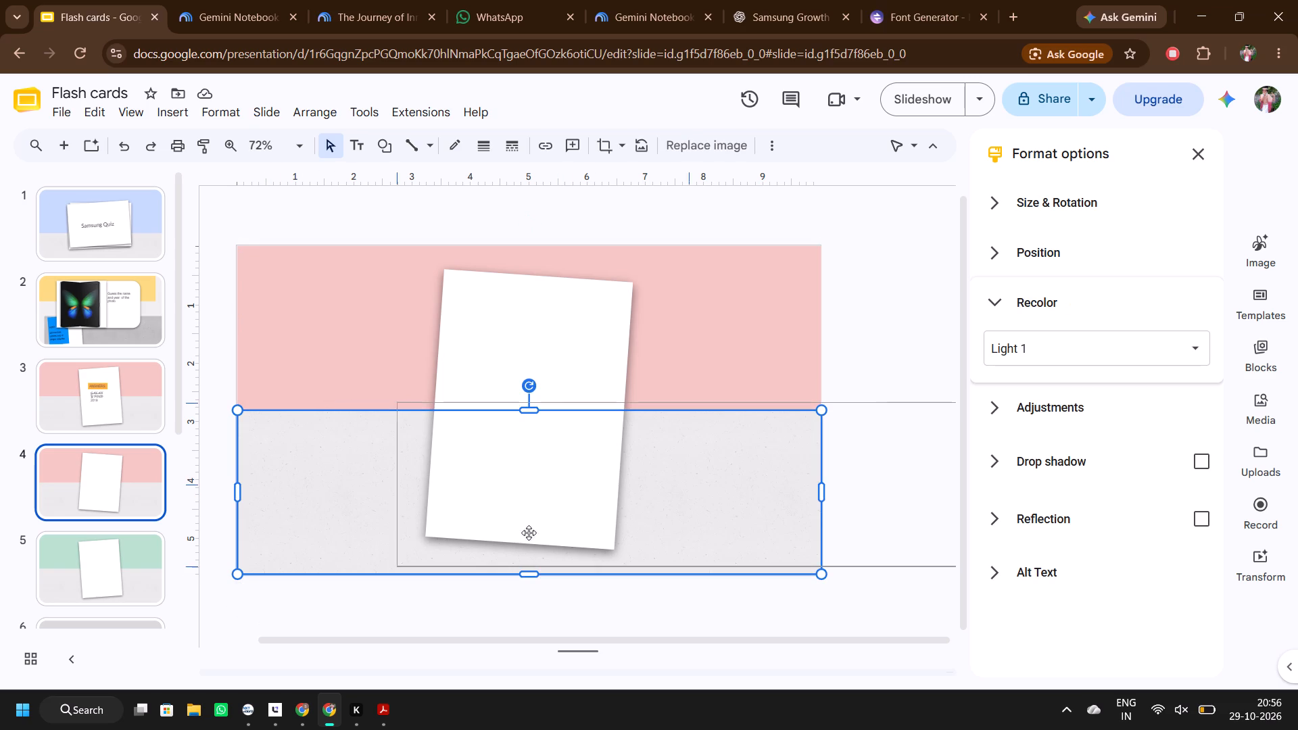
{"action": "left_click_drag", "start_coordinate": [529, 533], "coordinate": [542, 538]}
Slide the pink background rectangle leftward past the slide edge, leaving its right end at about 7 inches.
{"action": "left_click_drag", "start_coordinate": [329, 372], "coordinate": [257, 365]}
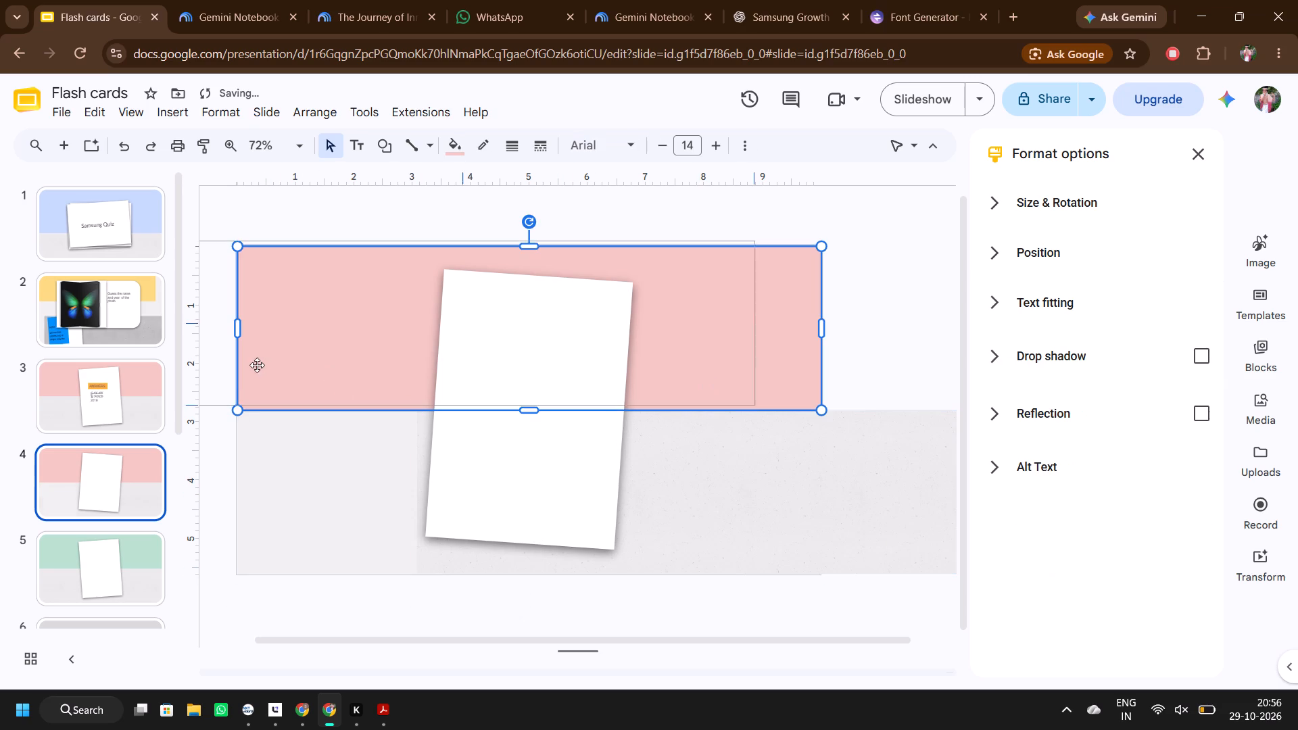
{"action": "left_click_drag", "start_coordinate": [257, 365], "coordinate": [152, 358]}
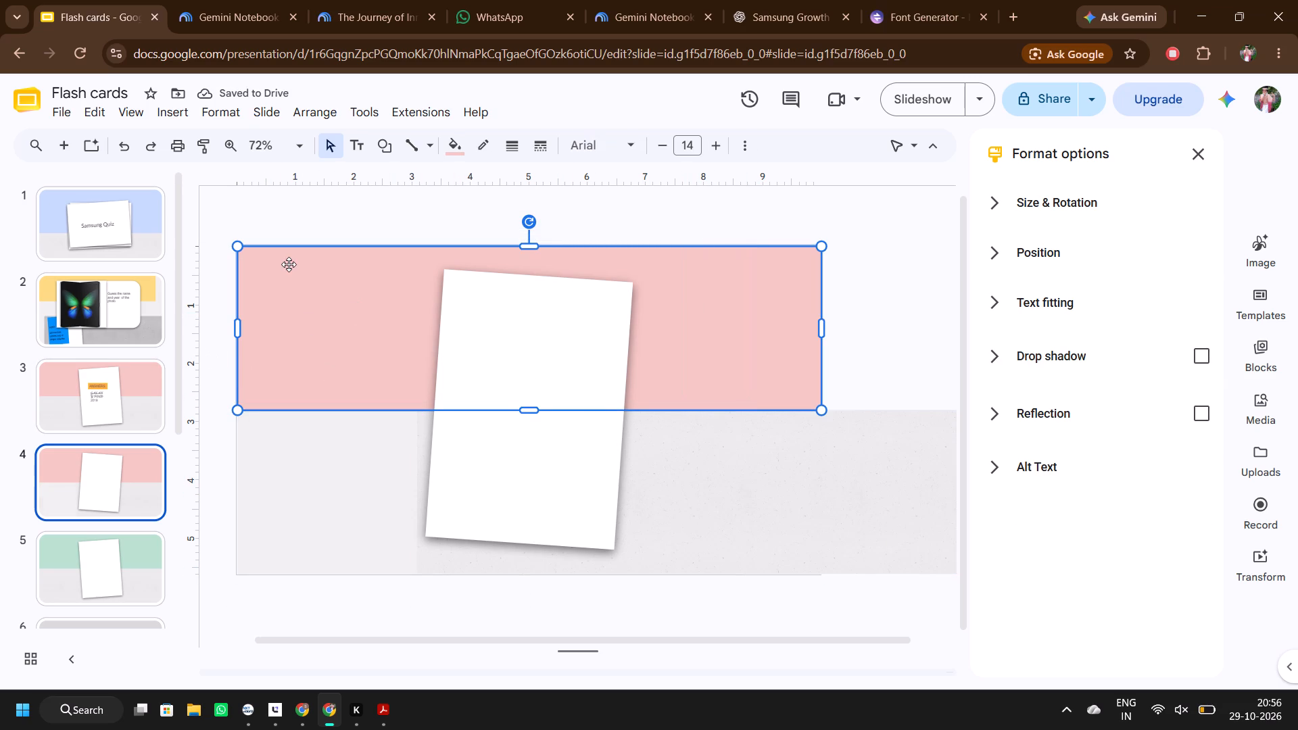
{"action": "left_click_drag", "start_coordinate": [322, 295], "coordinate": [141, 315]}
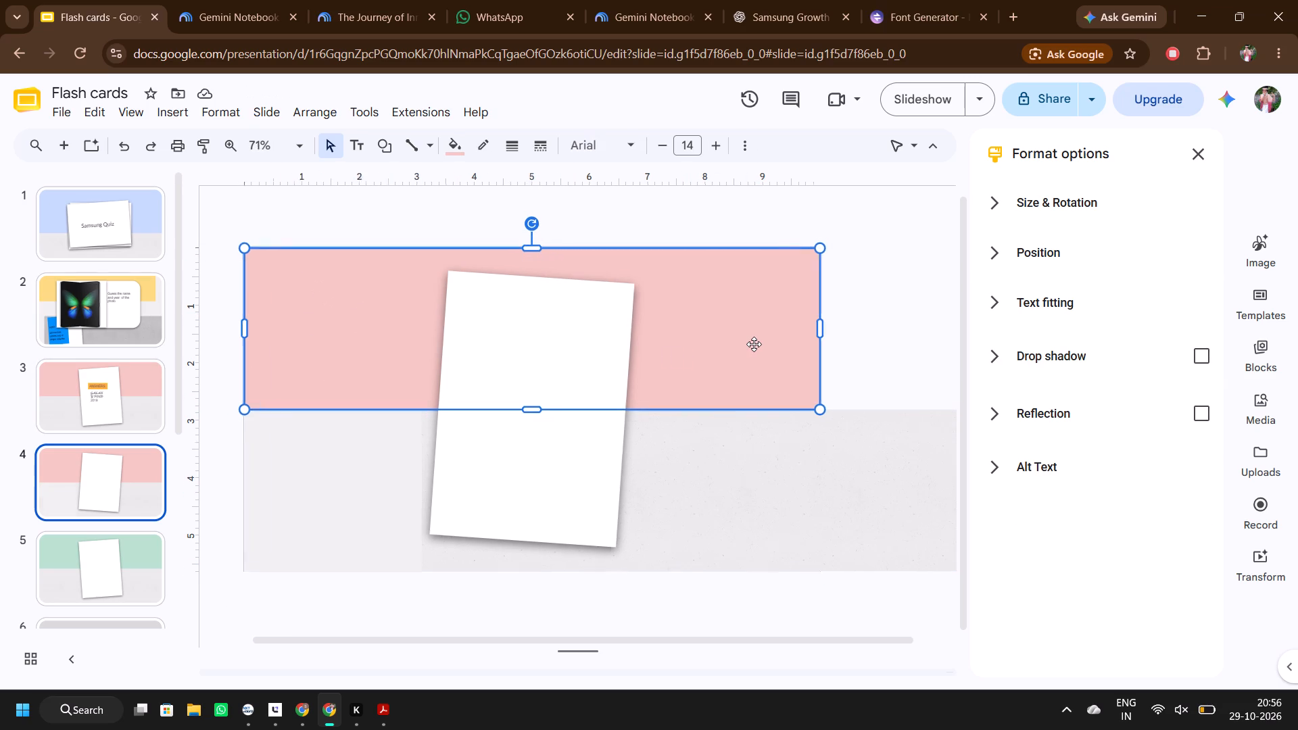
{"action": "left_click_drag", "start_coordinate": [388, 338], "coordinate": [253, 333]}
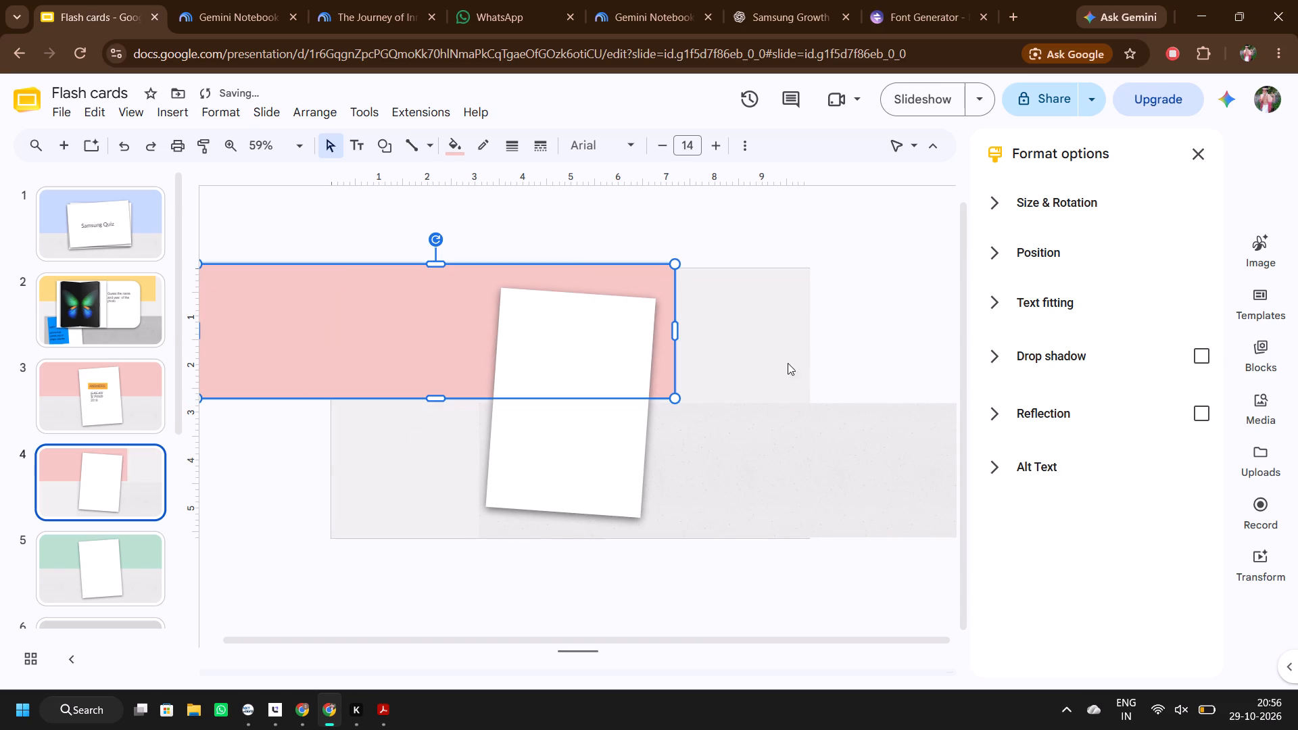
Recolor the shifted textured image with the light orange Dark 6 option.
{"action": "left_click", "coordinate": [794, 445]}
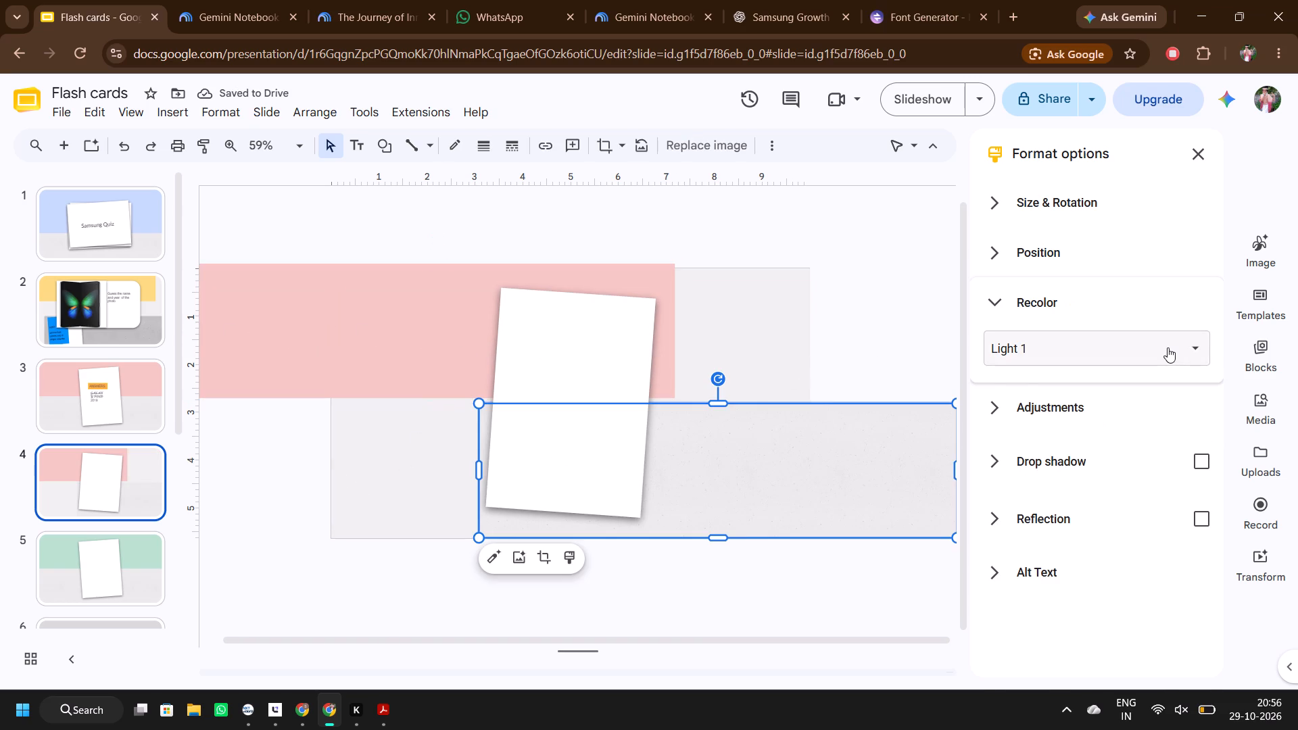
{"action": "left_click", "coordinate": [1168, 347]}
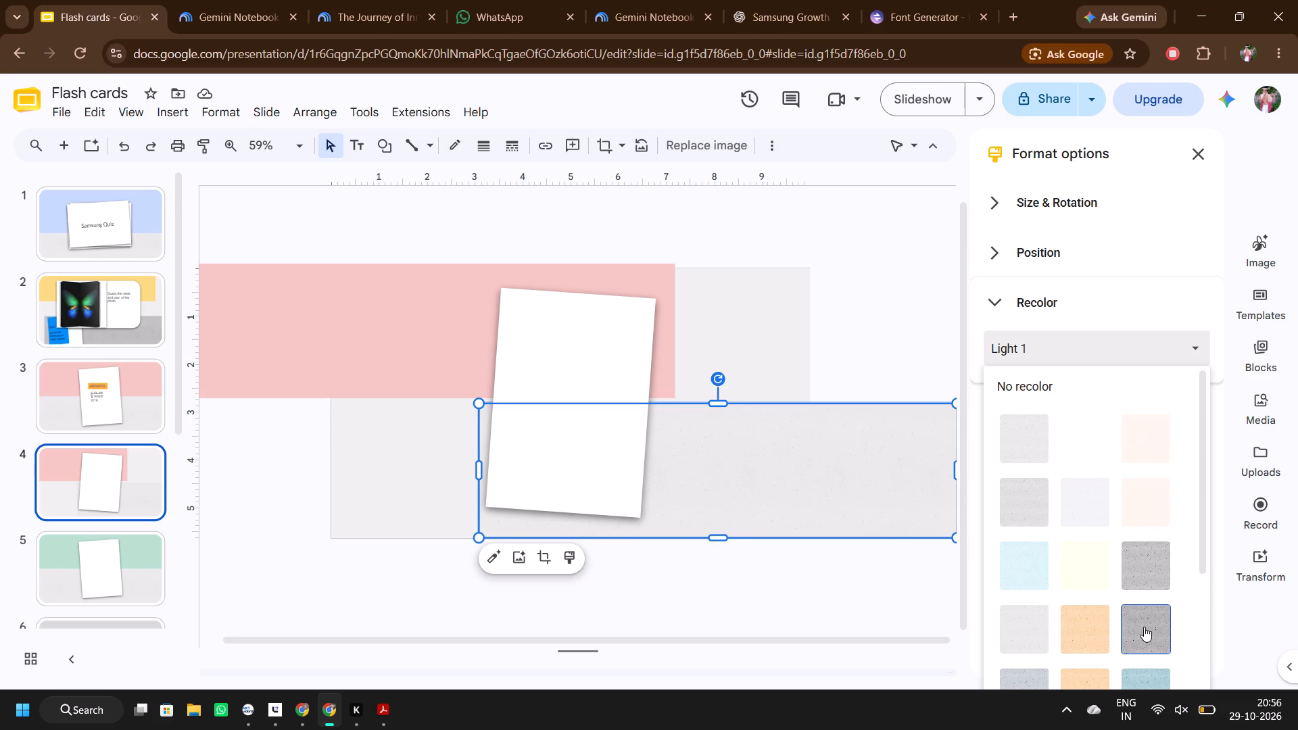
{"action": "left_click", "coordinate": [1076, 623]}
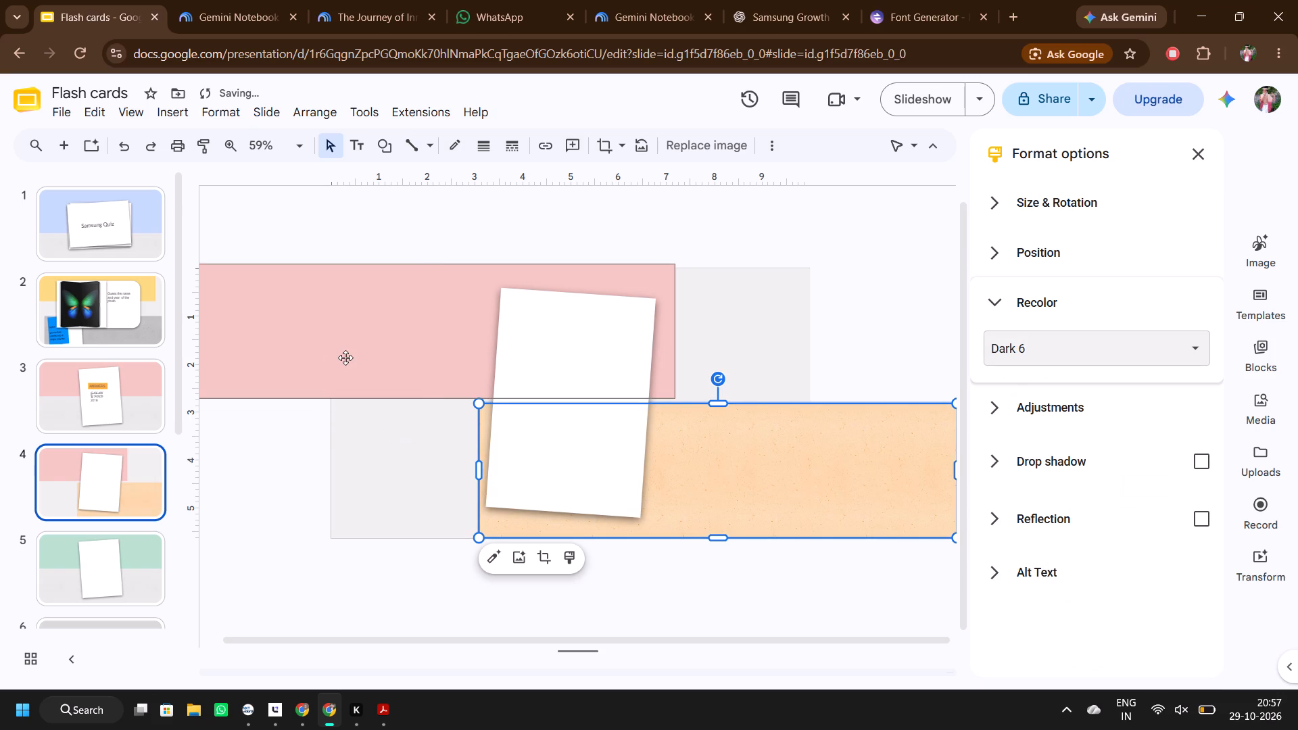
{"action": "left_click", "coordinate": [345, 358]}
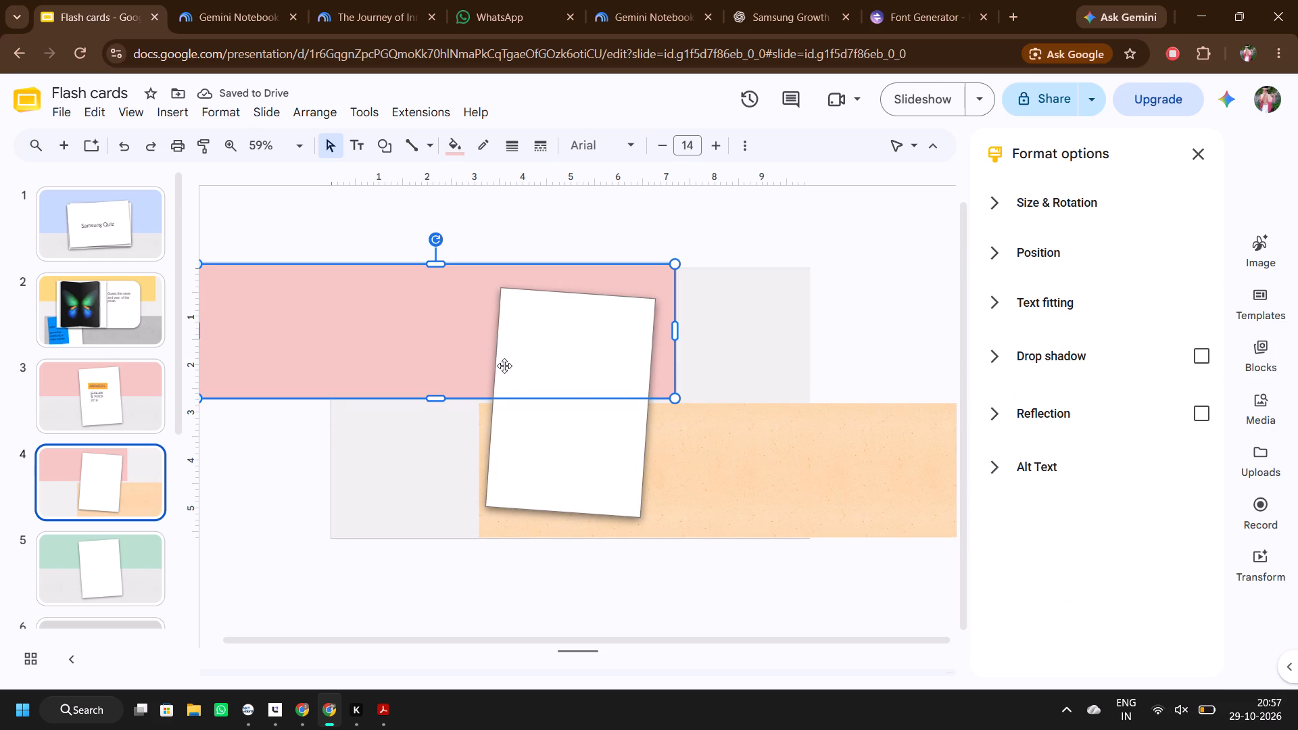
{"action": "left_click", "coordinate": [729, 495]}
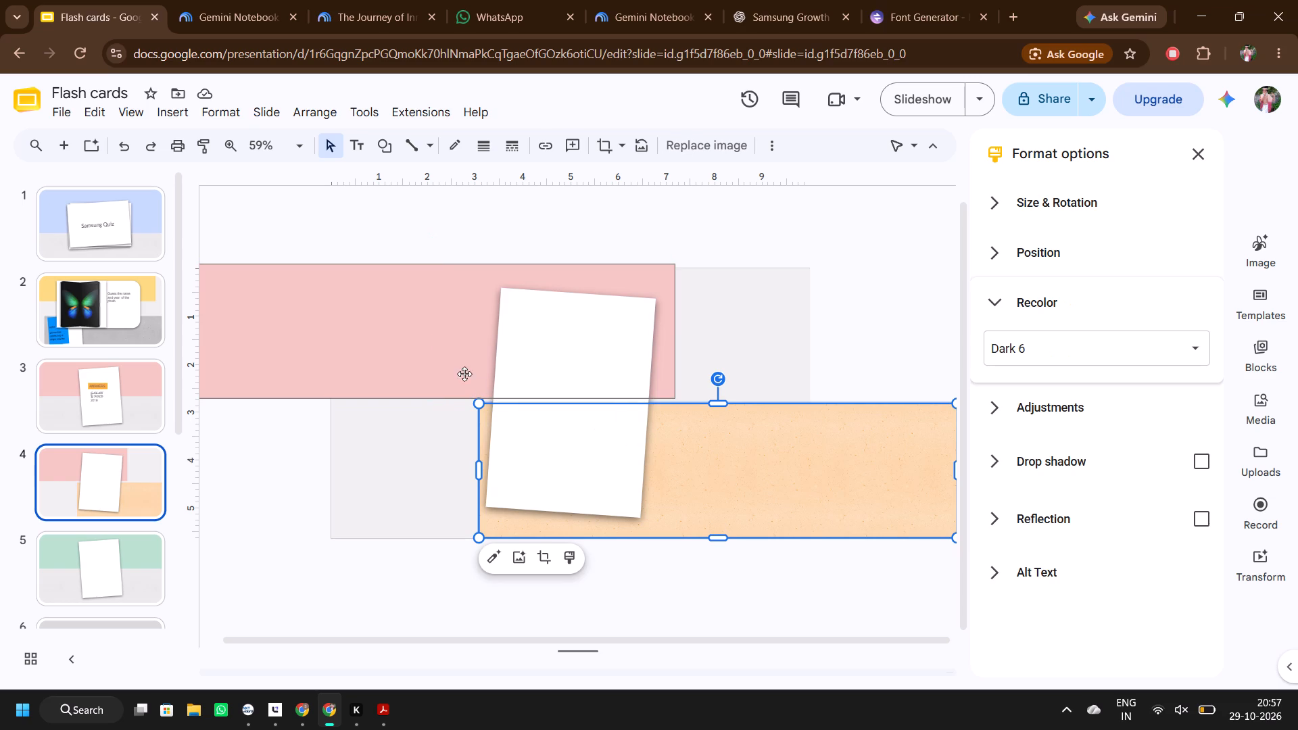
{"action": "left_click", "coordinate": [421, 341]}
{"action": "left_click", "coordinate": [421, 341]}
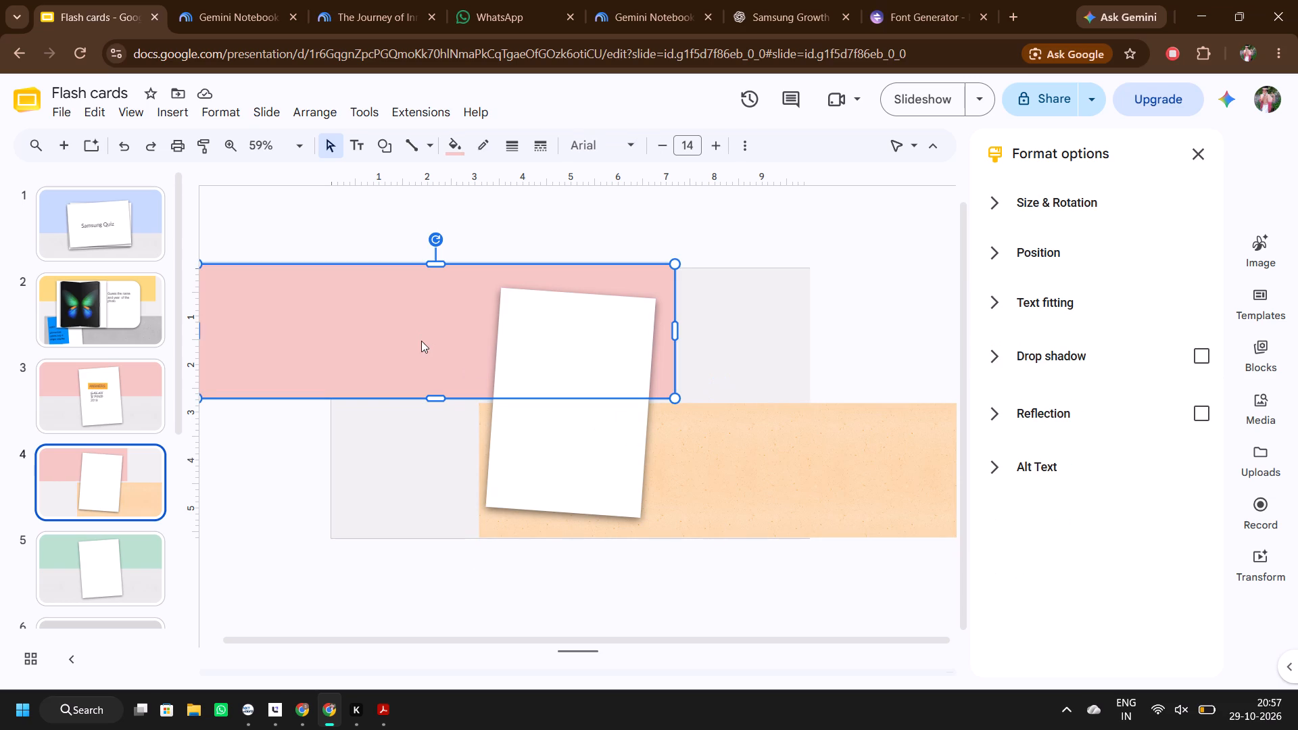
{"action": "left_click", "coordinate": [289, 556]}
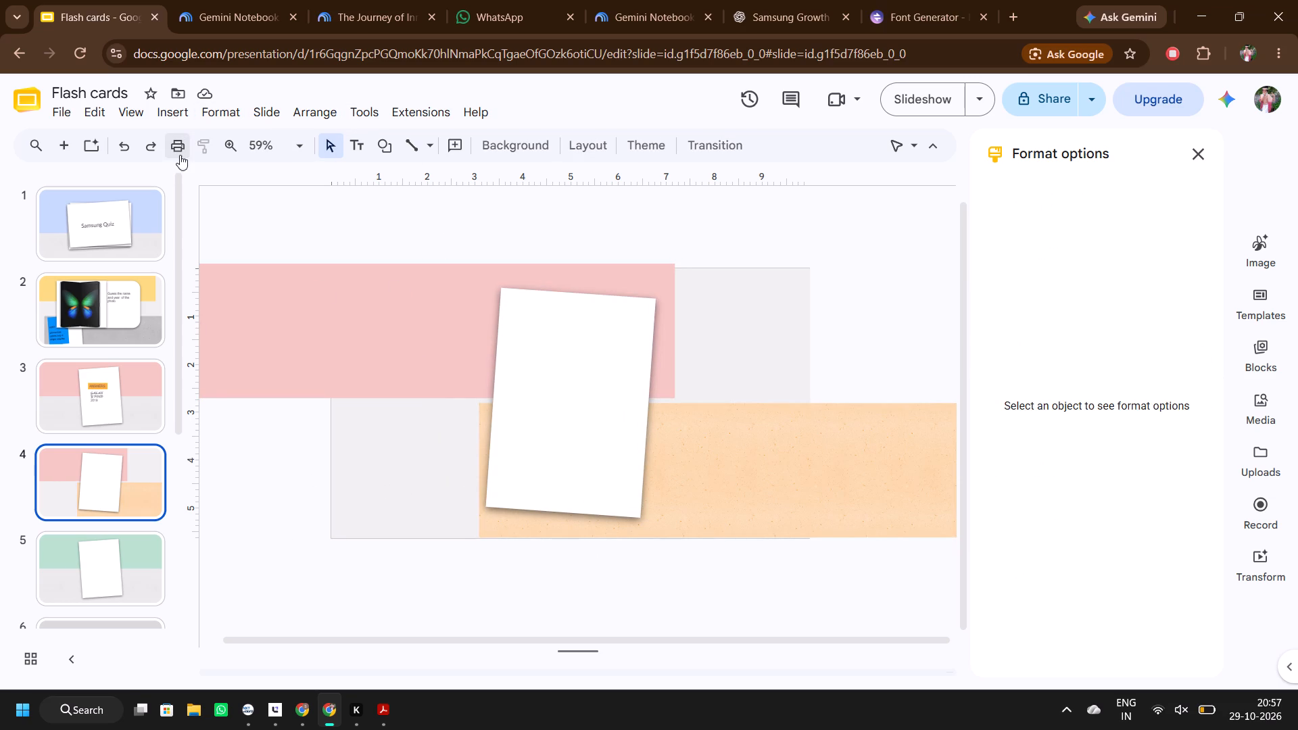
Insert a rectangle about 1.8 by 2.5 inches and place it over the white card's lower-left corner.
{"action": "left_click", "coordinate": [169, 112]}
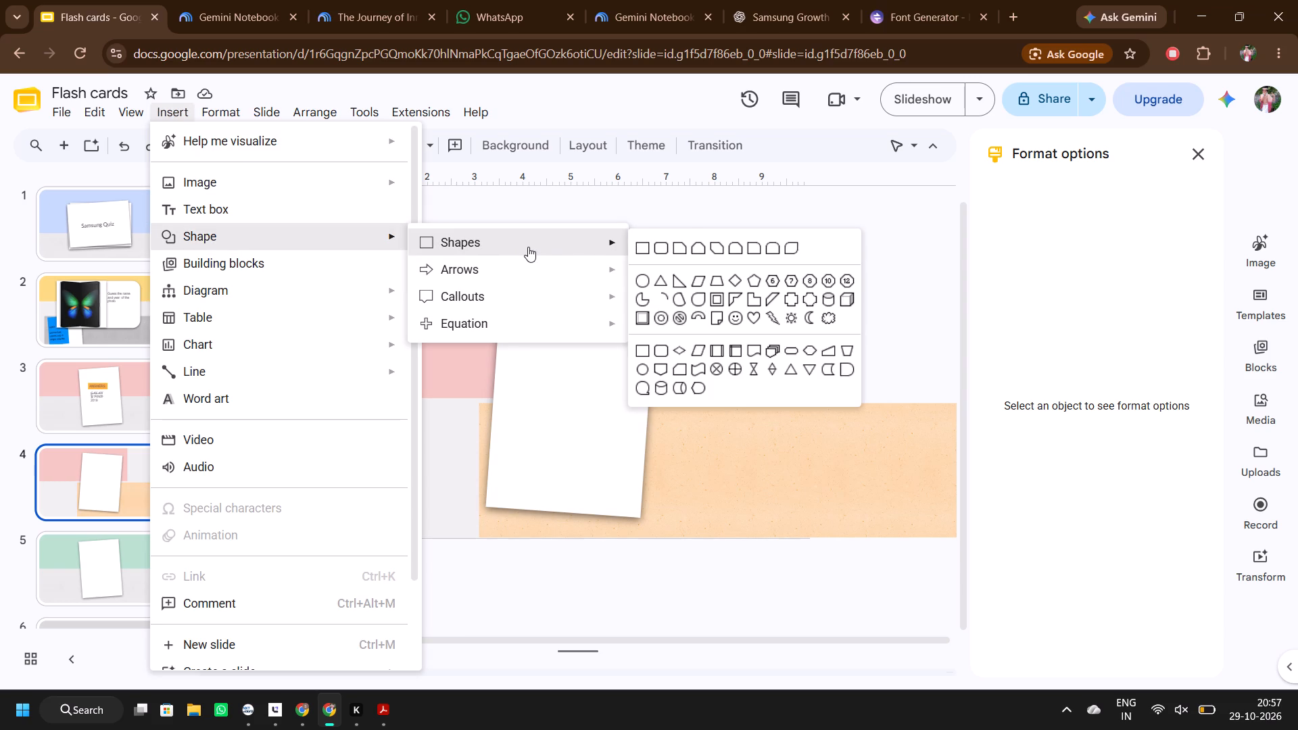
{"action": "left_click", "coordinate": [642, 247]}
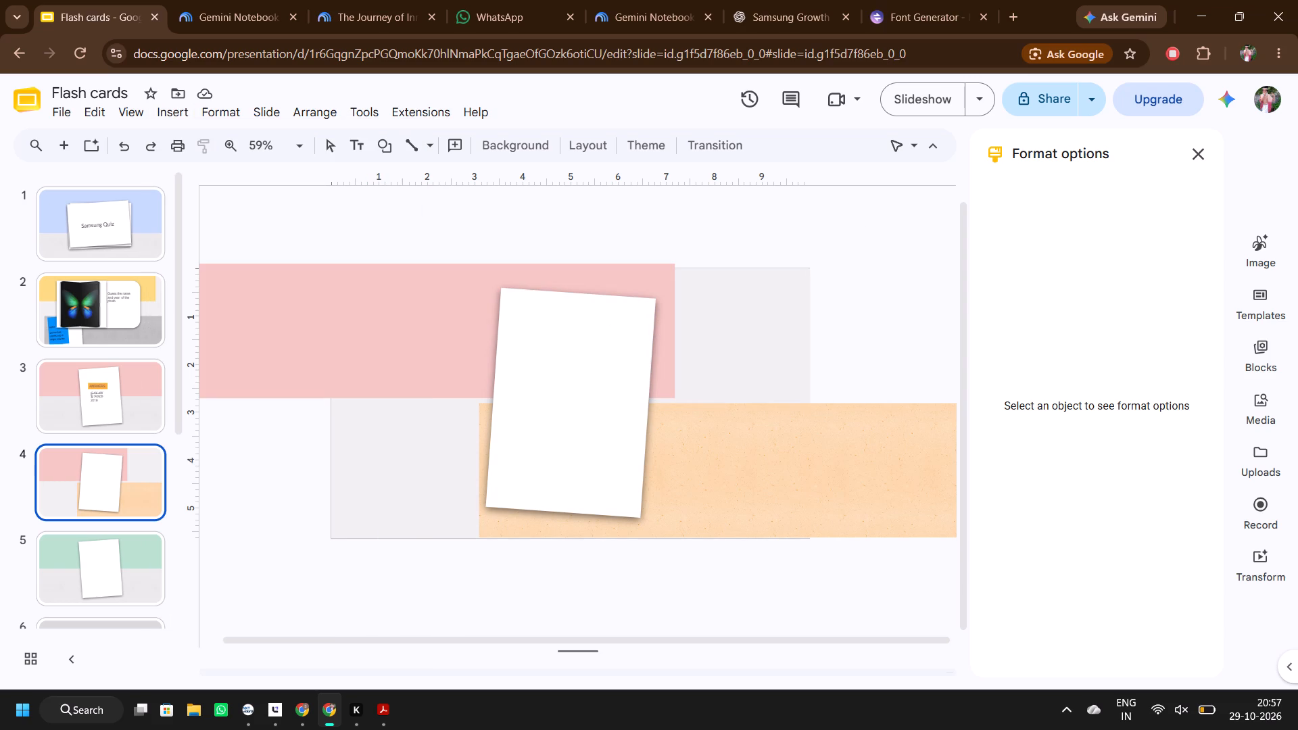
{"action": "left_click", "coordinate": [473, 450]}
{"action": "left_click_drag", "start_coordinate": [473, 450], "coordinate": [539, 570]}
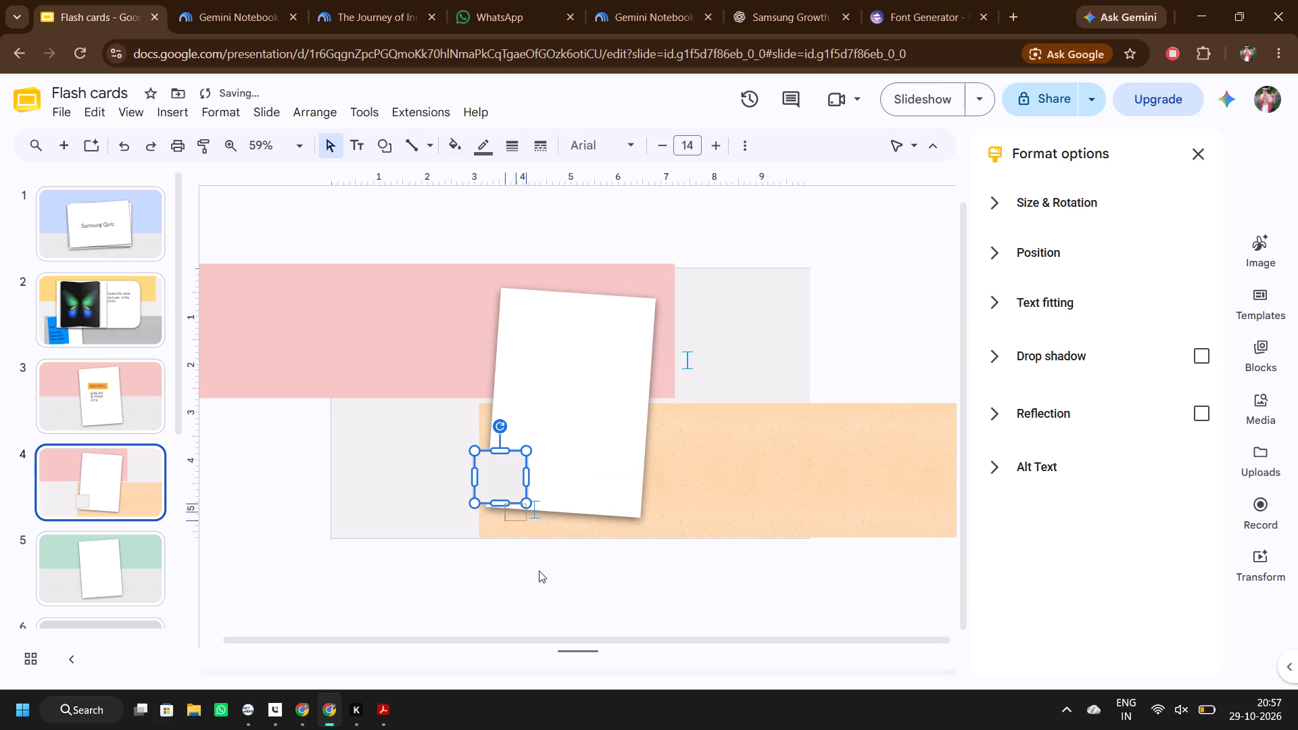
{"action": "left_click_drag", "start_coordinate": [539, 570], "coordinate": [612, 623]}
{"action": "left_click_drag", "start_coordinate": [572, 596], "coordinate": [558, 594]}
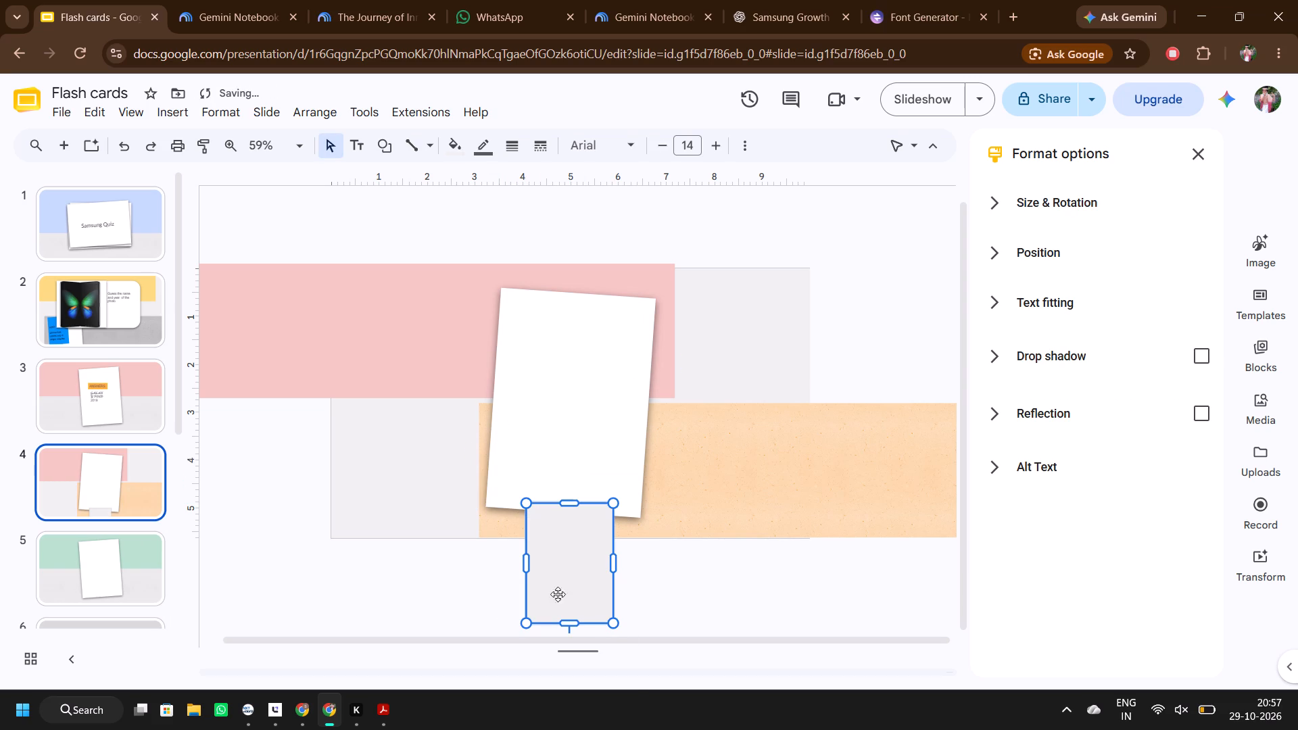
{"action": "left_click_drag", "start_coordinate": [558, 594], "coordinate": [466, 530]}
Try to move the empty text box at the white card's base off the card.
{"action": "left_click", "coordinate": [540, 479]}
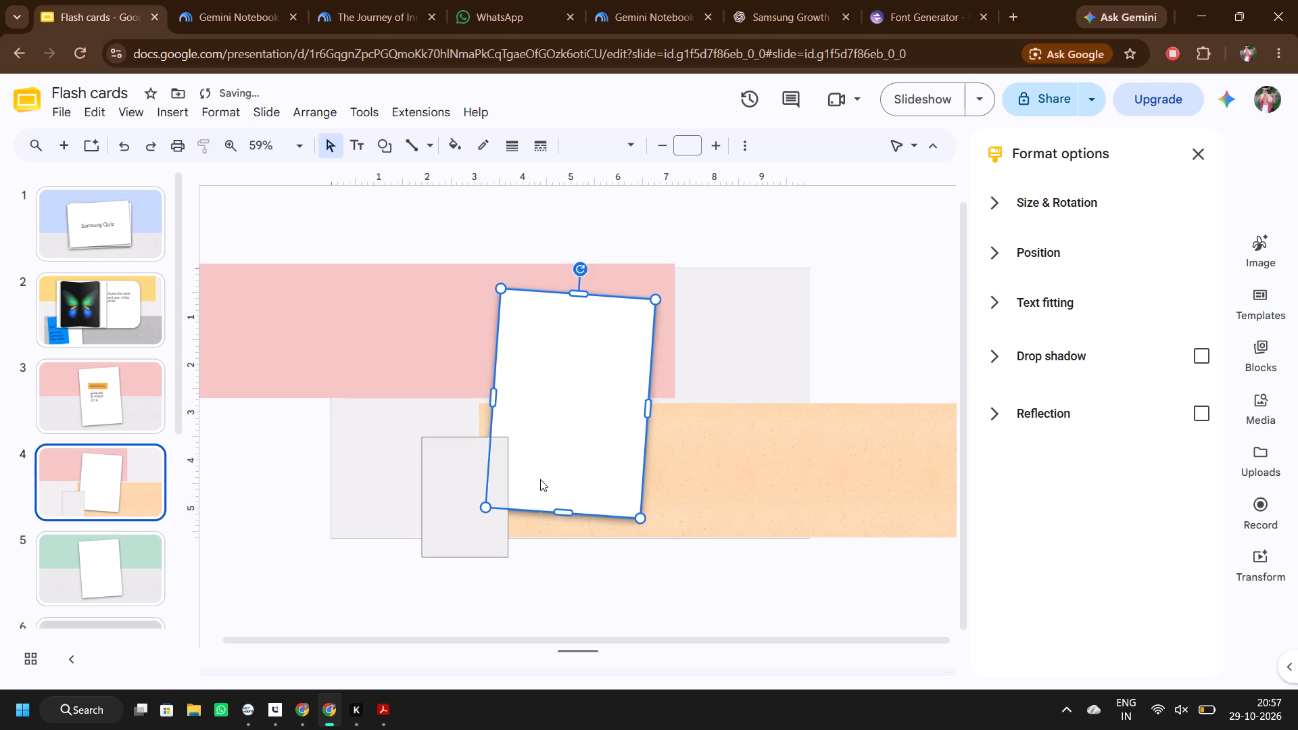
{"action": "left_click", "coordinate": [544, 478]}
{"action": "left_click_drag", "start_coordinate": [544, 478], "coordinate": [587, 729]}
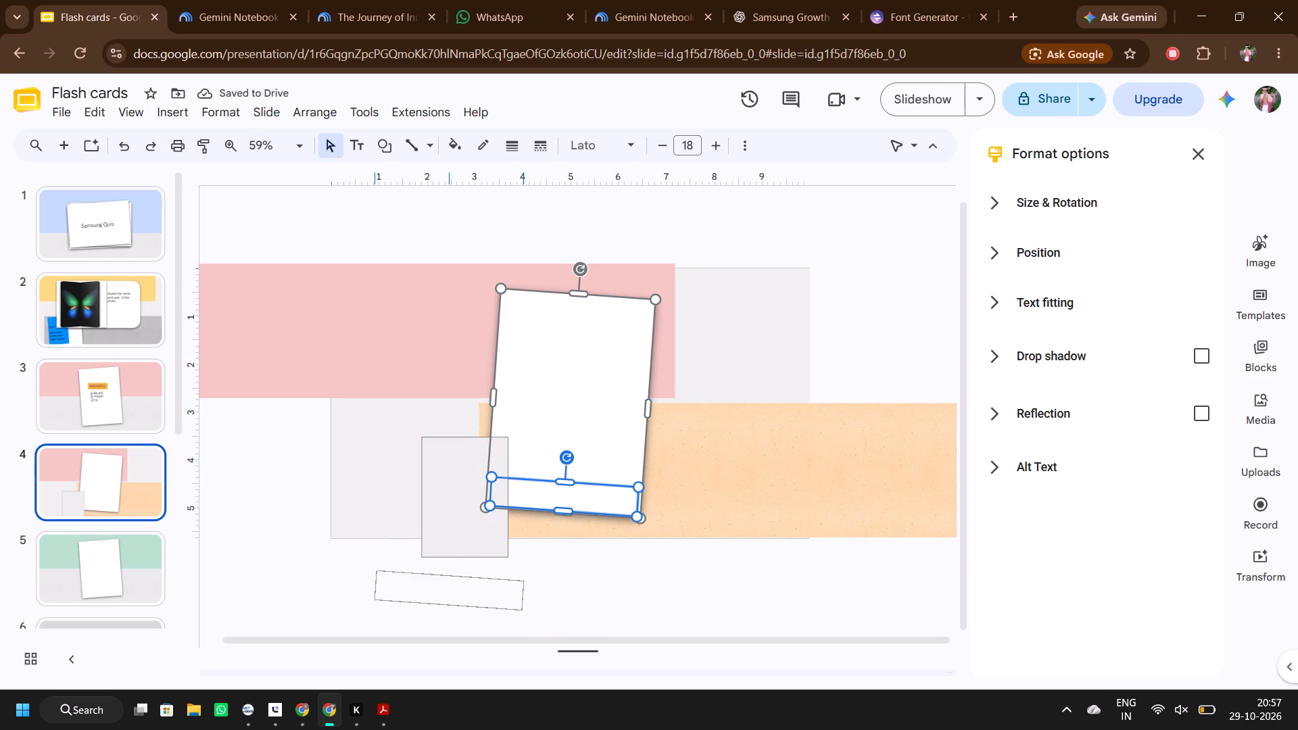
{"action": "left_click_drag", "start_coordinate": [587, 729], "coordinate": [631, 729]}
Fill the new rectangle with the bright custom blue.
{"action": "left_click", "coordinate": [456, 516]}
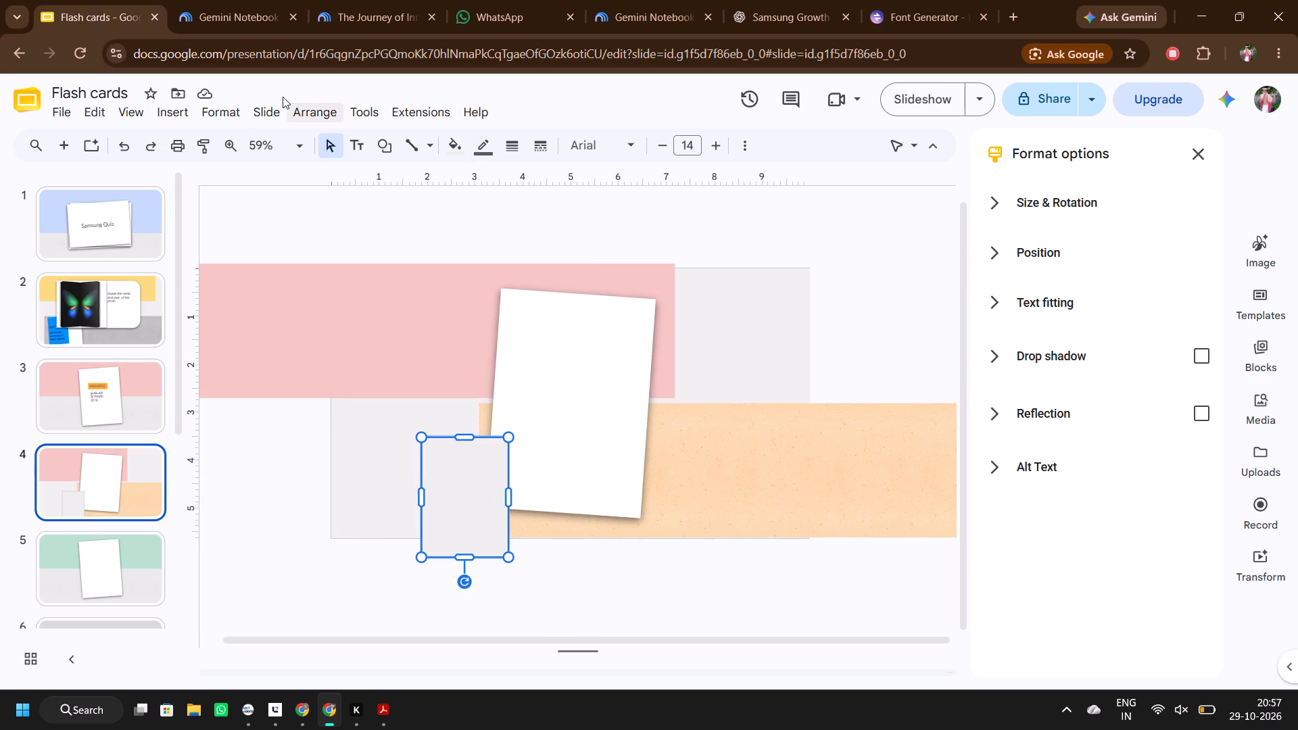
{"action": "left_click", "coordinate": [459, 151]}
{"action": "left_click", "coordinate": [533, 280]}
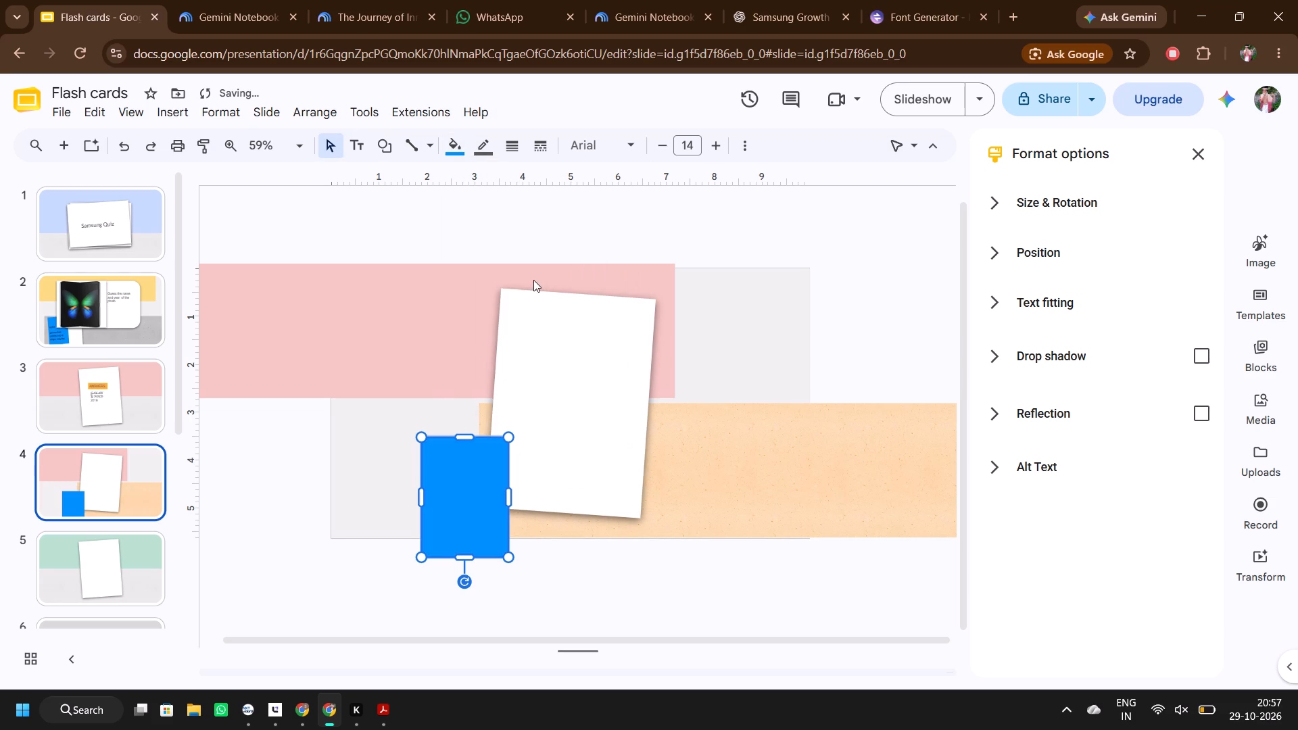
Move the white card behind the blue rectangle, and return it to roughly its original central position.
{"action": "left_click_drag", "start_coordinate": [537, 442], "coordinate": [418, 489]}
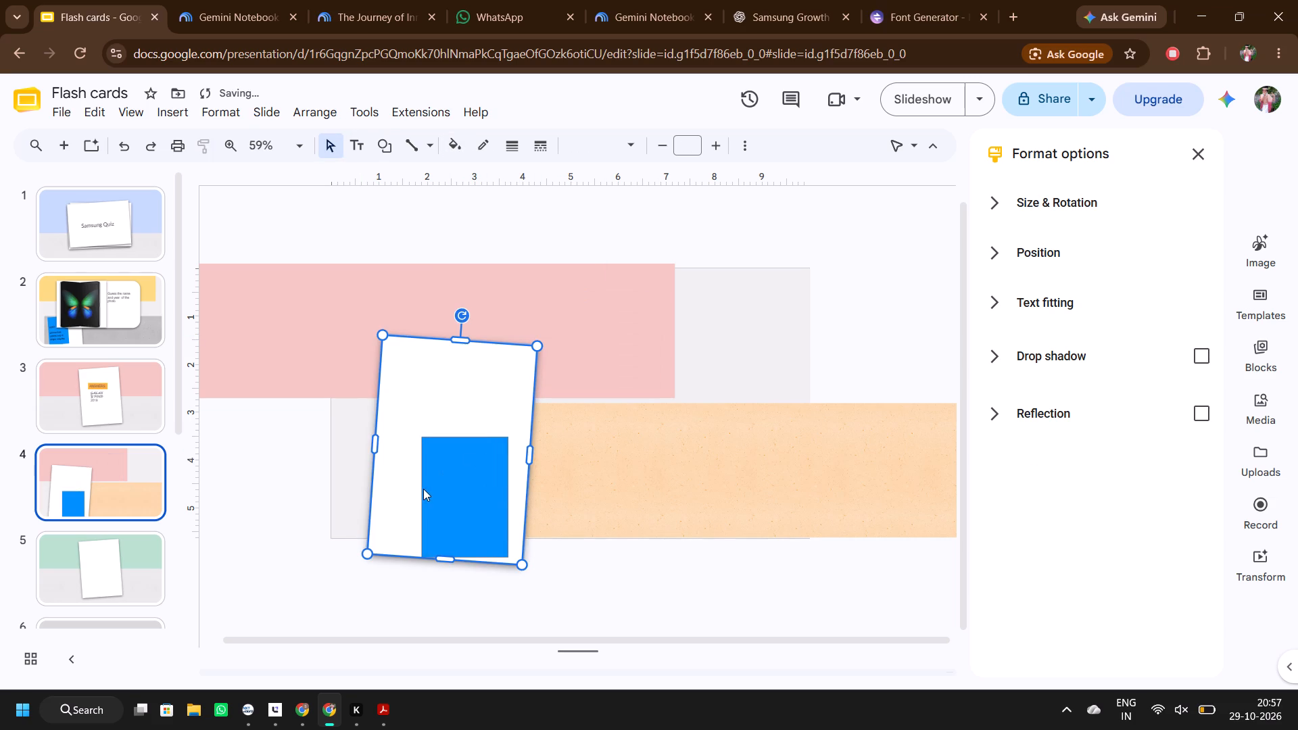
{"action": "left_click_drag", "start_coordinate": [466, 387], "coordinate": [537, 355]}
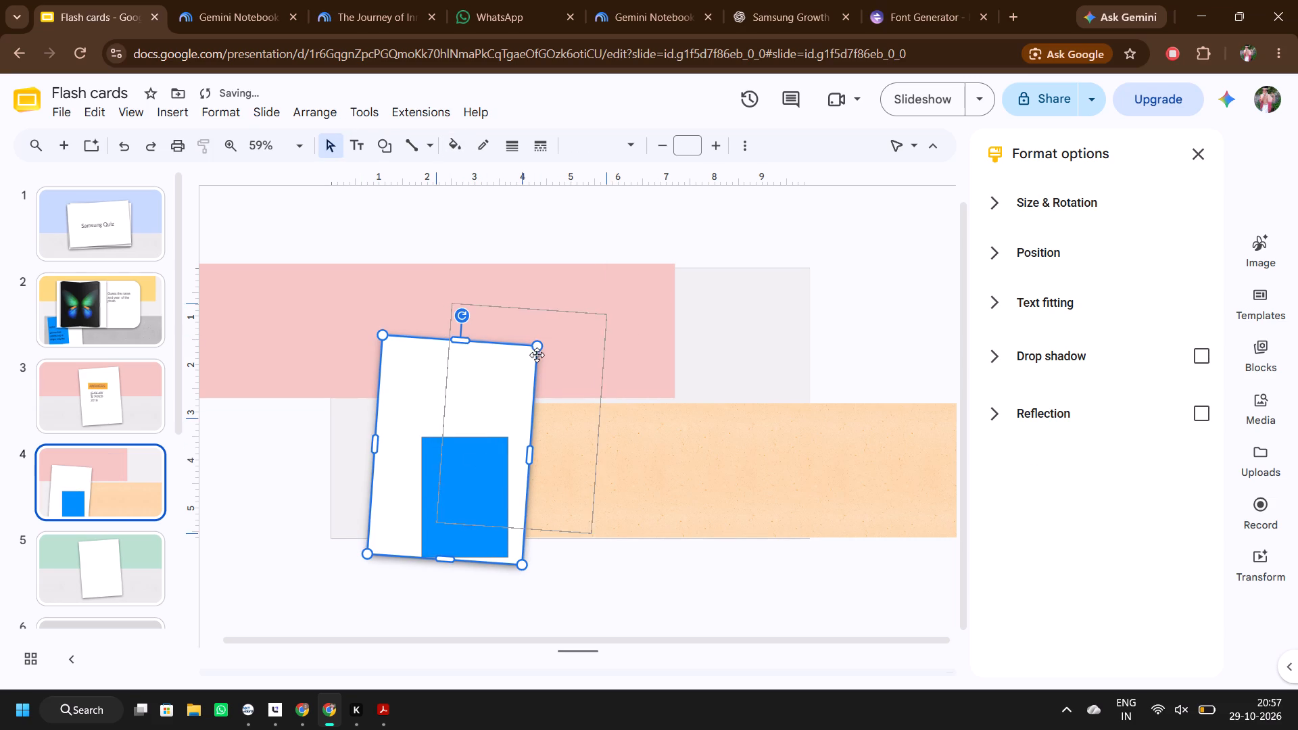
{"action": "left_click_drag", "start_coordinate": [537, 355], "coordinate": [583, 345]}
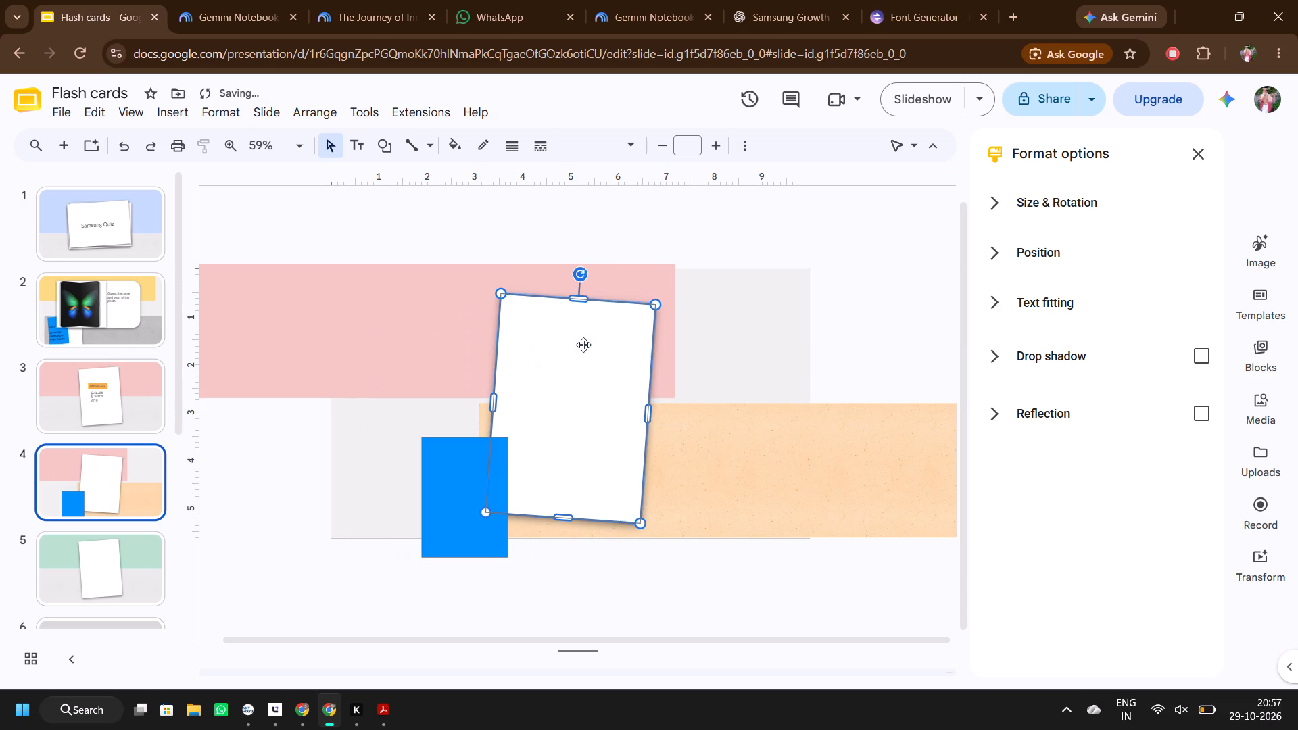
Nudge the white card slightly toward the blue rectangle and enlarge it a little from its lower-right corner.
{"action": "left_click", "coordinate": [642, 523]}
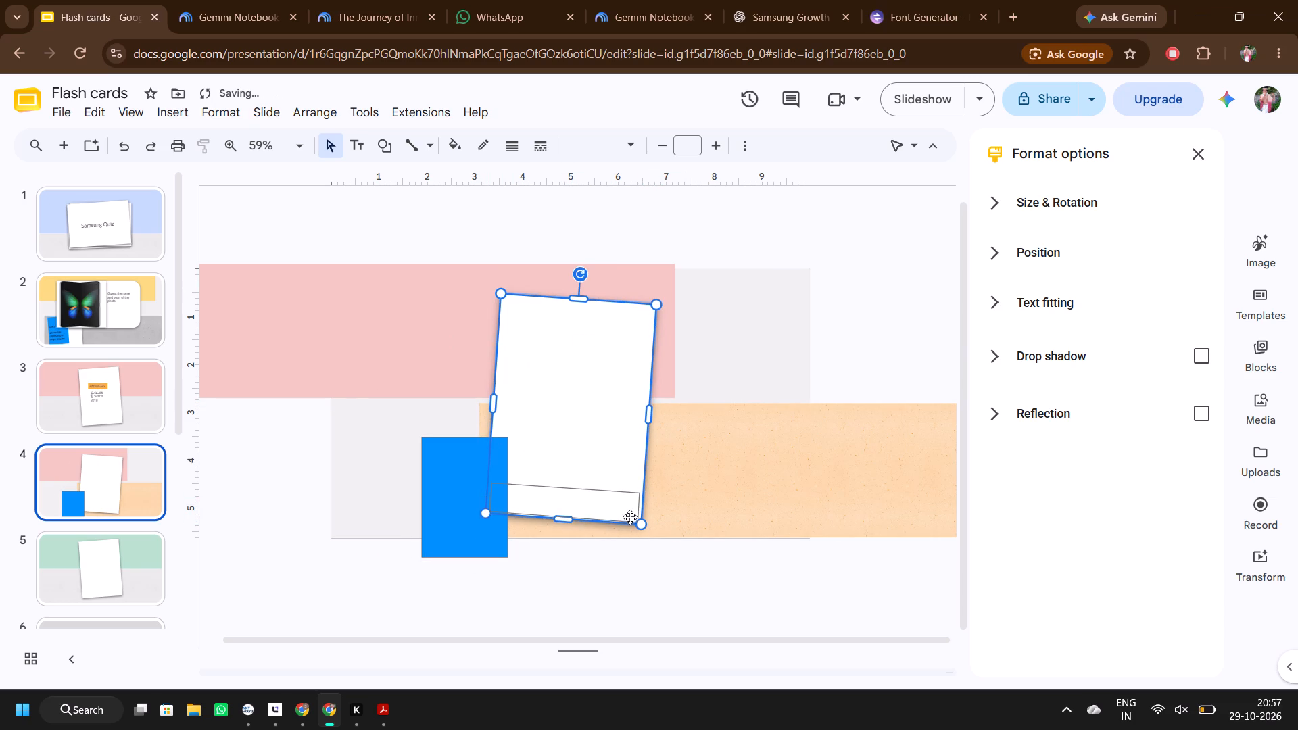
{"action": "left_click", "coordinate": [648, 425]}
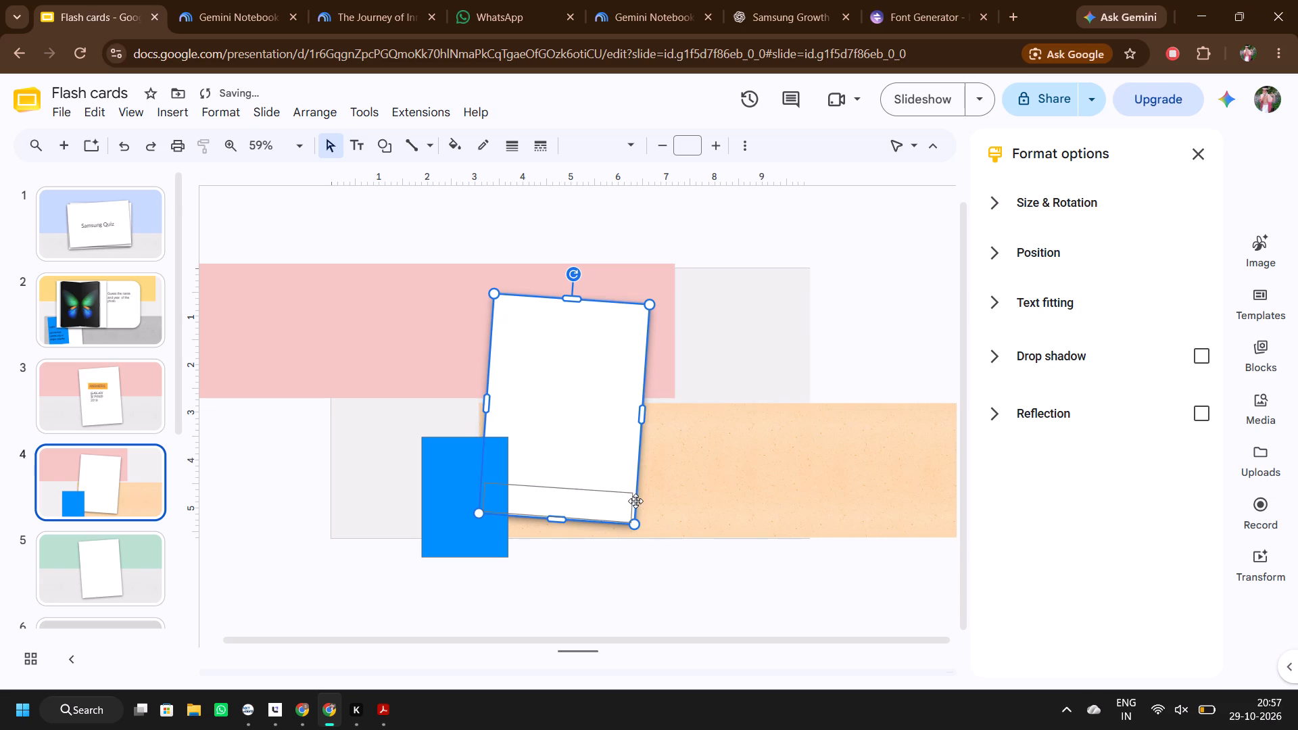
{"action": "left_click_drag", "start_coordinate": [634, 519], "coordinate": [616, 497]}
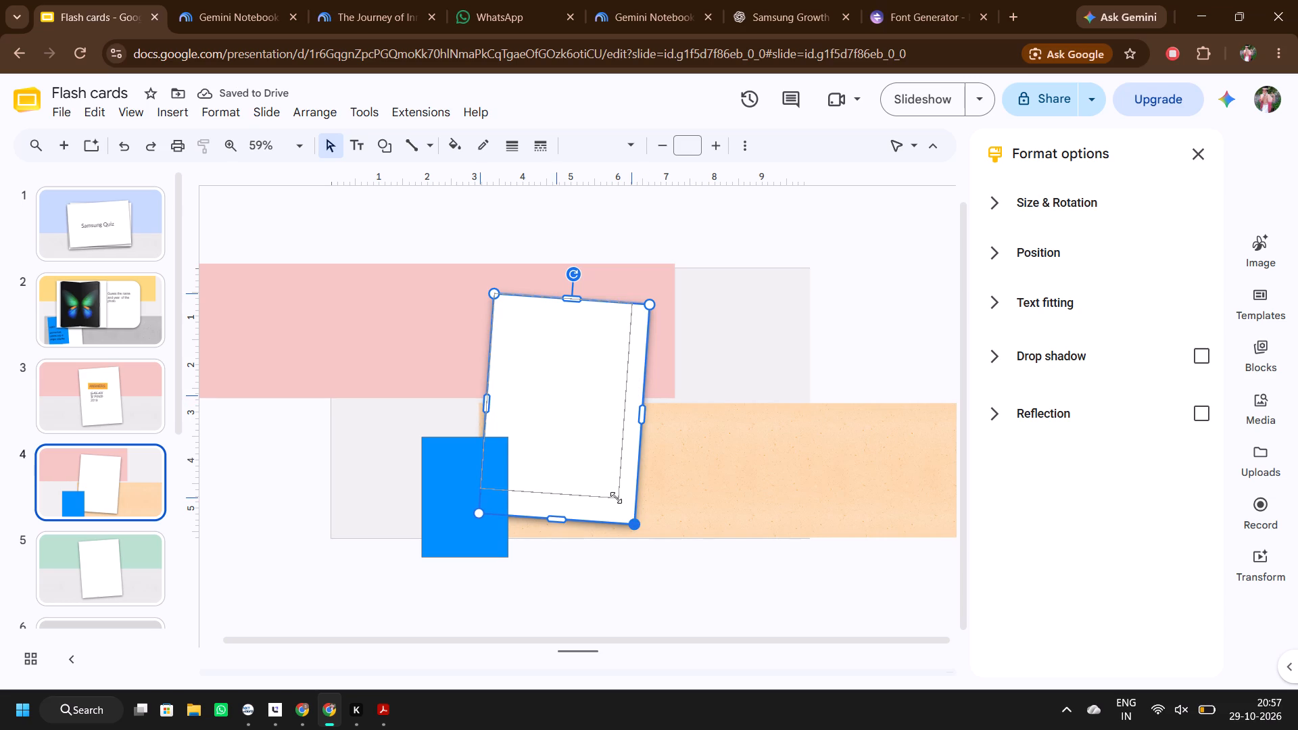
{"action": "left_click_drag", "start_coordinate": [616, 497], "coordinate": [631, 528]}
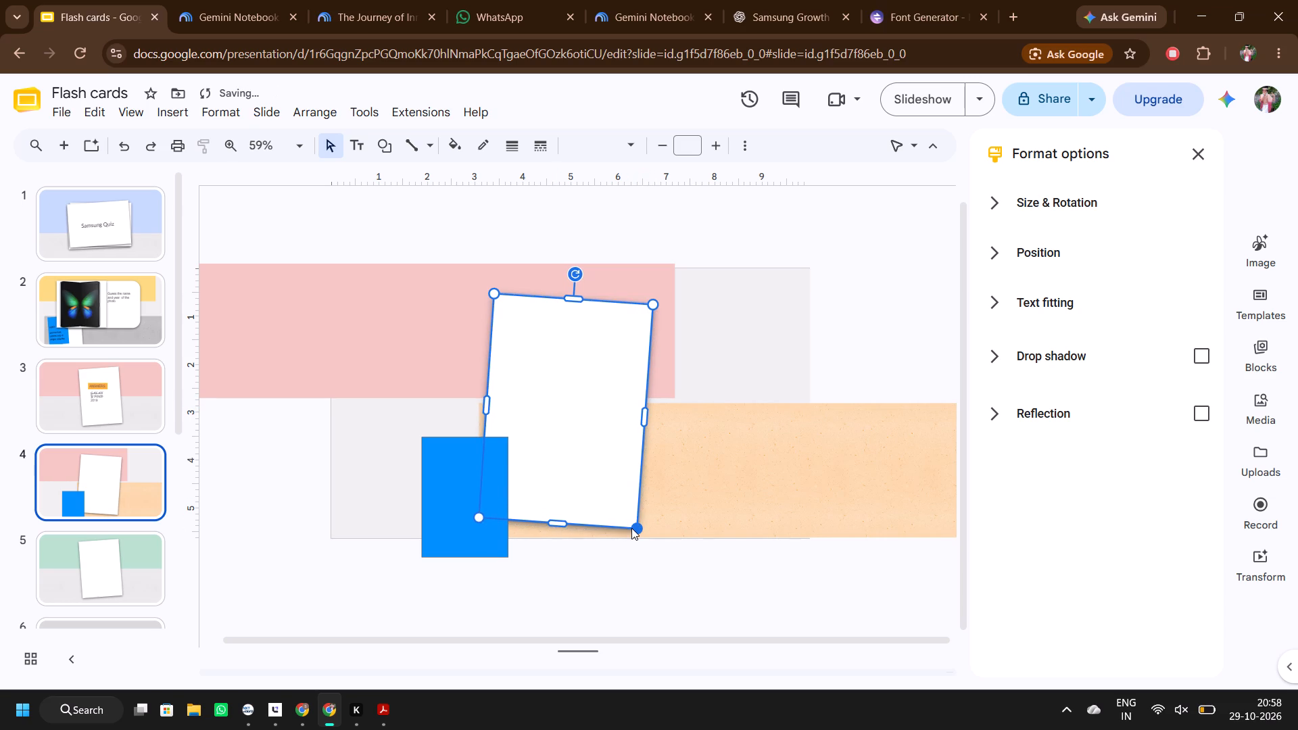
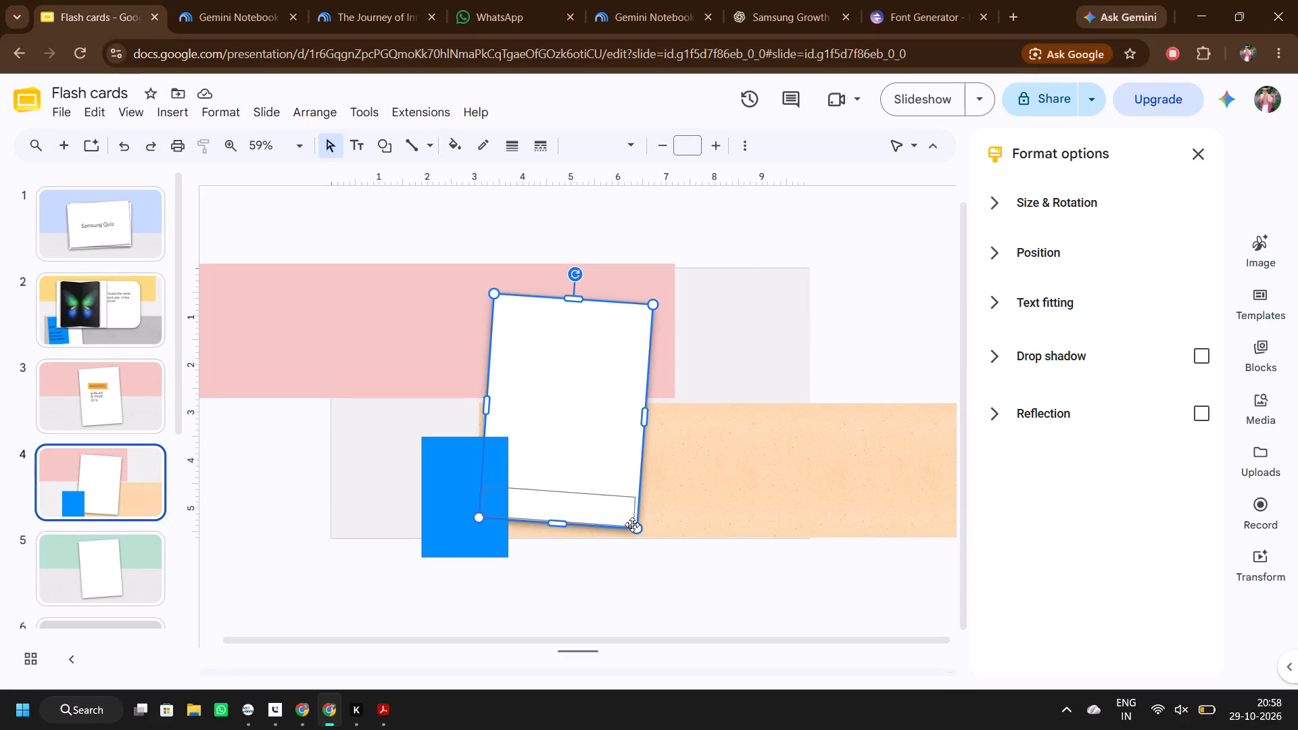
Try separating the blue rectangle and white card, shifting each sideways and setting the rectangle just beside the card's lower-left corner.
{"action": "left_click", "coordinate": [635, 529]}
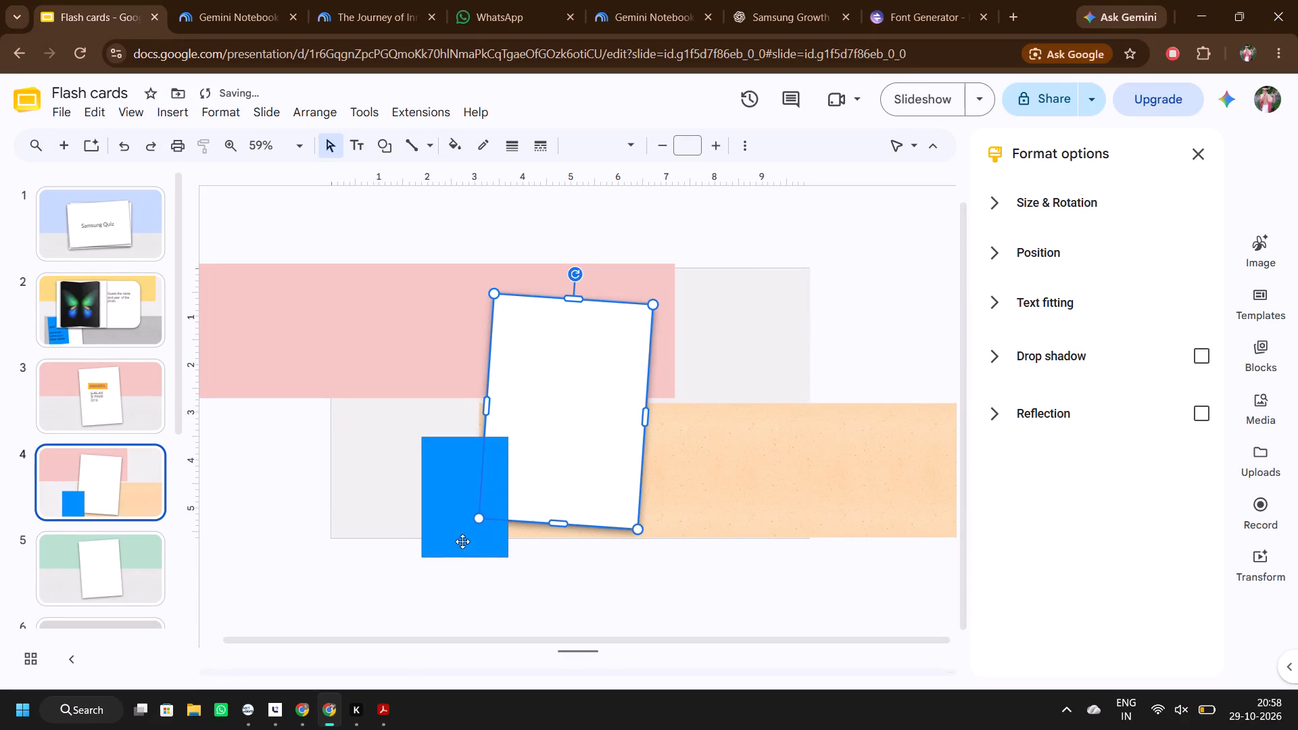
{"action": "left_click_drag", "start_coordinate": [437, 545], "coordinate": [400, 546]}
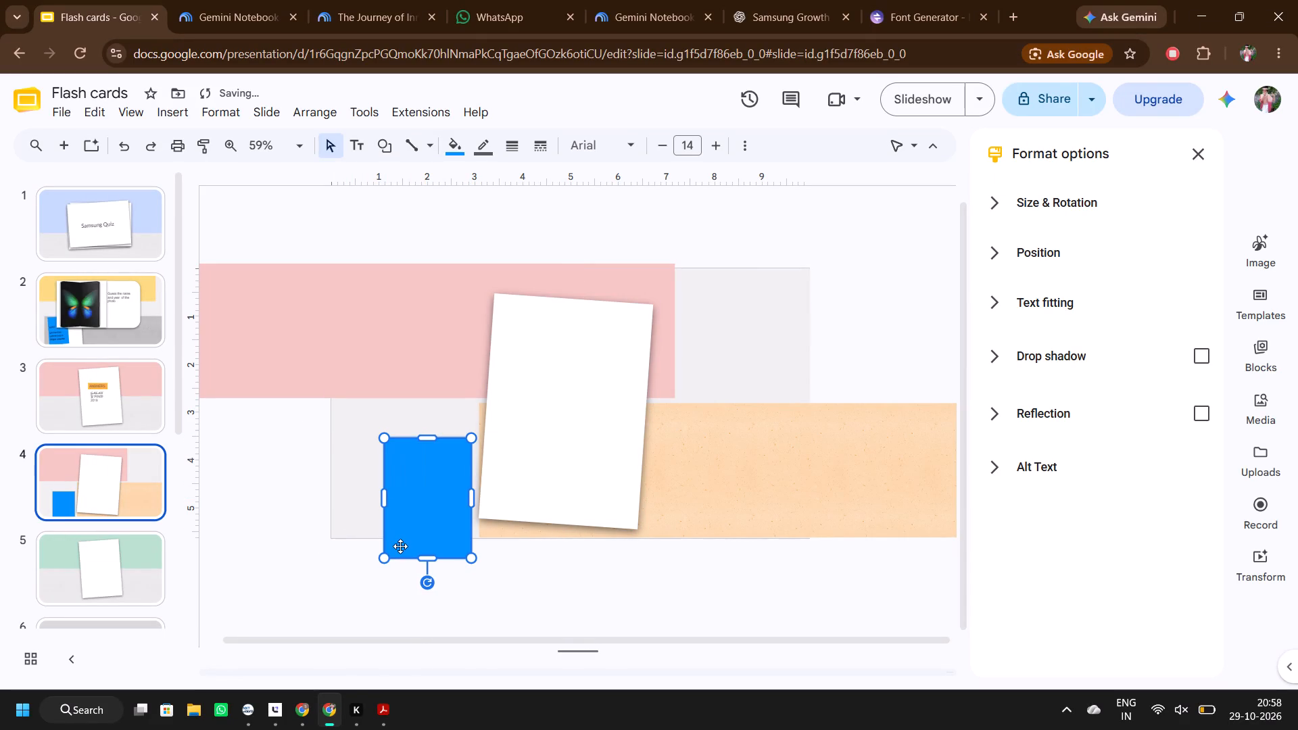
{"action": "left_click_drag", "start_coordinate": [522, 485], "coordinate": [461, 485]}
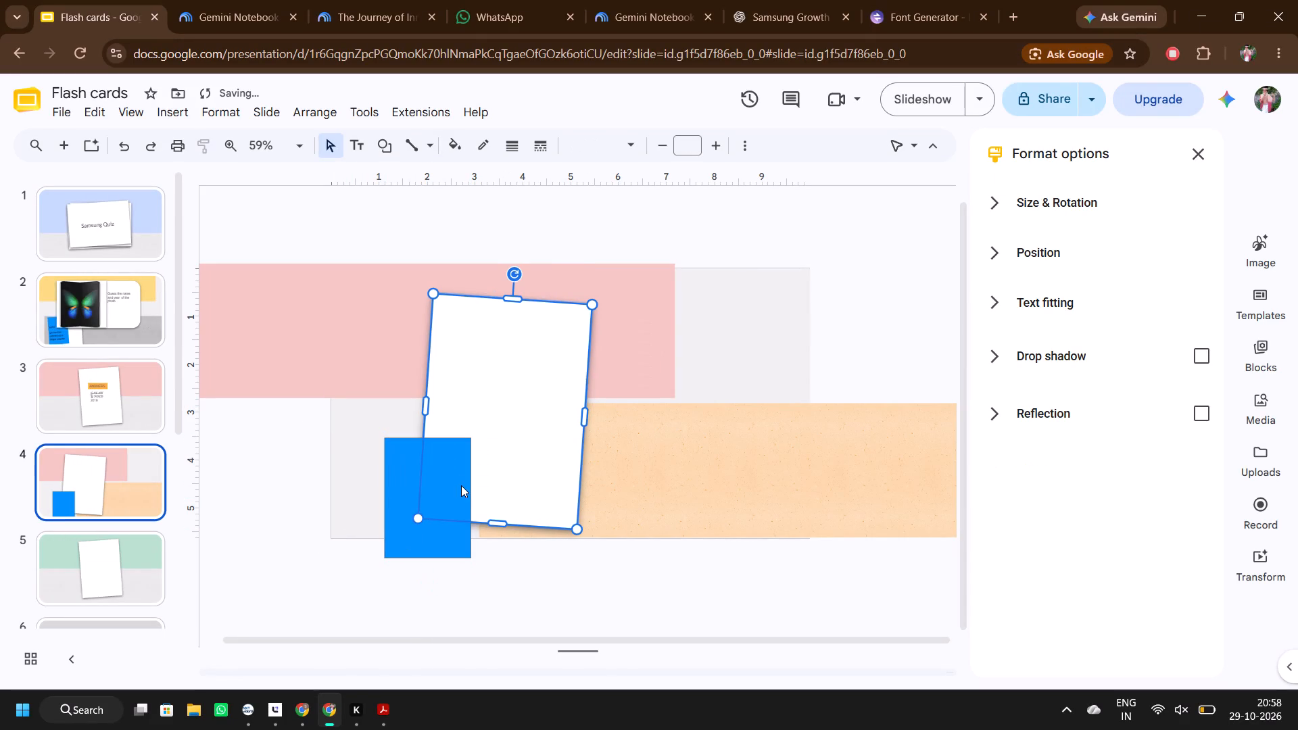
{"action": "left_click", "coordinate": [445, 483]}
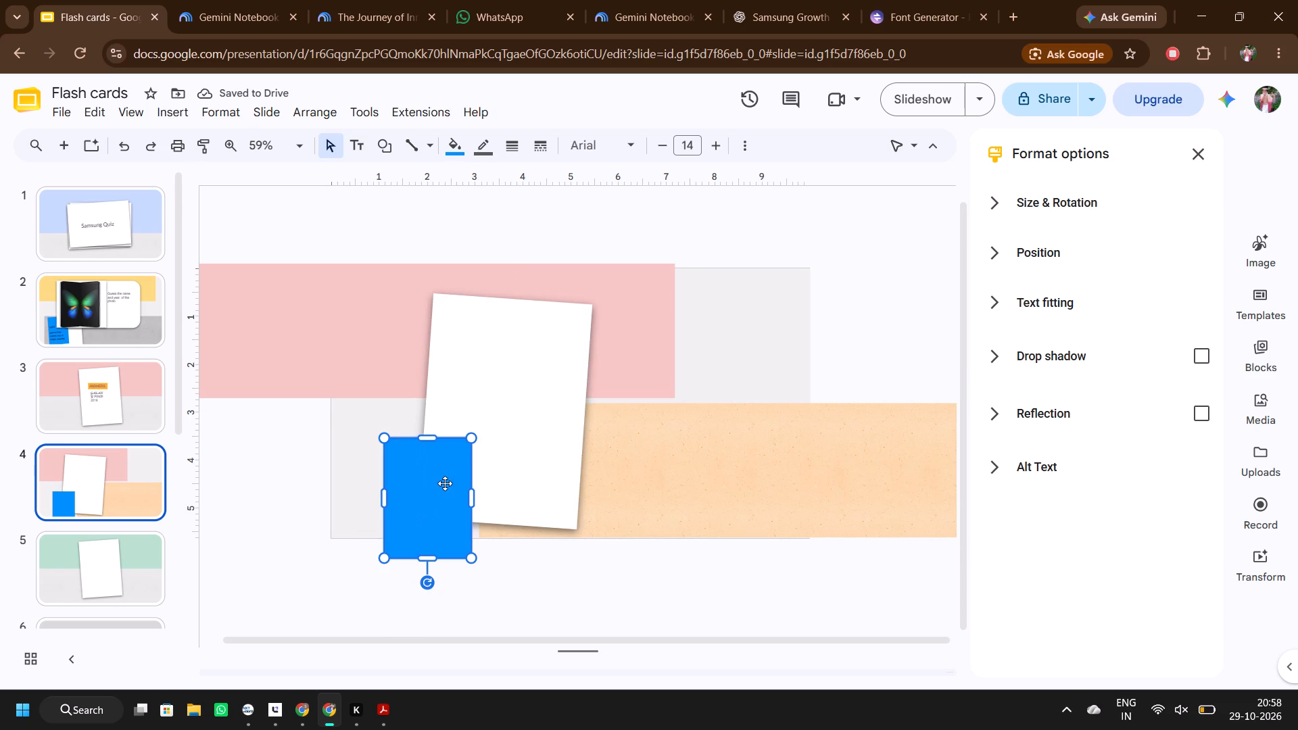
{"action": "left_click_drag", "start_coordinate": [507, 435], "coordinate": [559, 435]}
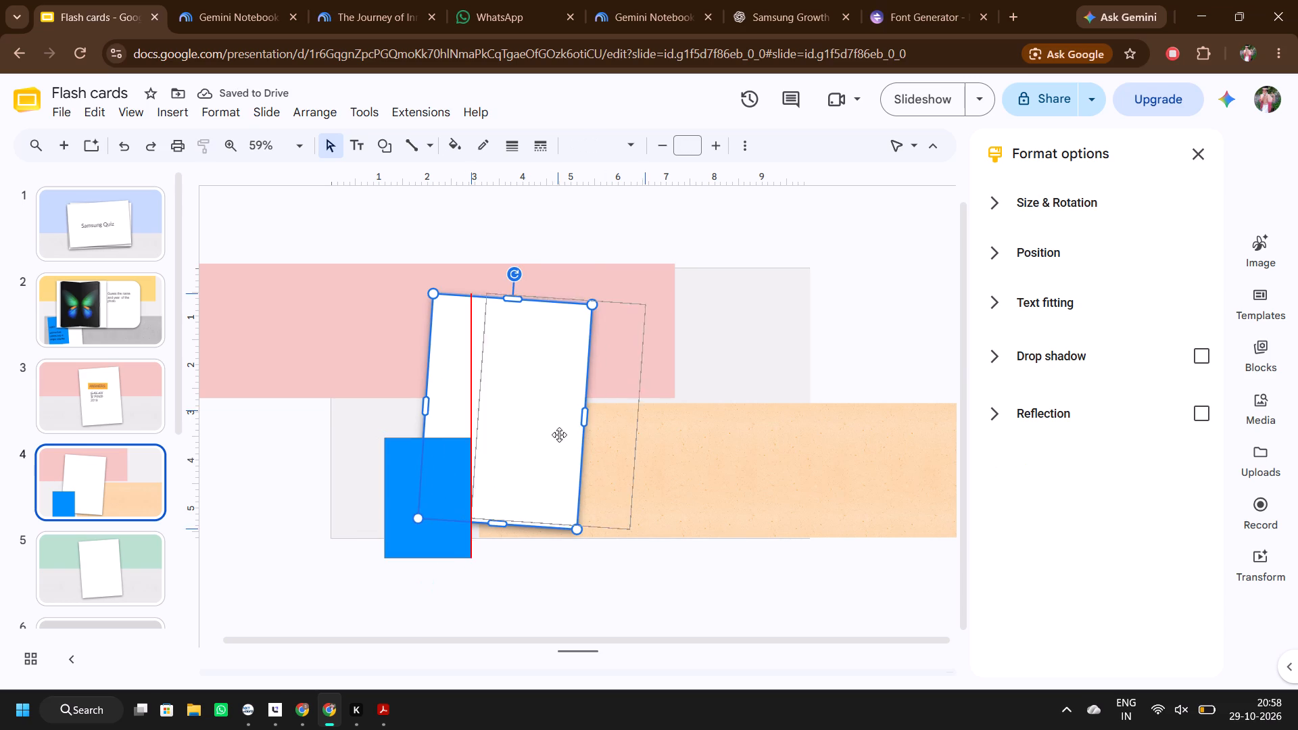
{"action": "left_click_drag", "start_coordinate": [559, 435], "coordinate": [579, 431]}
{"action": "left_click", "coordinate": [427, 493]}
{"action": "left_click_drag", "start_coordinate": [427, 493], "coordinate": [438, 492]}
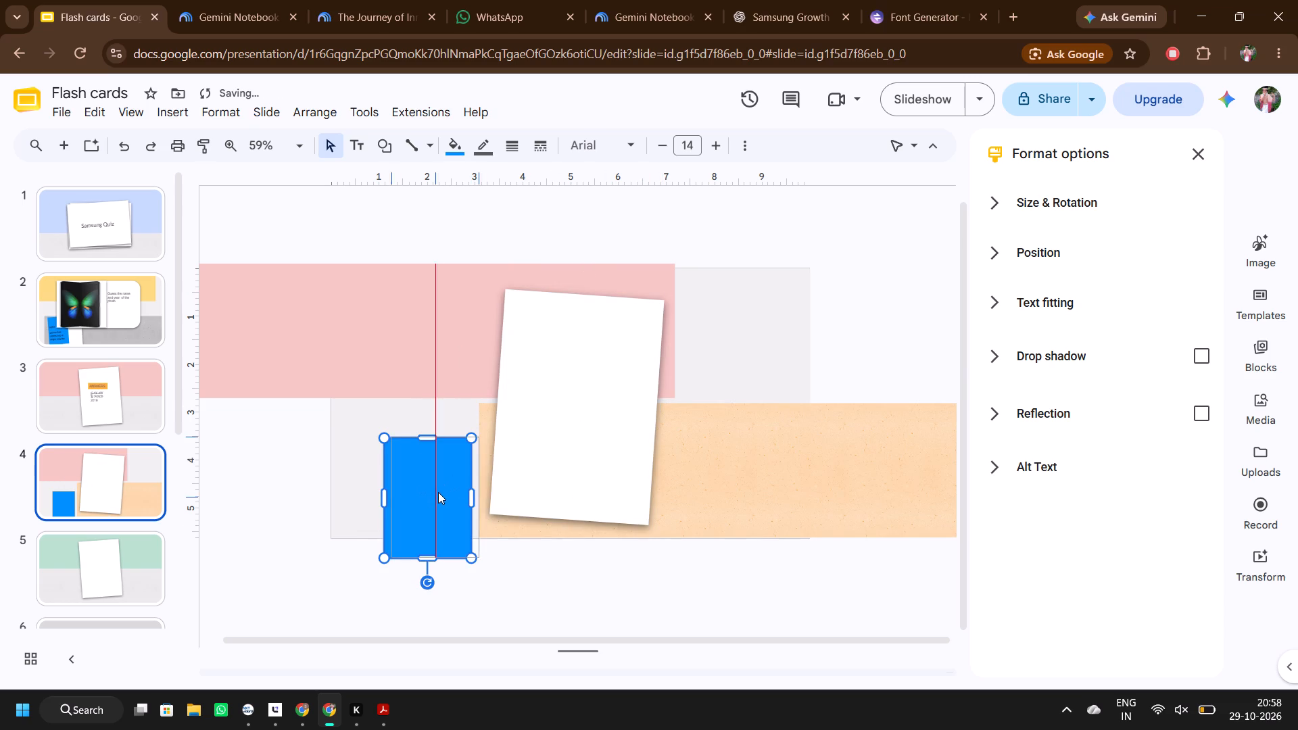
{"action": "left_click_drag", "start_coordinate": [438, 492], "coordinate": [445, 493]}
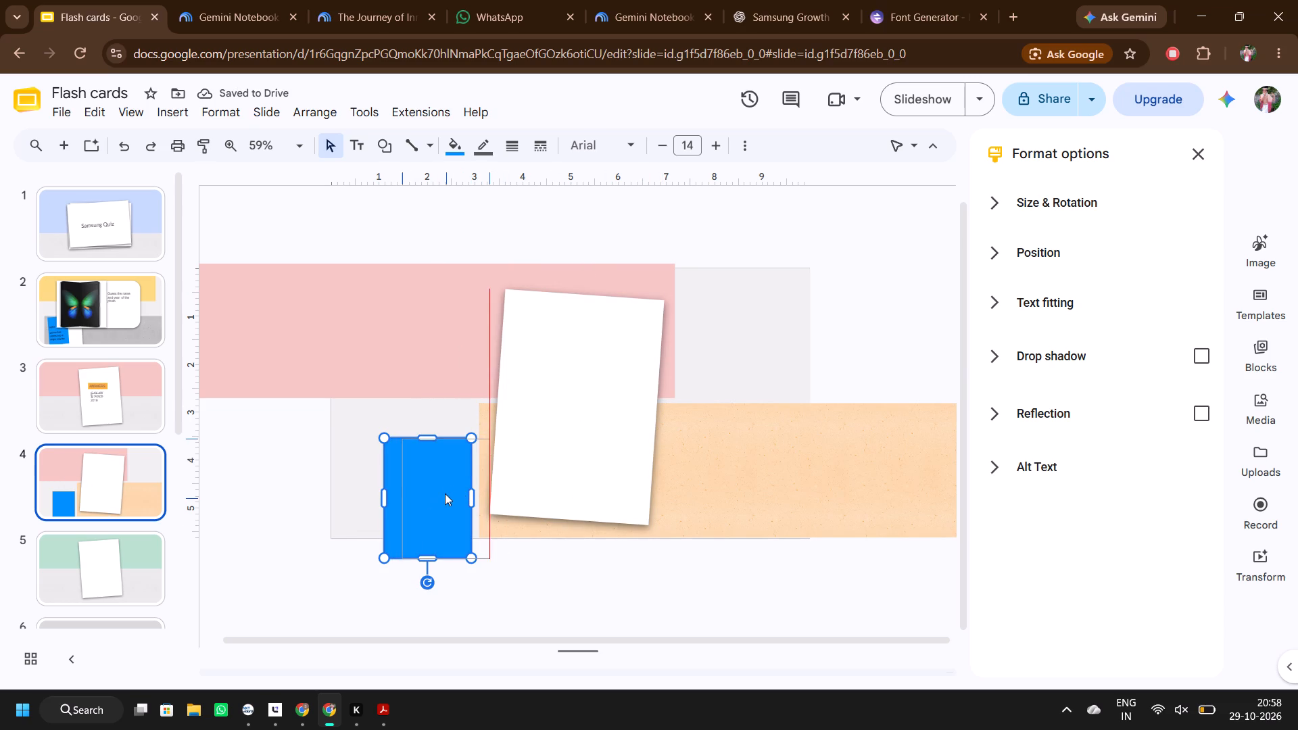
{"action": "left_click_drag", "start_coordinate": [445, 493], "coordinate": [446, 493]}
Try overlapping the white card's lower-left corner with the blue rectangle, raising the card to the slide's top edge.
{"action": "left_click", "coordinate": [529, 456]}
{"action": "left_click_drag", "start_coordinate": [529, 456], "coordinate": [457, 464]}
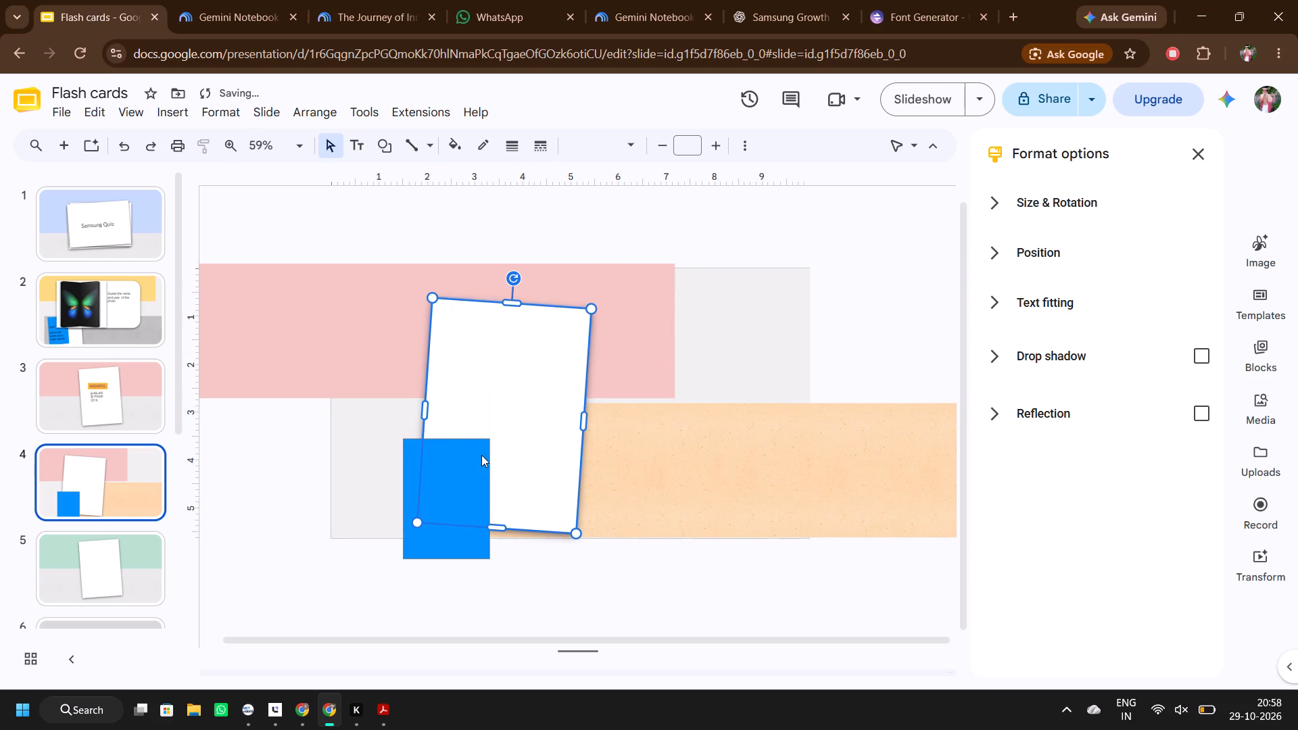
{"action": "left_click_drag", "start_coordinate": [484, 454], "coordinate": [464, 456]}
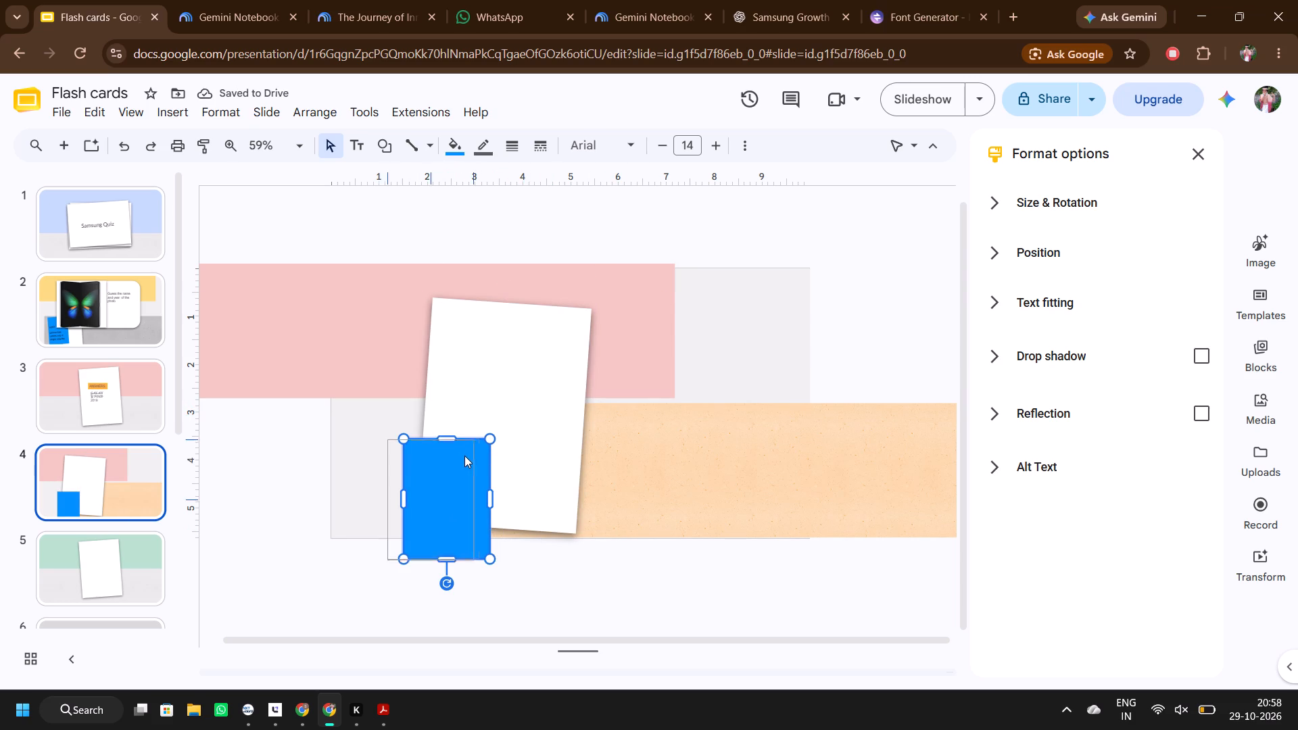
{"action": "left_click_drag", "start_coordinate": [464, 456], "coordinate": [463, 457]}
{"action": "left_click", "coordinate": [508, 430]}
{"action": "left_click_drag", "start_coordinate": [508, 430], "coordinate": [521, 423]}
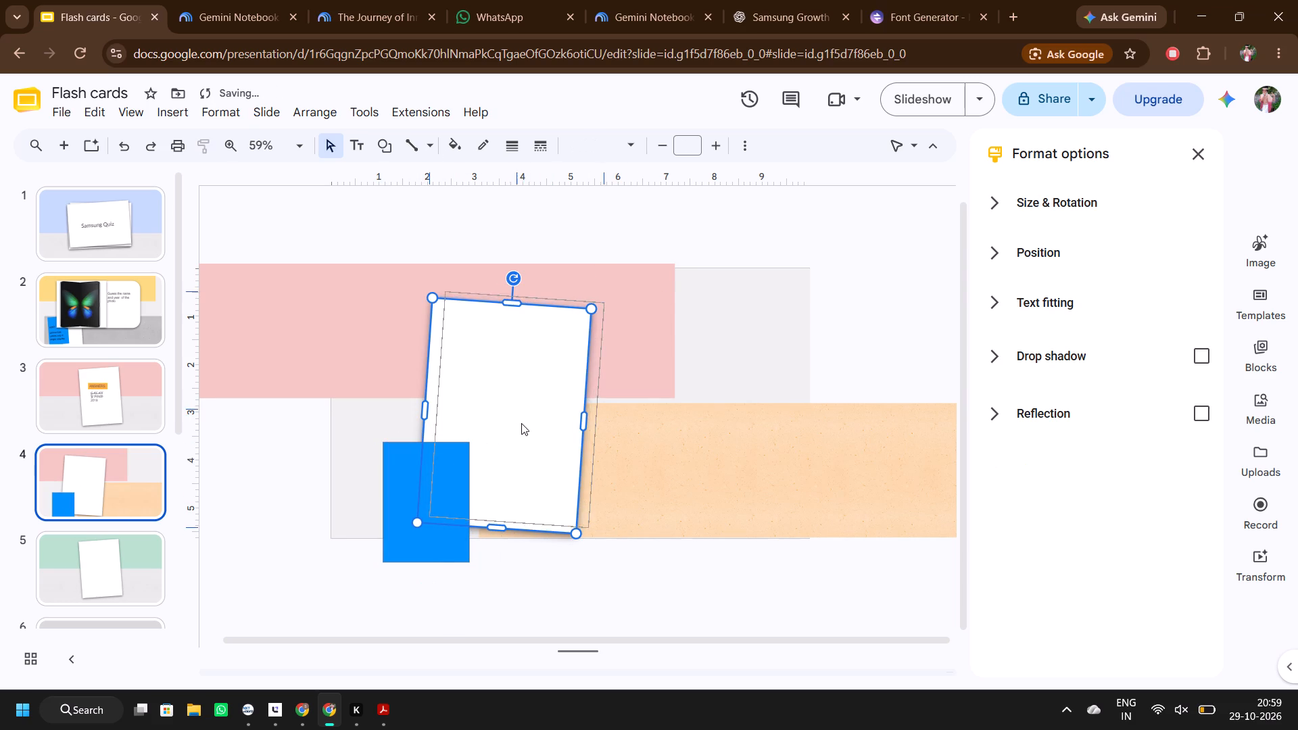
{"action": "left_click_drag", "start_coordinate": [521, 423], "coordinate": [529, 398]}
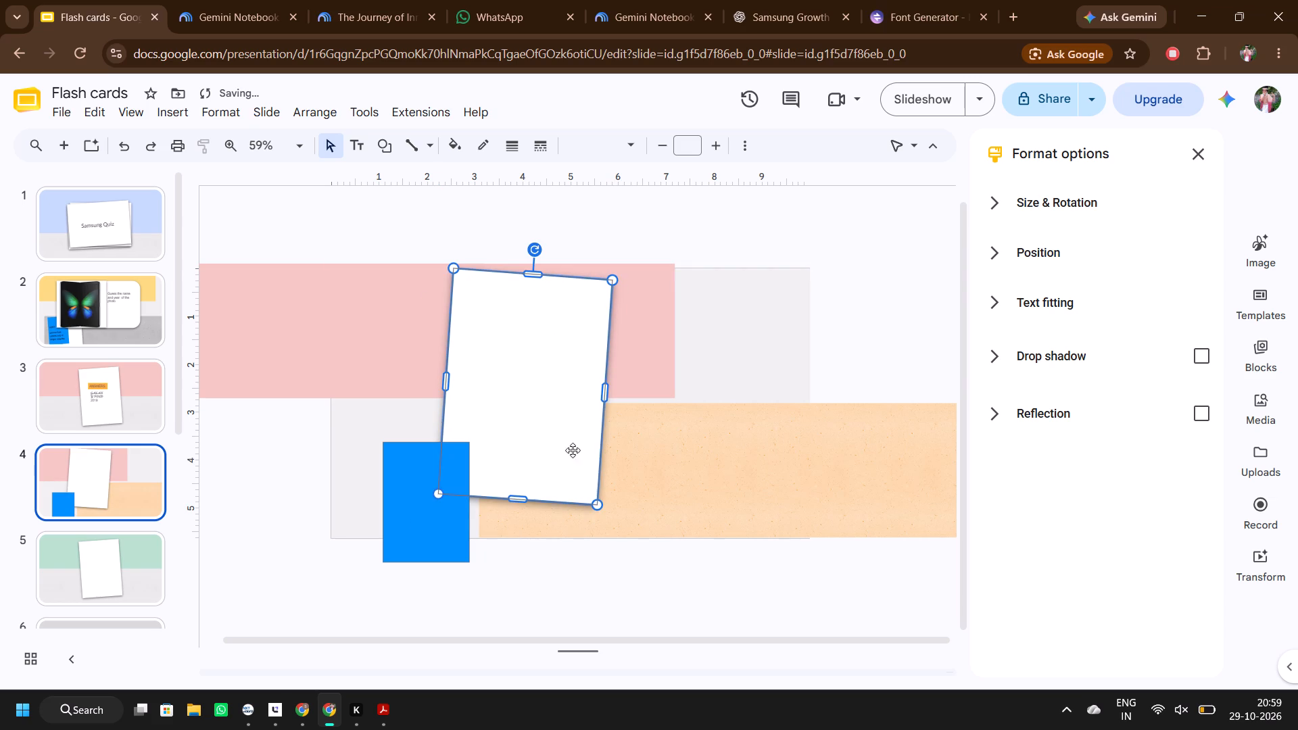
Give the white card a white fill and a white border.
{"action": "left_click", "coordinate": [549, 427]}
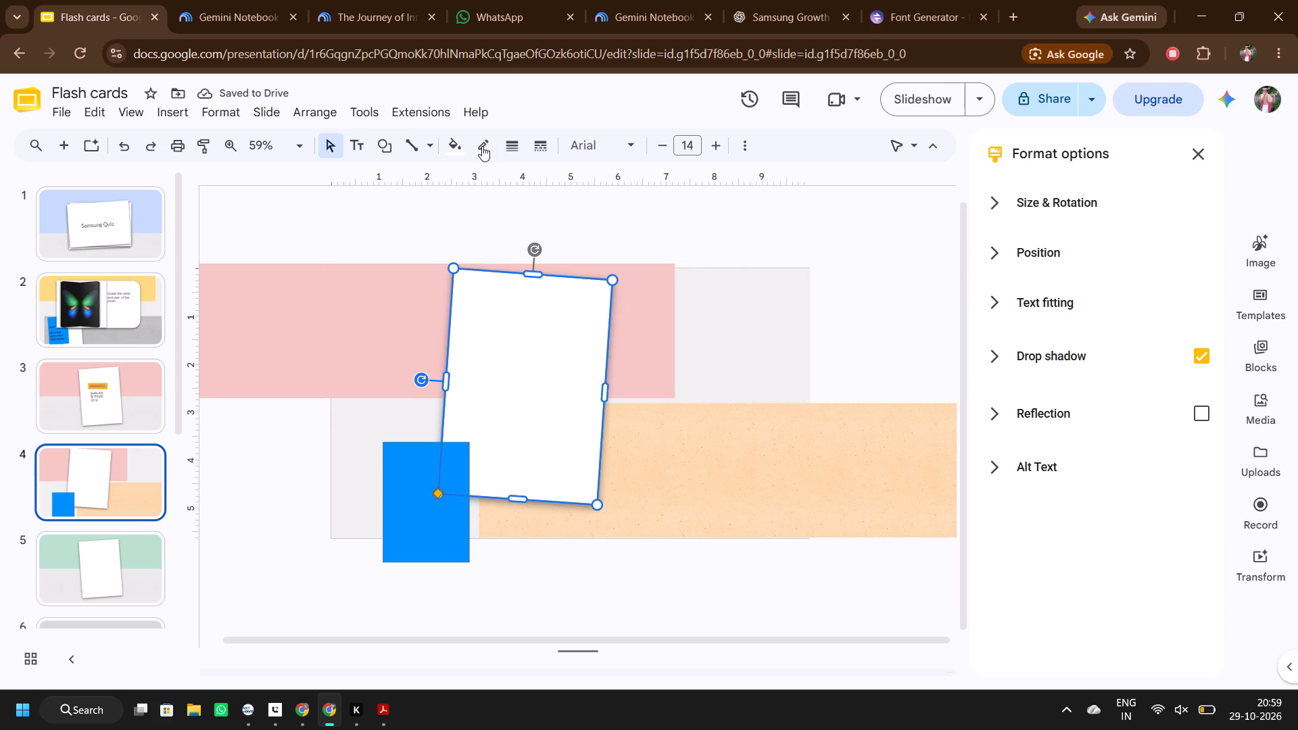
{"action": "left_click", "coordinate": [456, 143]}
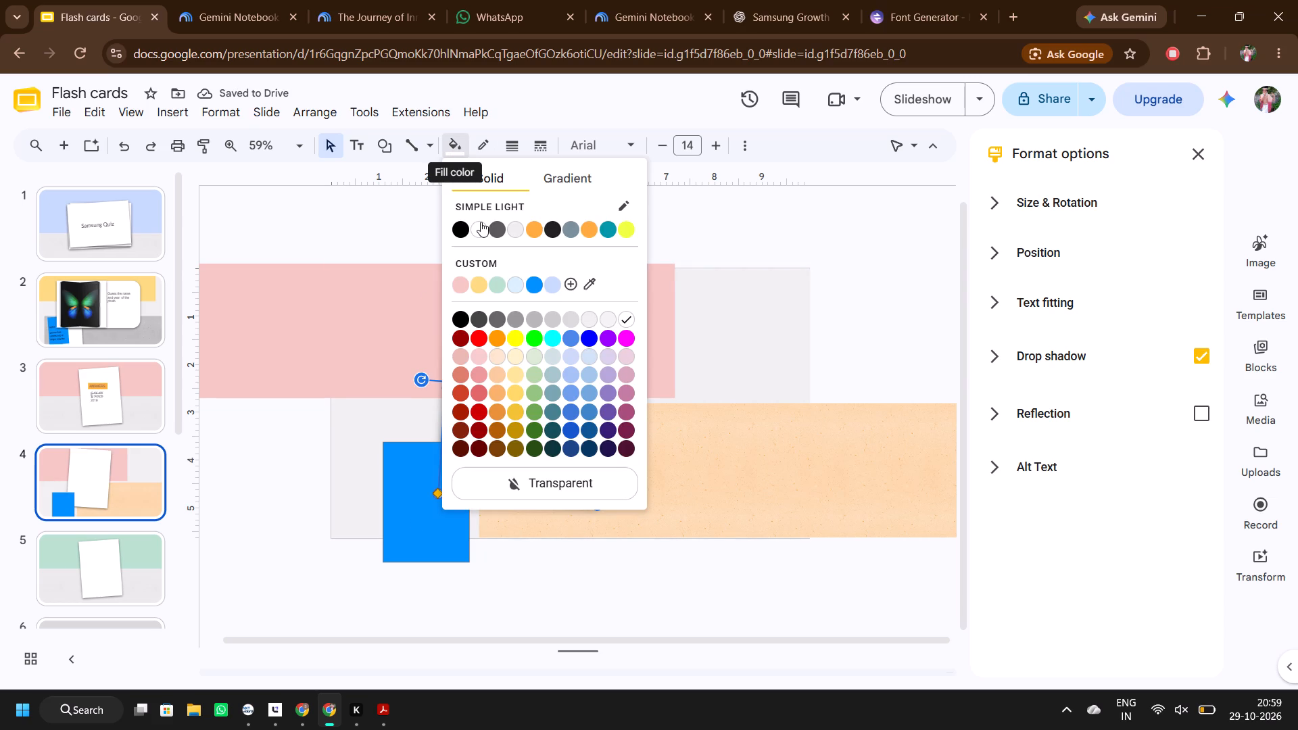
{"action": "left_click", "coordinate": [481, 222]}
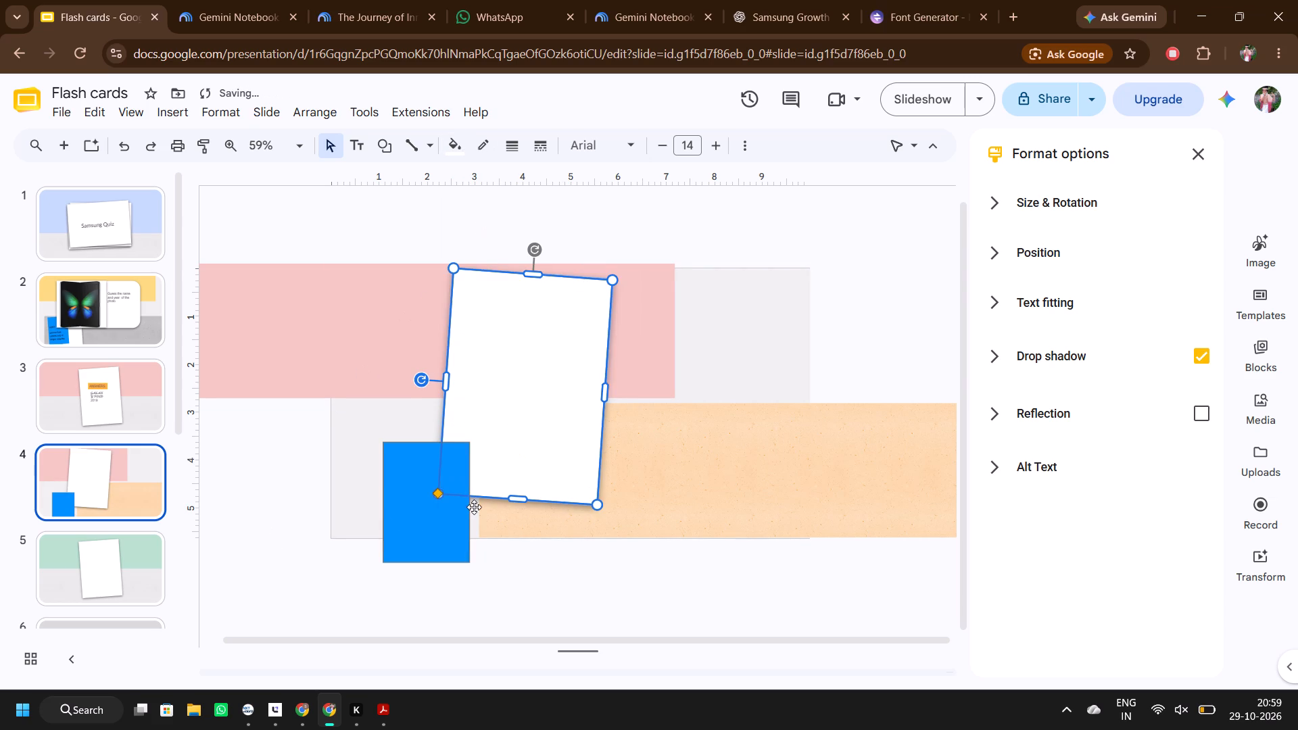
{"action": "left_click", "coordinate": [473, 139]}
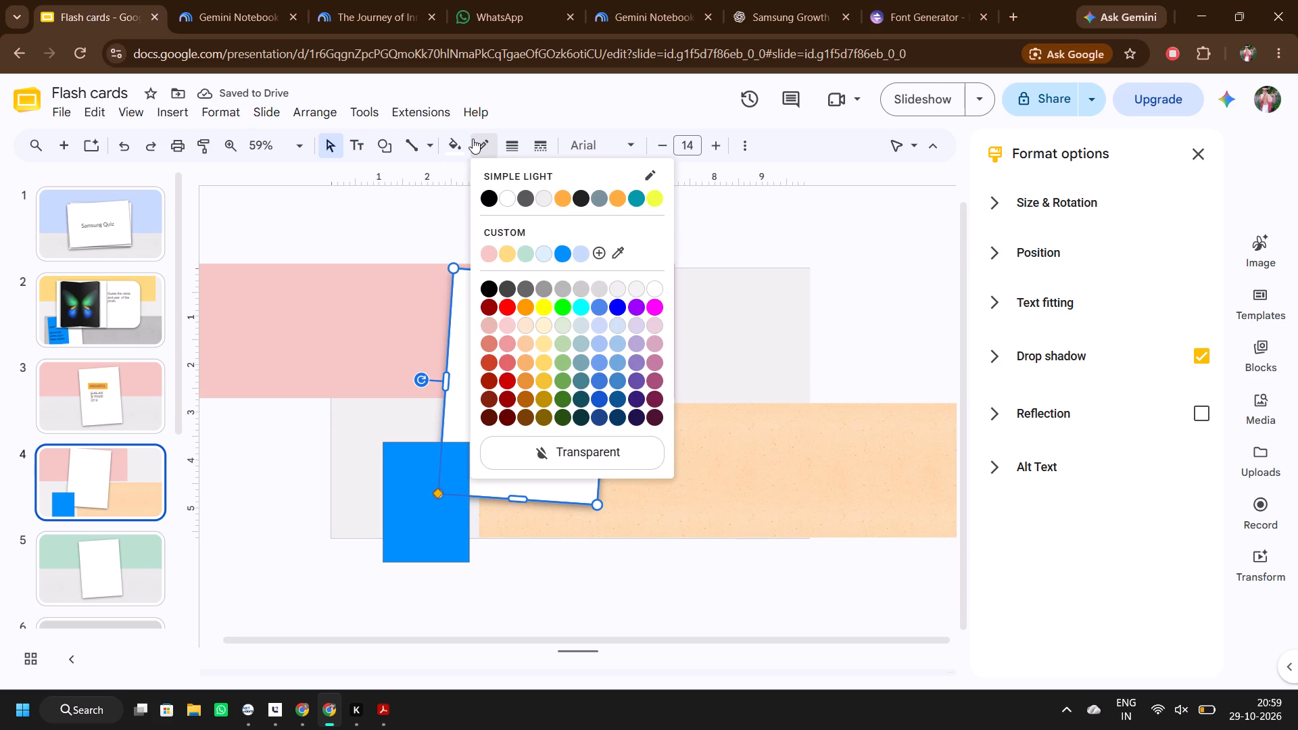
{"action": "left_click", "coordinate": [504, 198]}
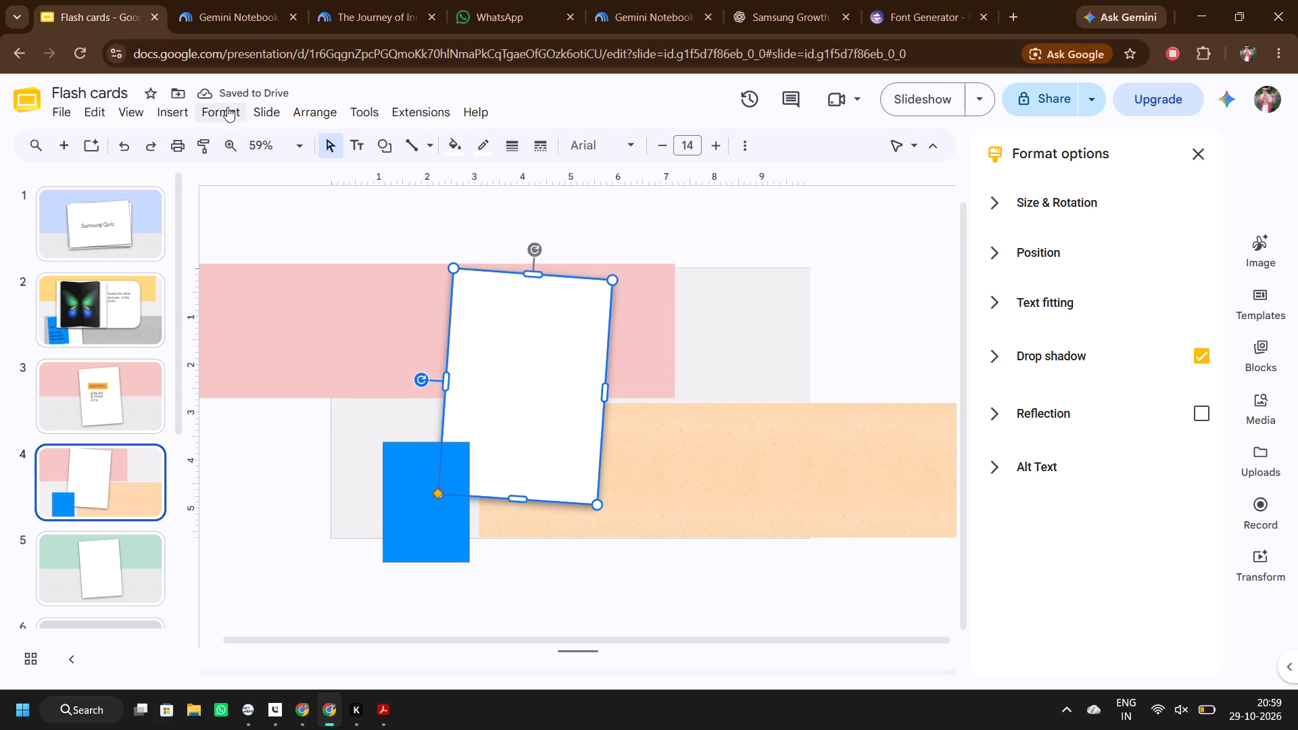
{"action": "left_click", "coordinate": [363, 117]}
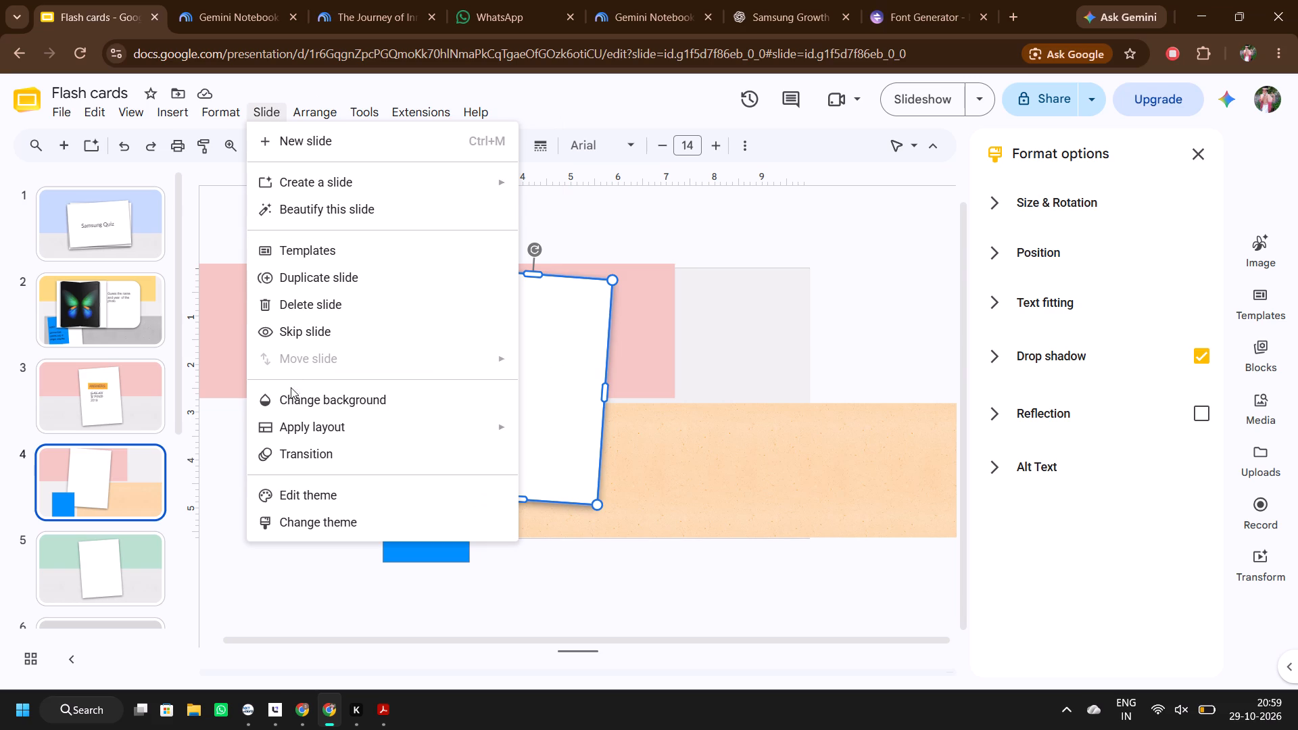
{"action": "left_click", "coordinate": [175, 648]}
Rest the blue rectangle on slide 4's bottom edge, about 1.94 in across and 3.11 in down, overlapping the white card's lower-left corner.
{"action": "left_click_drag", "start_coordinate": [431, 525], "coordinate": [404, 496]}
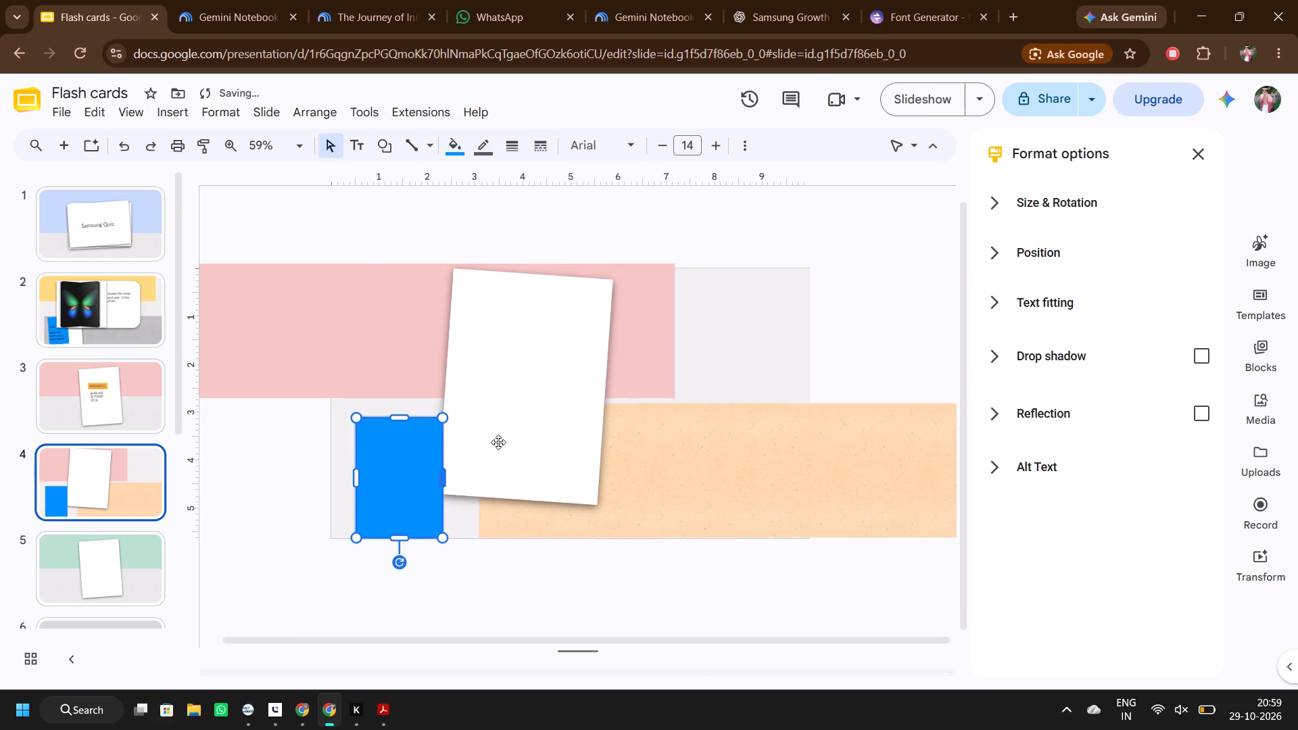
{"action": "left_click_drag", "start_coordinate": [506, 439], "coordinate": [463, 444]}
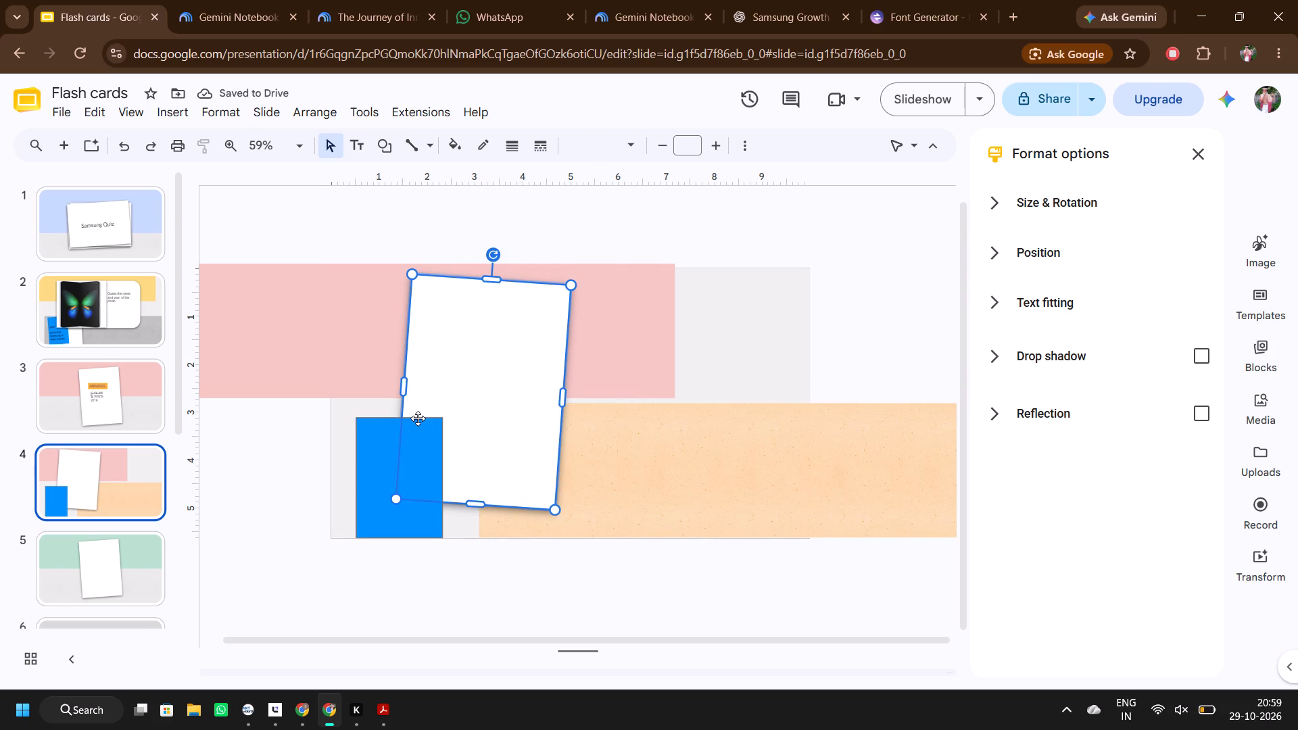
{"action": "left_click_drag", "start_coordinate": [435, 414], "coordinate": [504, 413]}
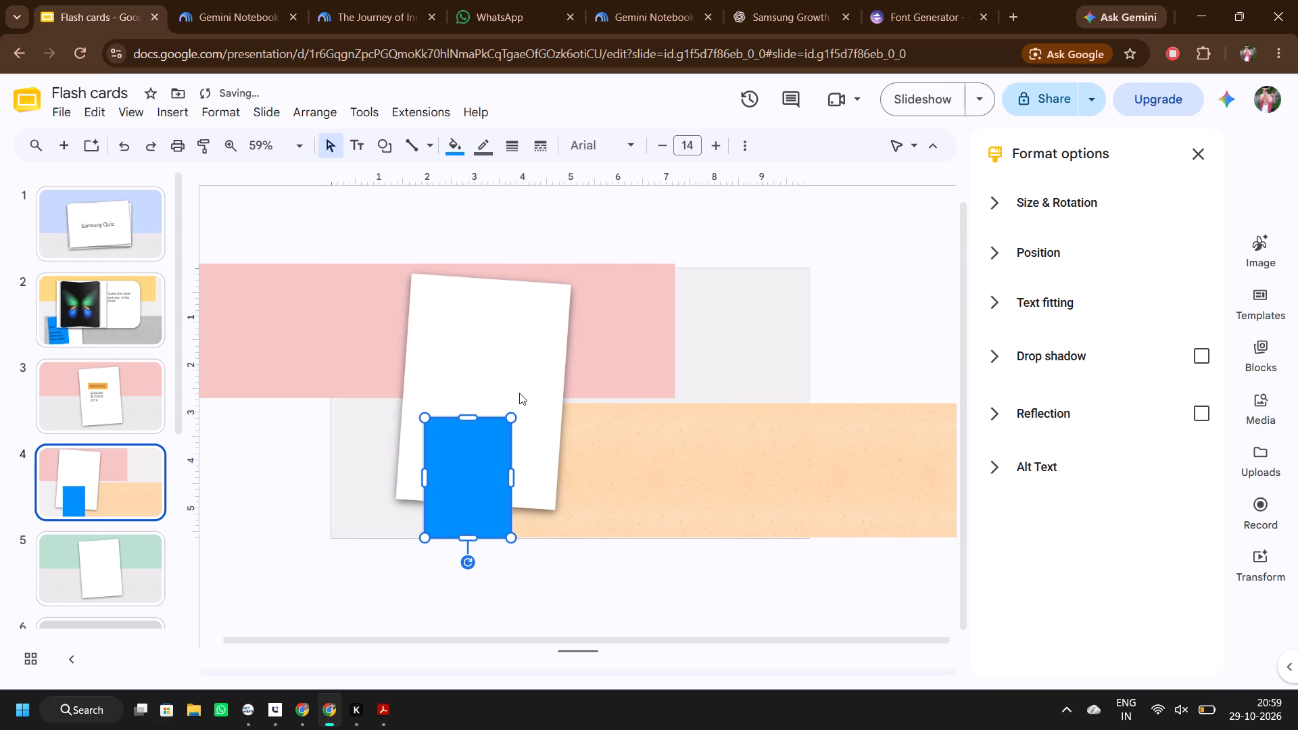
{"action": "left_click_drag", "start_coordinate": [519, 393], "coordinate": [579, 399]}
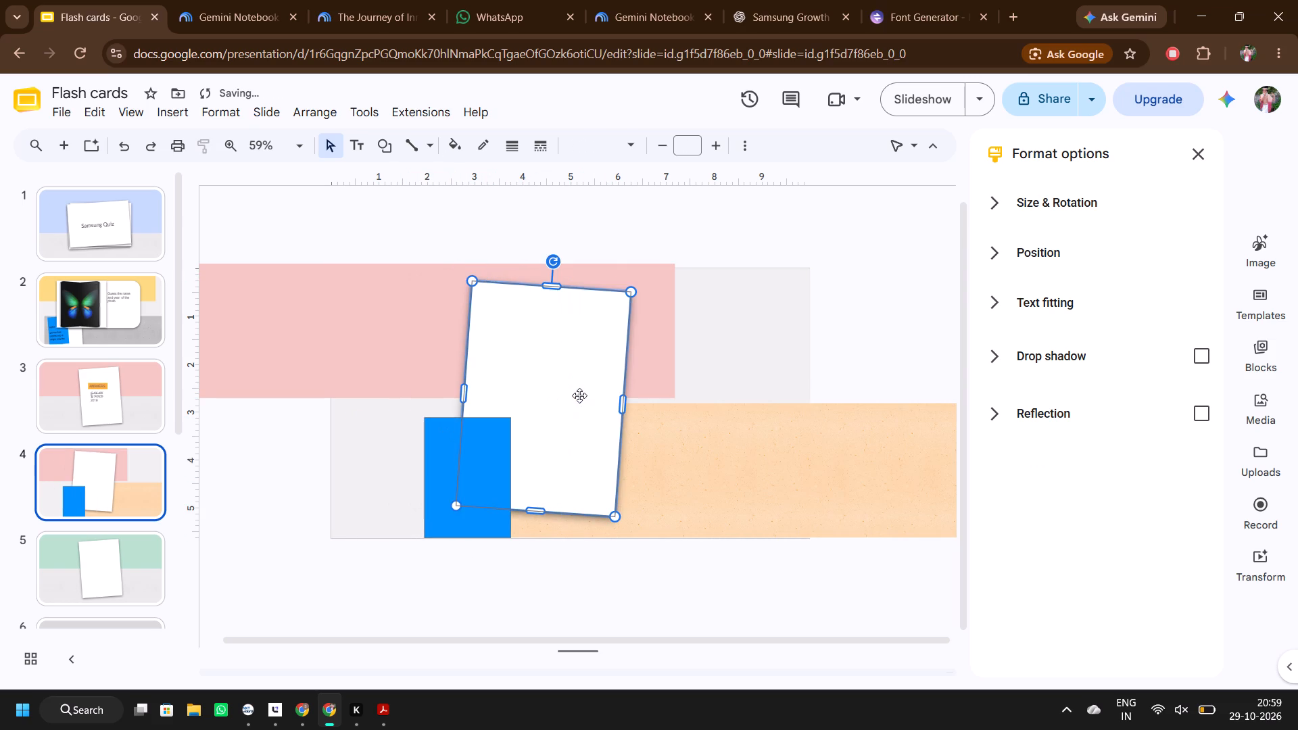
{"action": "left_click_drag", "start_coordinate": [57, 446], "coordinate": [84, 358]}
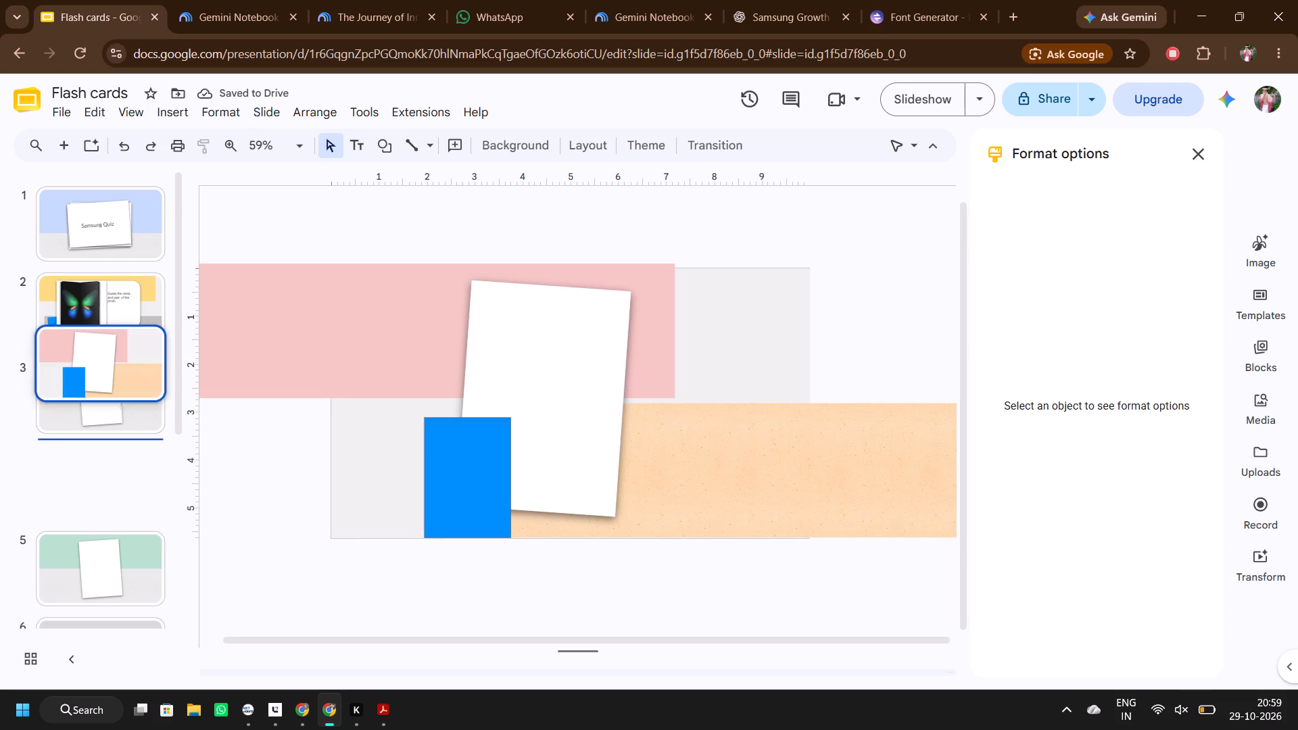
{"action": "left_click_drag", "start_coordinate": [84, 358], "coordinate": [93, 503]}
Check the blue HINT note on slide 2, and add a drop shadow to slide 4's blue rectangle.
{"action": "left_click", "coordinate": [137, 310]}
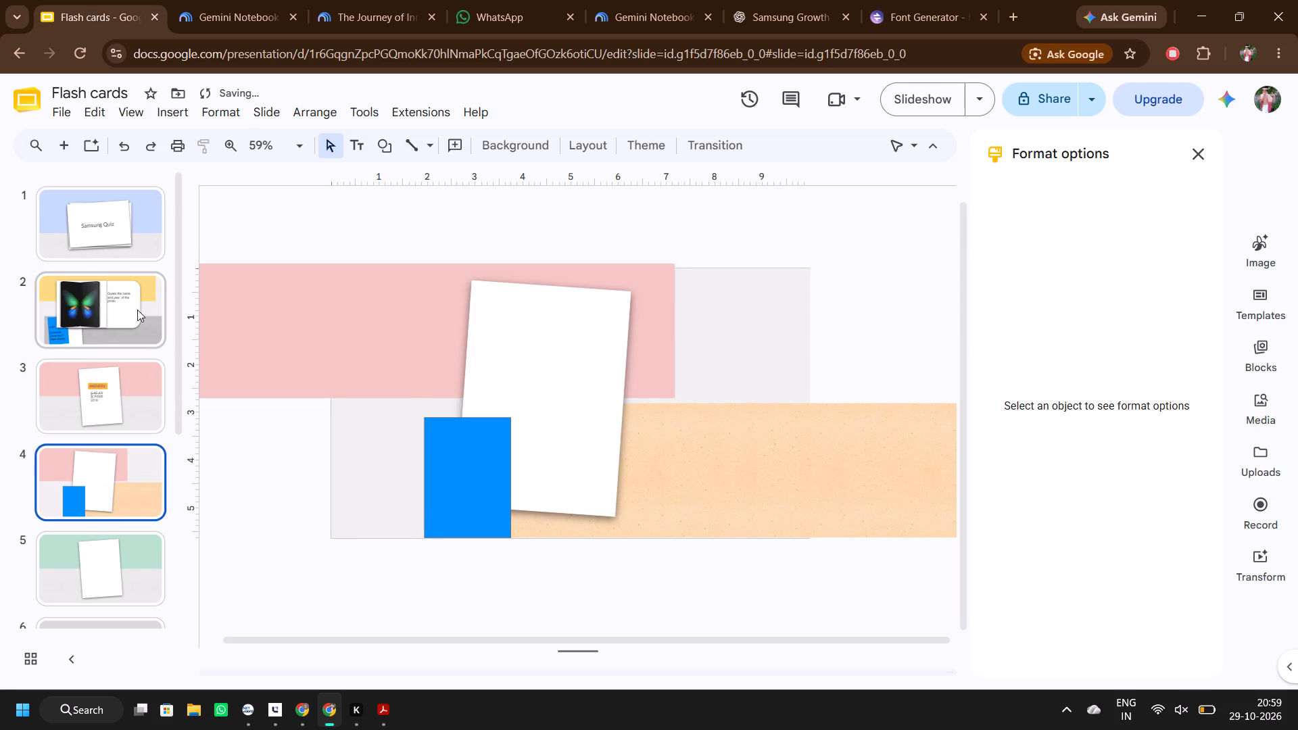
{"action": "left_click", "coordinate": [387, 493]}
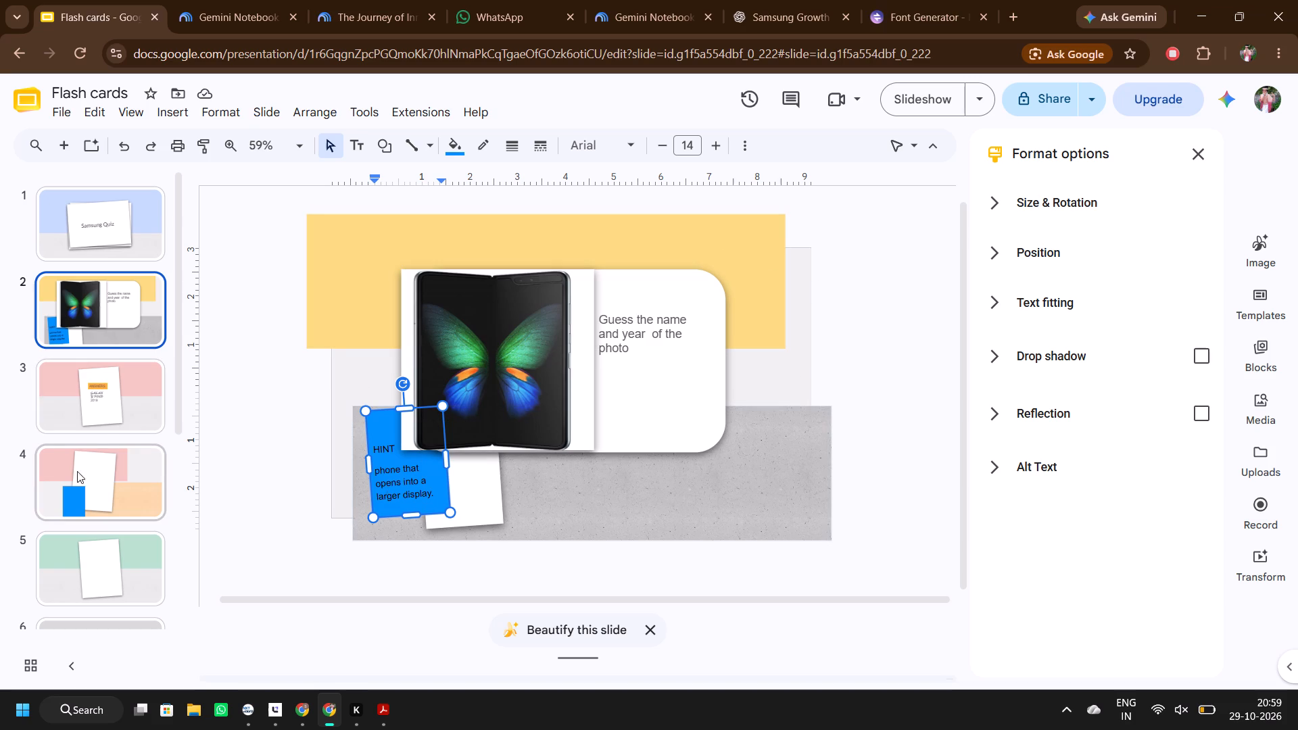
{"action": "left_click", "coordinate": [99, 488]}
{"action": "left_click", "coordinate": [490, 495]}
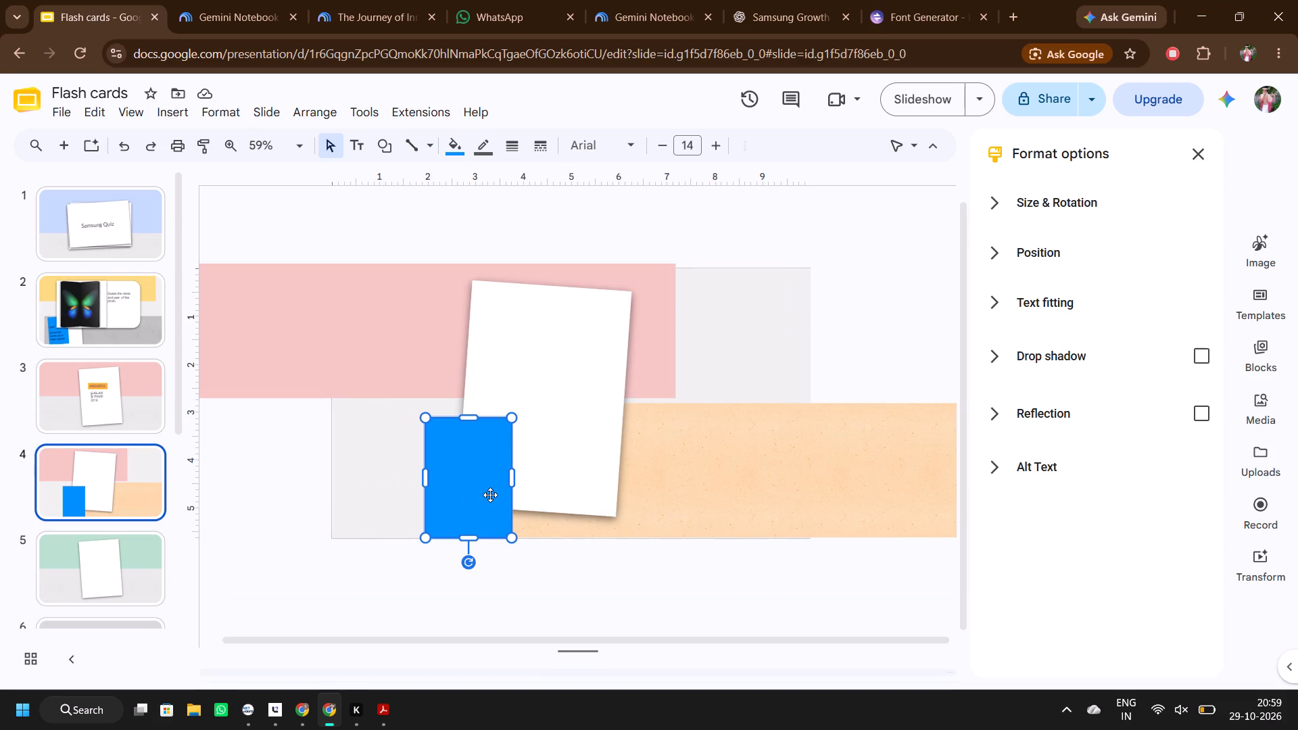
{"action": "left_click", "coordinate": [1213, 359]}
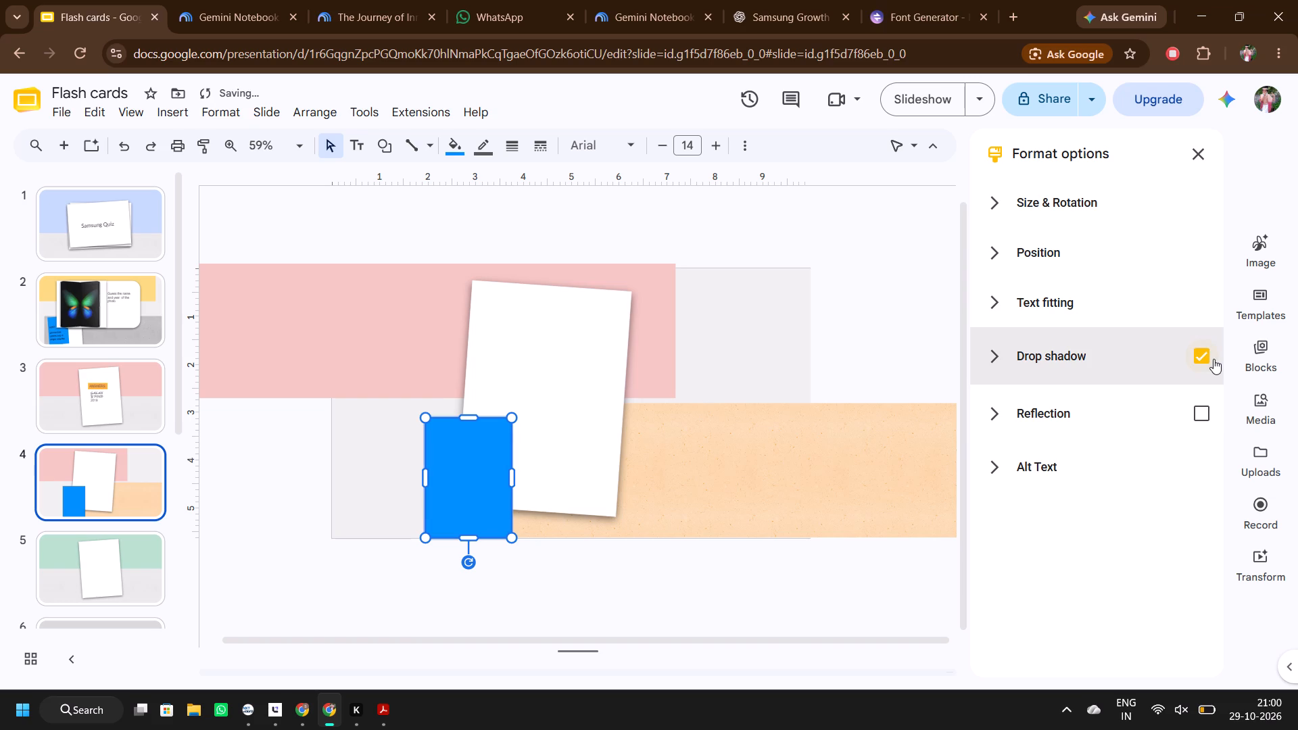
Reposition the white card slightly further right so the blue rectangle covers only a narrow part of its lower-left corner.
{"action": "left_click_drag", "start_coordinate": [559, 418], "coordinate": [452, 431]}
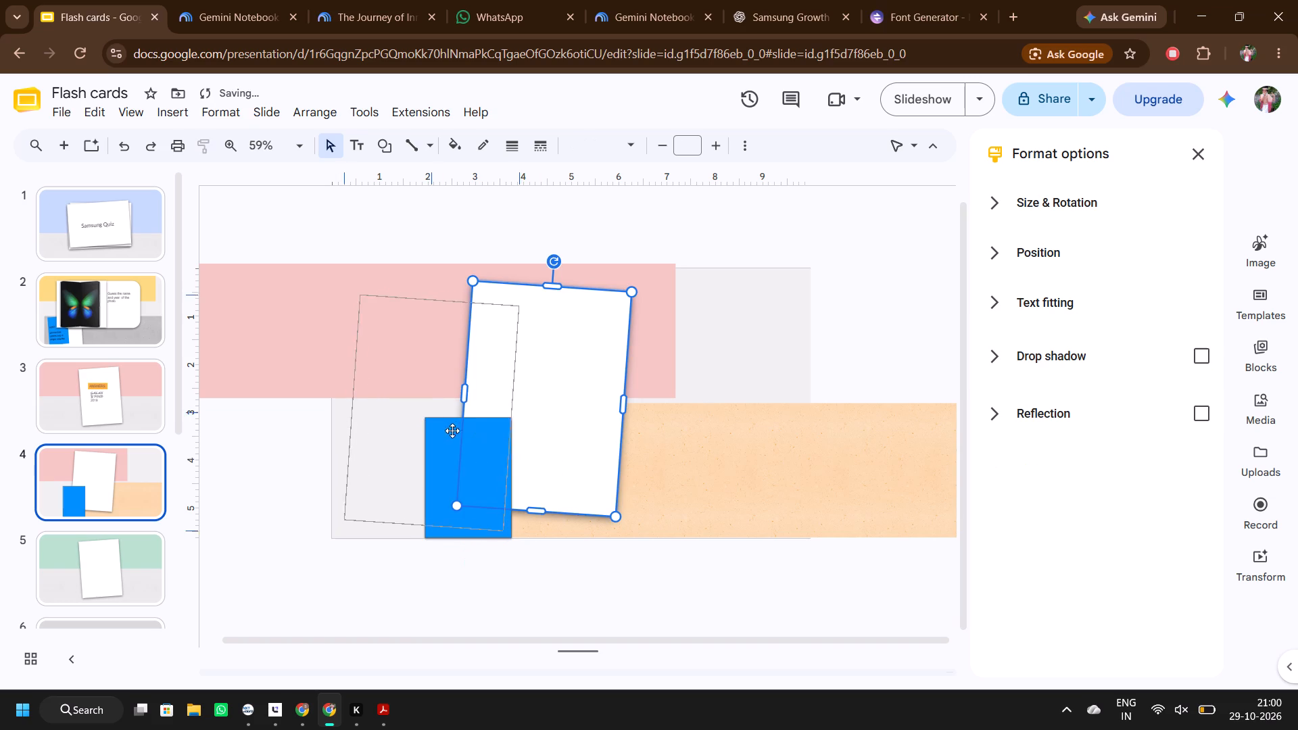
{"action": "left_click_drag", "start_coordinate": [452, 431], "coordinate": [502, 416]}
{"action": "left_click_drag", "start_coordinate": [512, 409], "coordinate": [569, 411]}
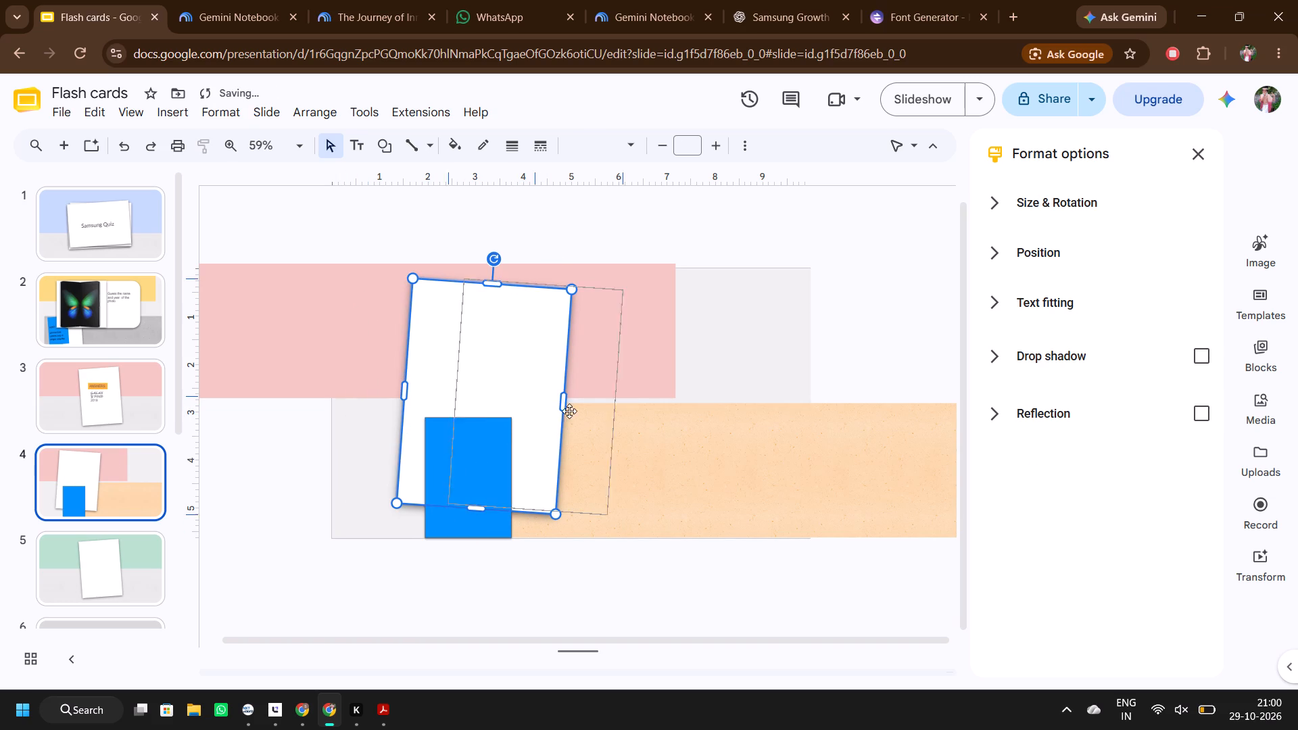
{"action": "left_click_drag", "start_coordinate": [569, 411], "coordinate": [596, 412]}
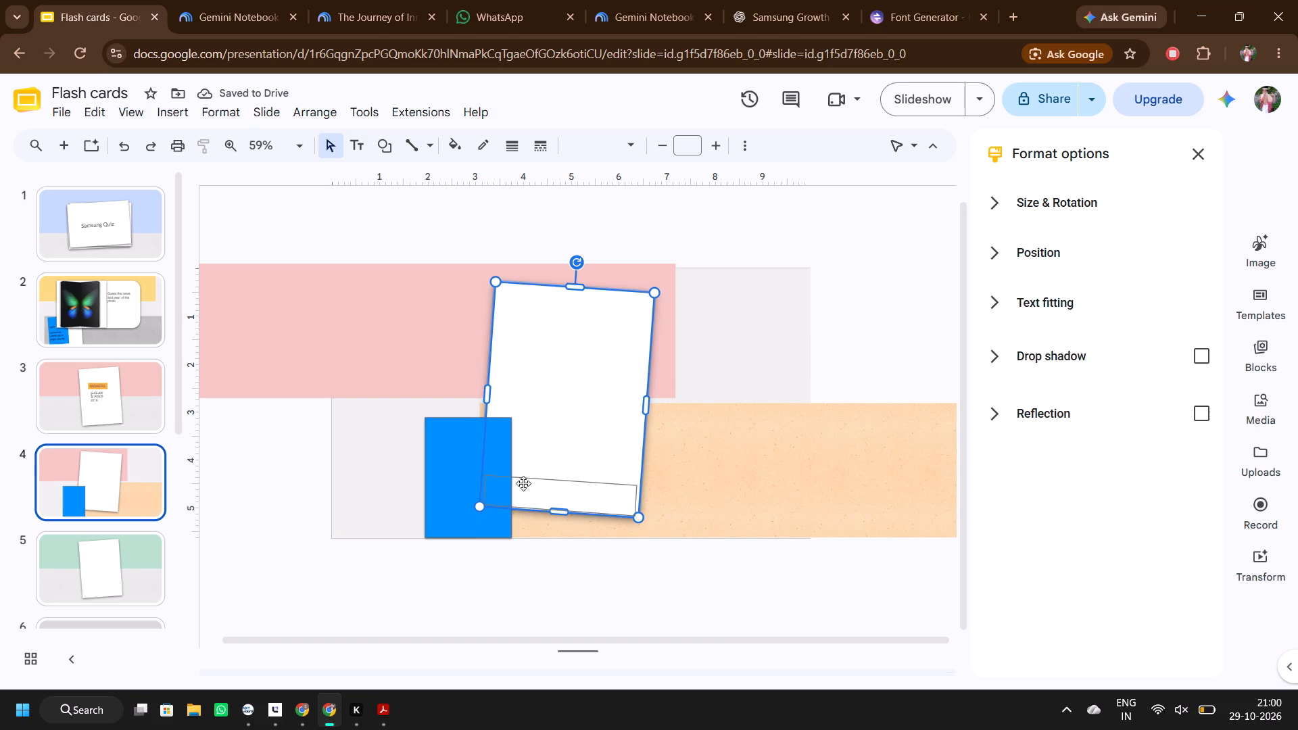
{"action": "left_click", "coordinate": [327, 458]}
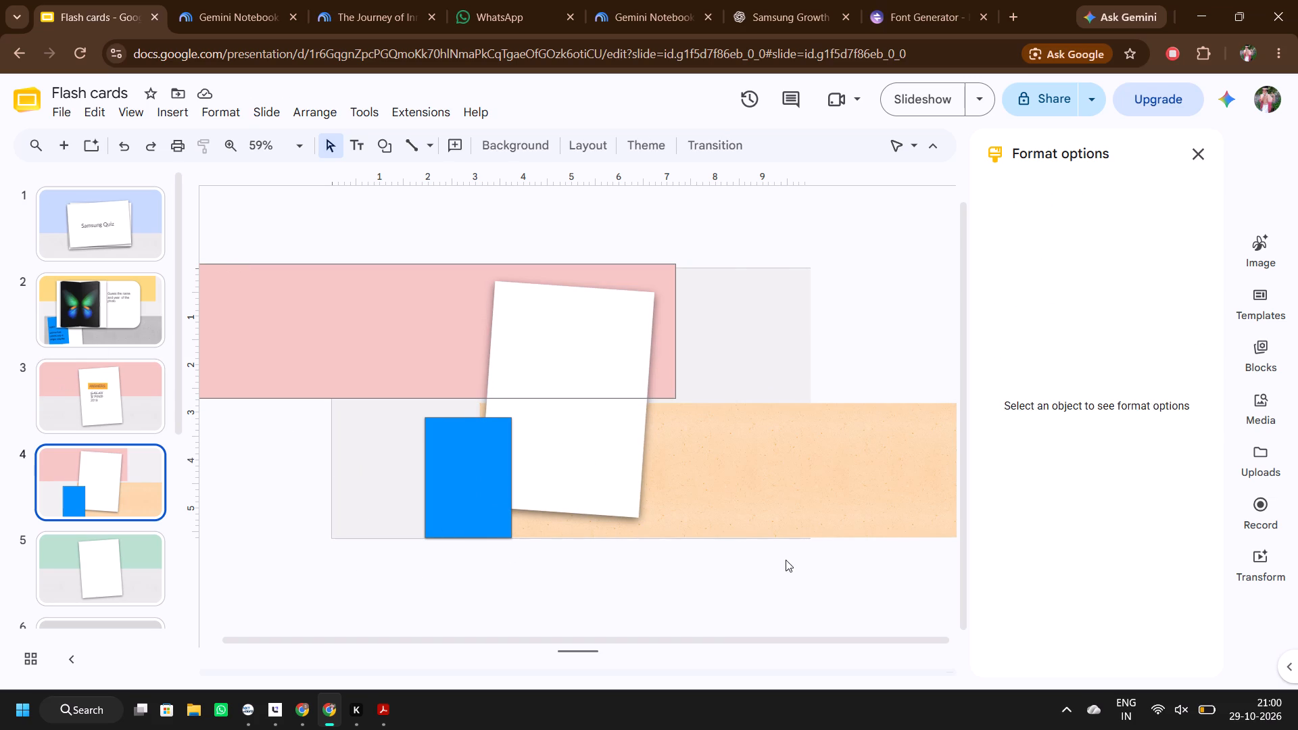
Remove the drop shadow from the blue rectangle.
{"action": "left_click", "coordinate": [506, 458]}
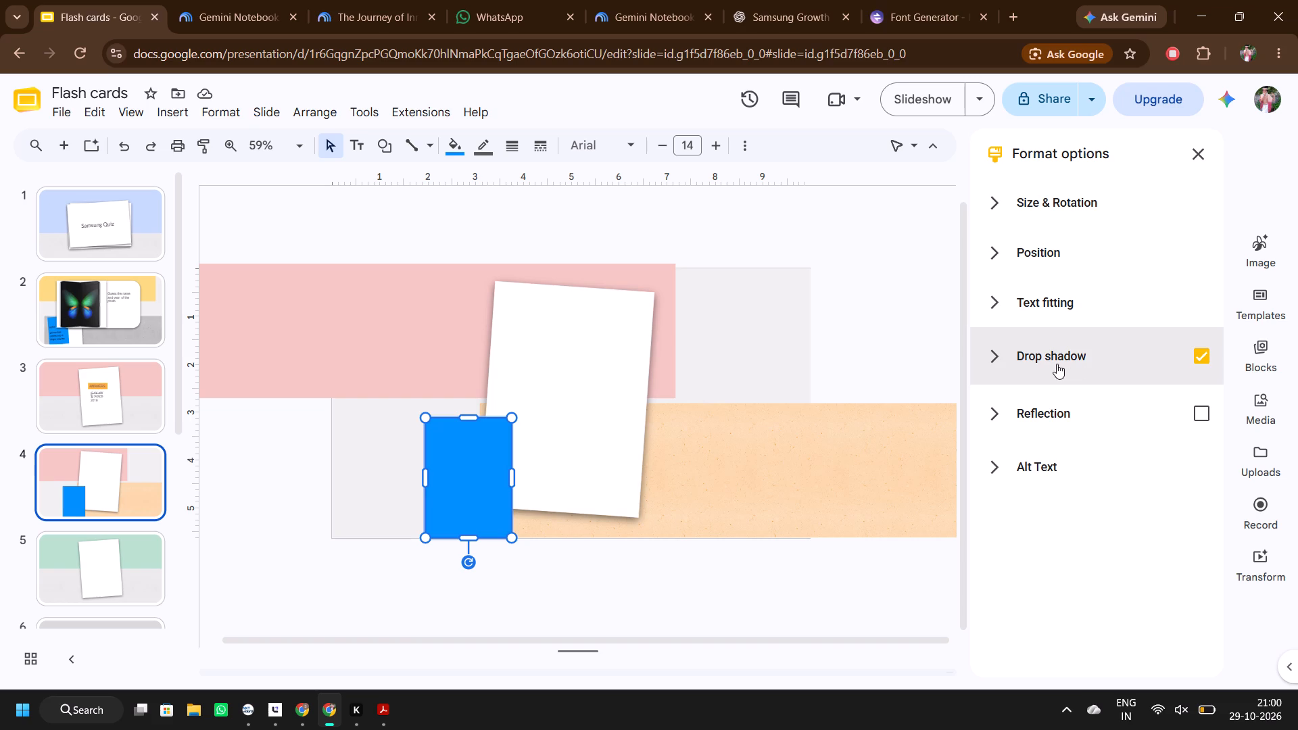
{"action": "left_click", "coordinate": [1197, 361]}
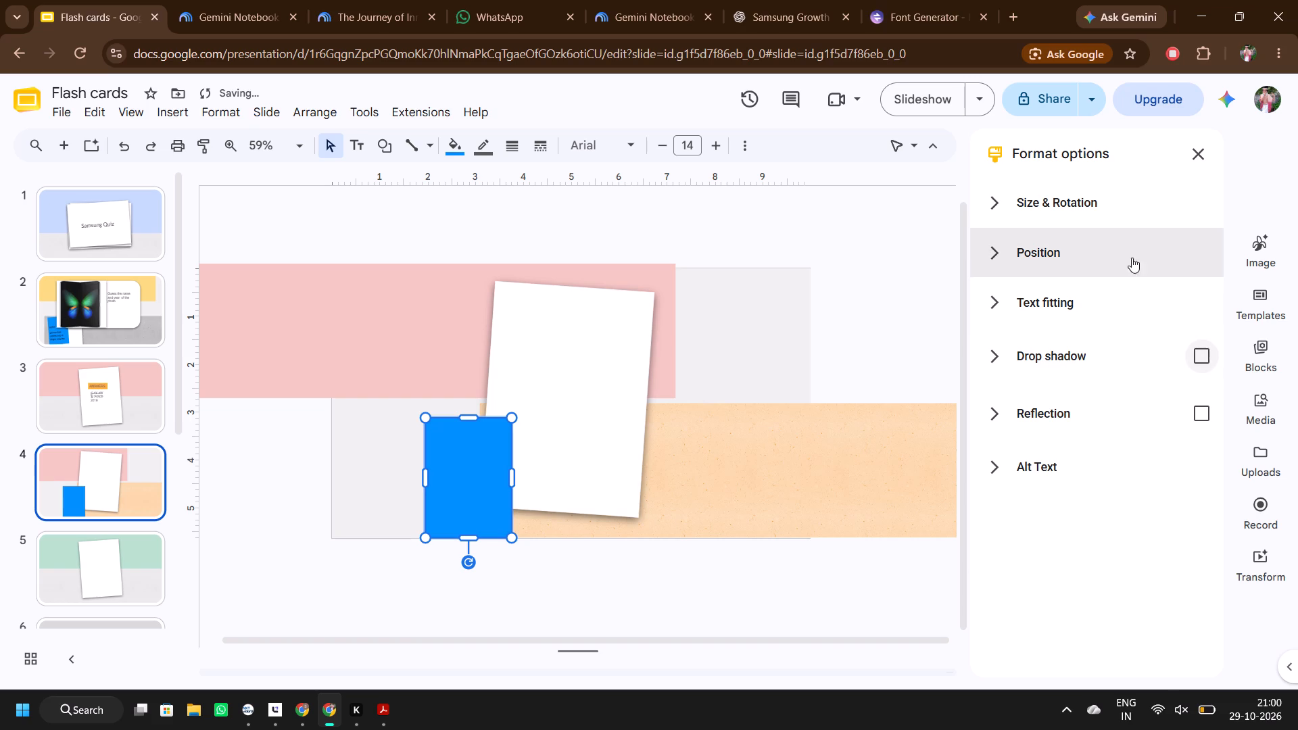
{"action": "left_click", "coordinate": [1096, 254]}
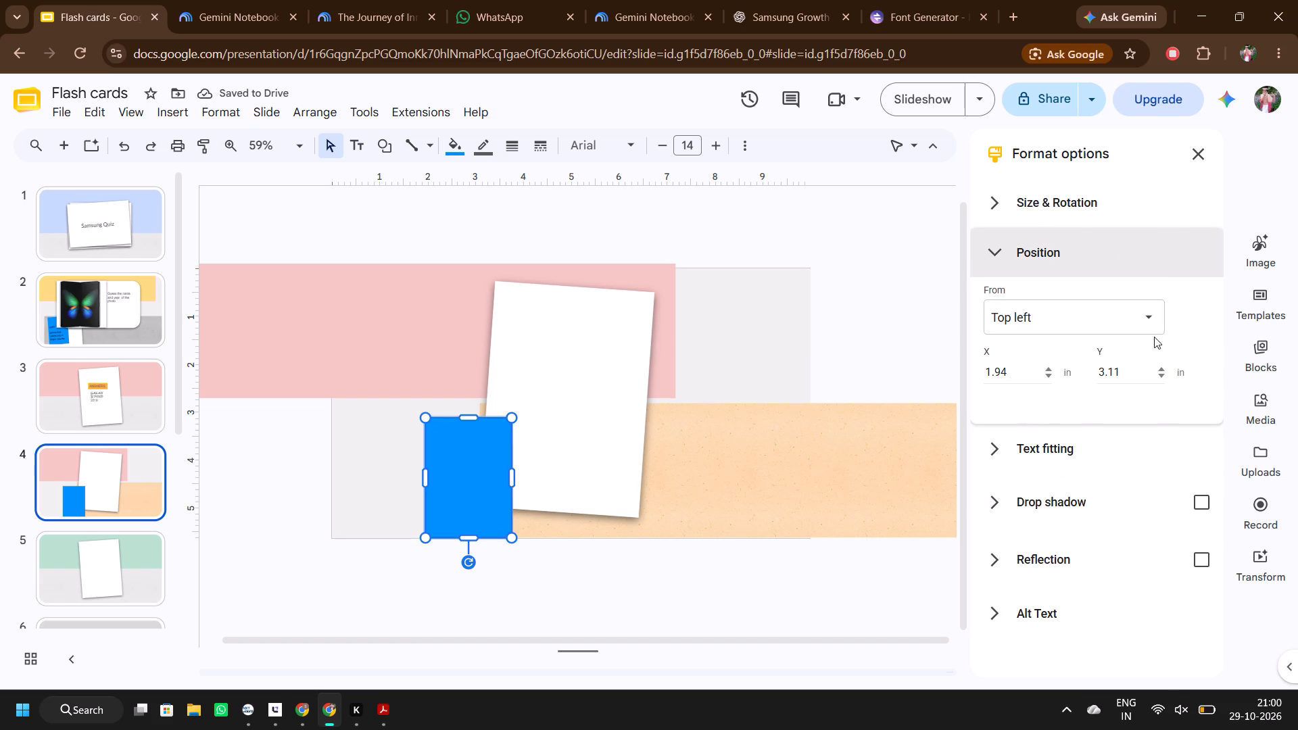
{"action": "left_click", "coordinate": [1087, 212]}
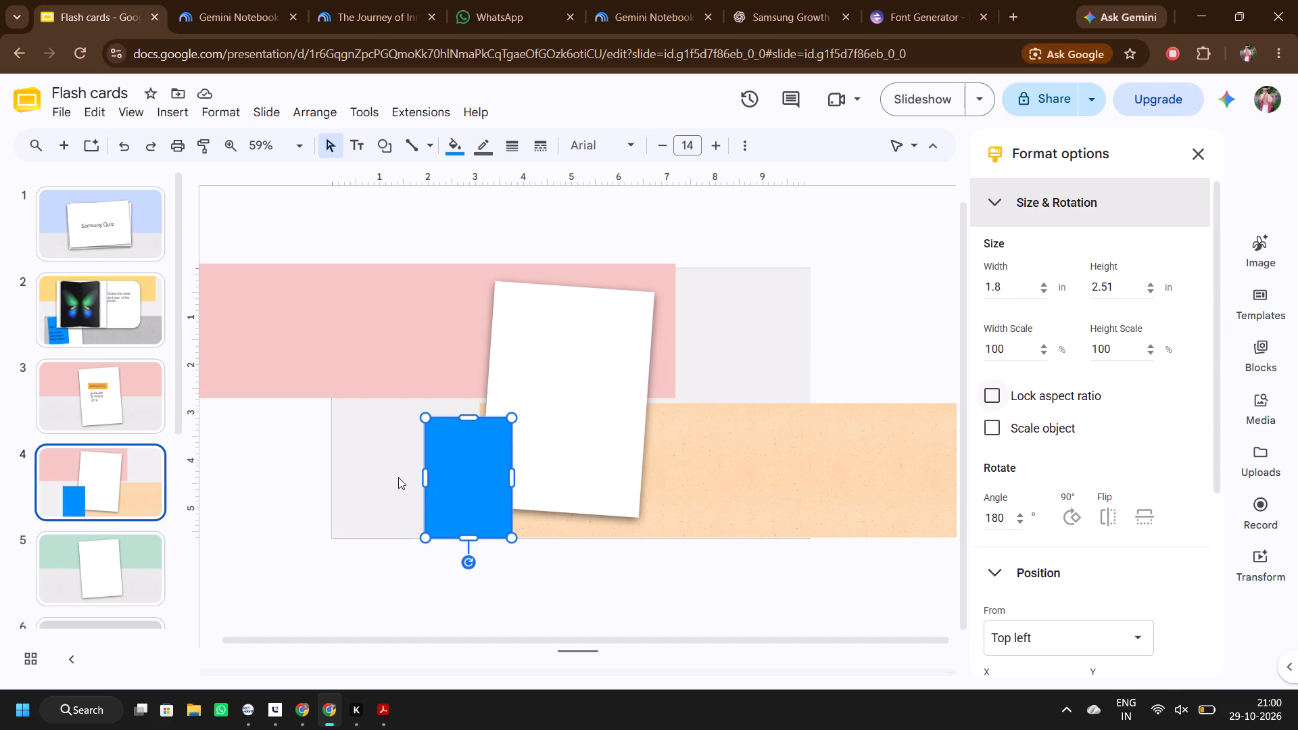
Delete the small white card partly hidden behind the photo and blue HINT note on slide 2.
{"action": "left_click", "coordinate": [88, 339]}
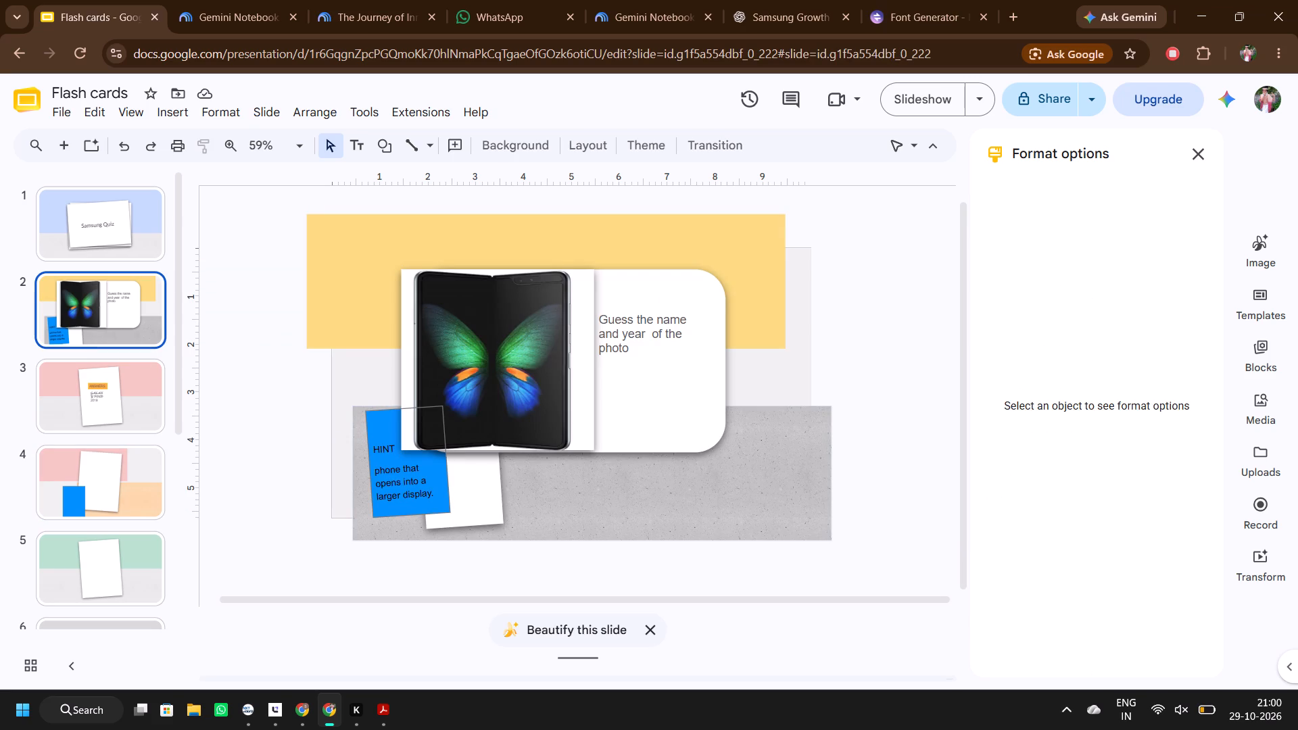
{"action": "left_click", "coordinate": [475, 500]}
{"action": "key", "text": "Delete"}
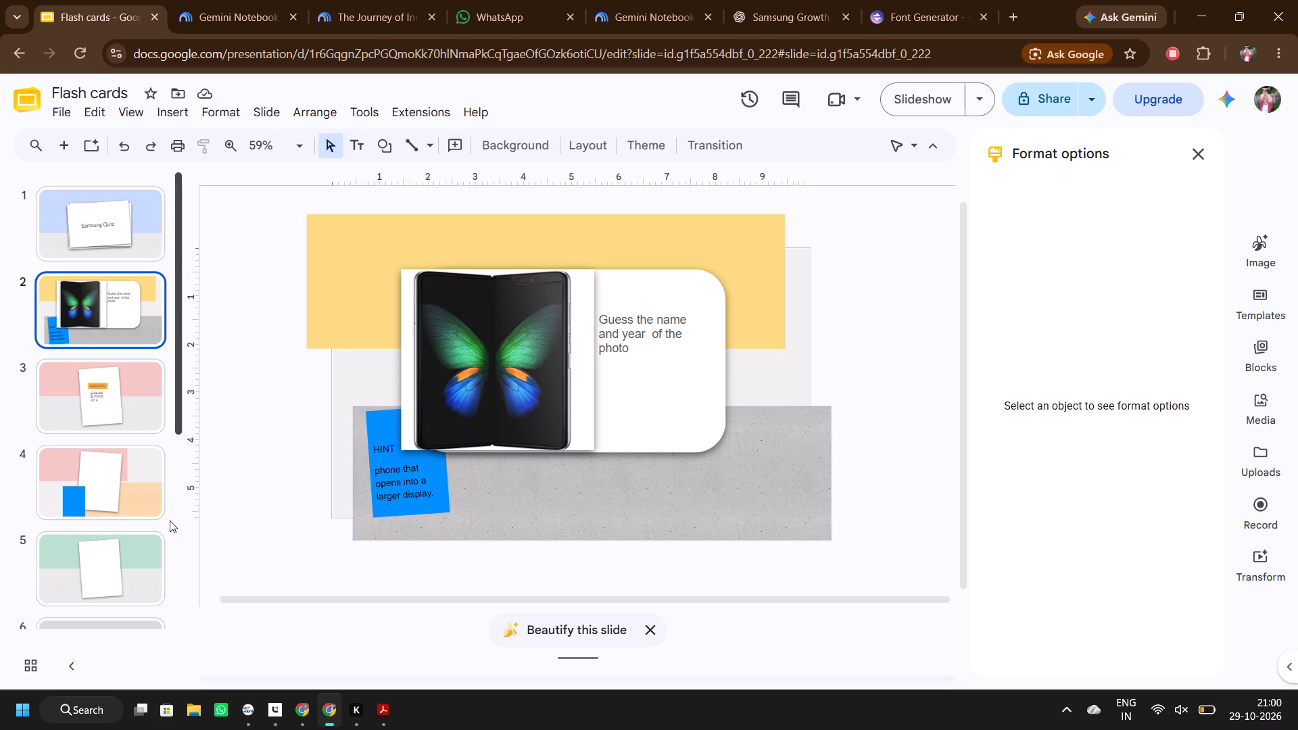
Widen slide 2's blue HINT note slightly by extending its right edge.
{"action": "left_click_drag", "start_coordinate": [395, 506], "coordinate": [425, 501]}
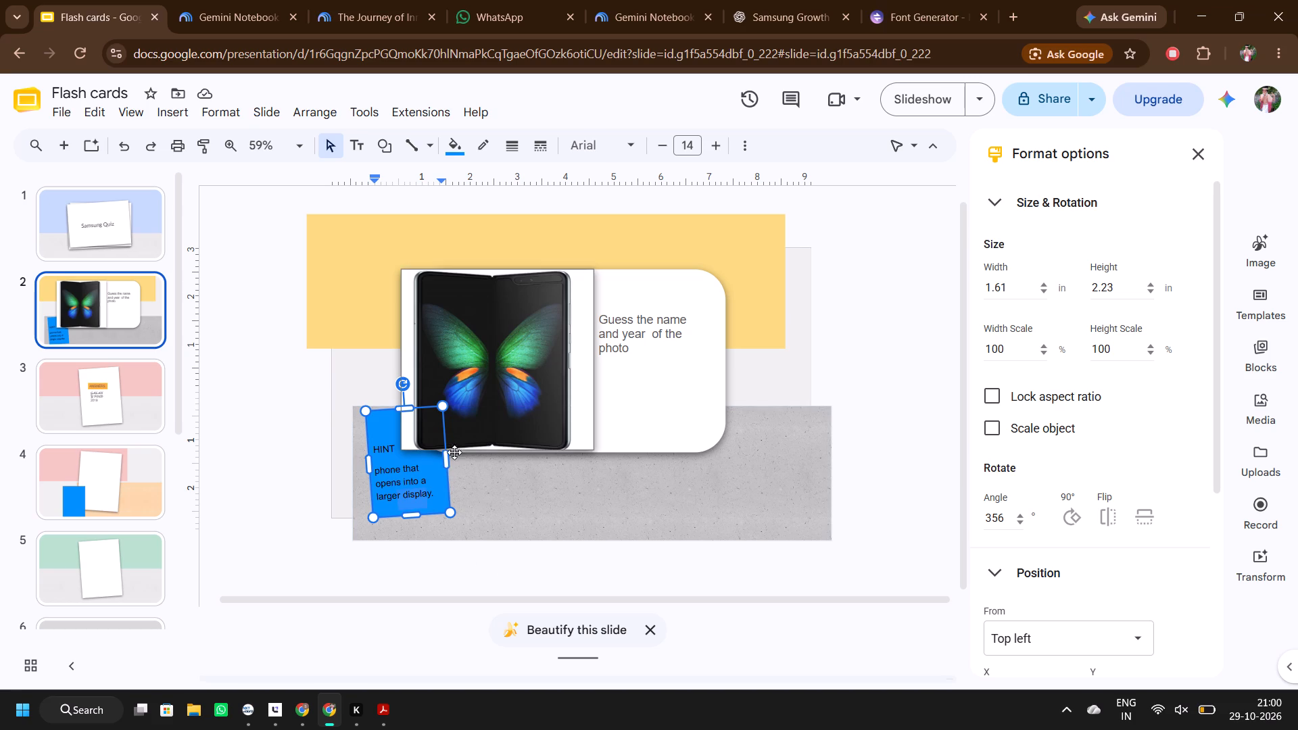
{"action": "left_click_drag", "start_coordinate": [445, 464], "coordinate": [458, 461]}
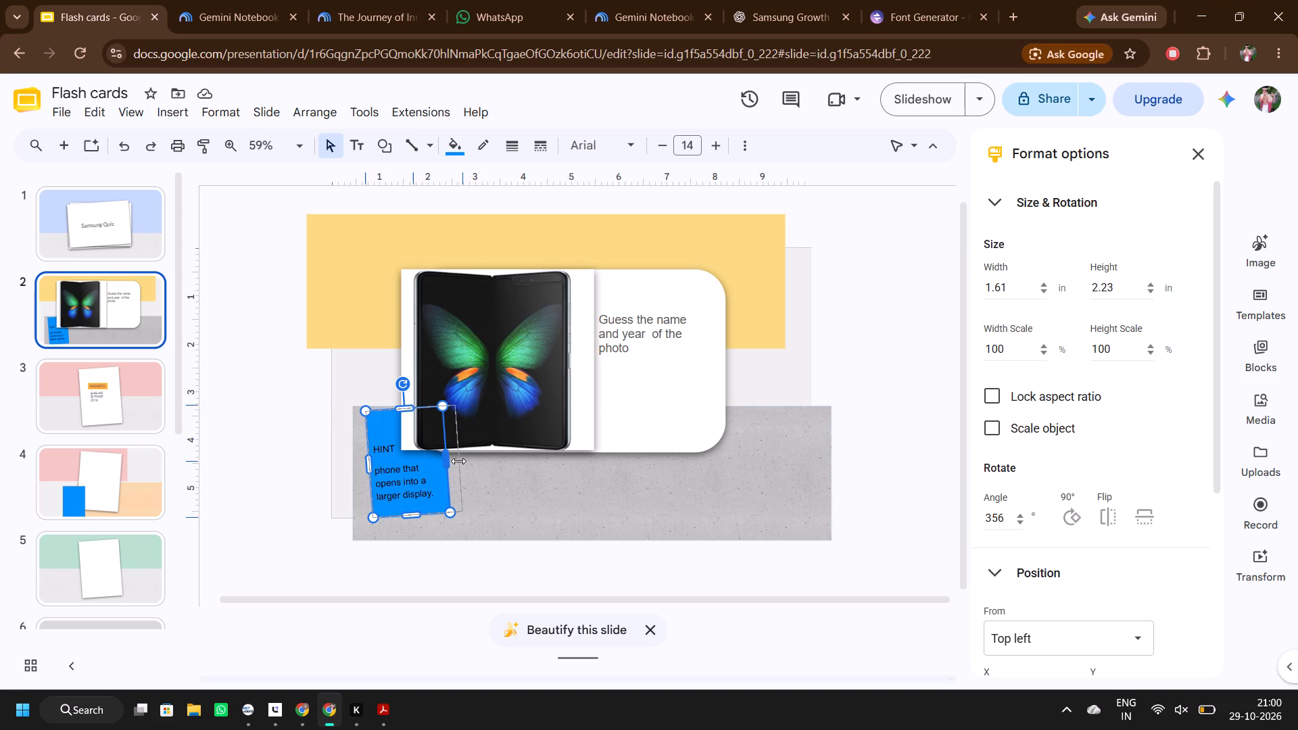
{"action": "left_click_drag", "start_coordinate": [458, 461], "coordinate": [460, 460]}
Recolor slide 2's dark grey textured band to Light 1, and swap that for the slightly darker light grey preset.
{"action": "left_click", "coordinate": [547, 501]}
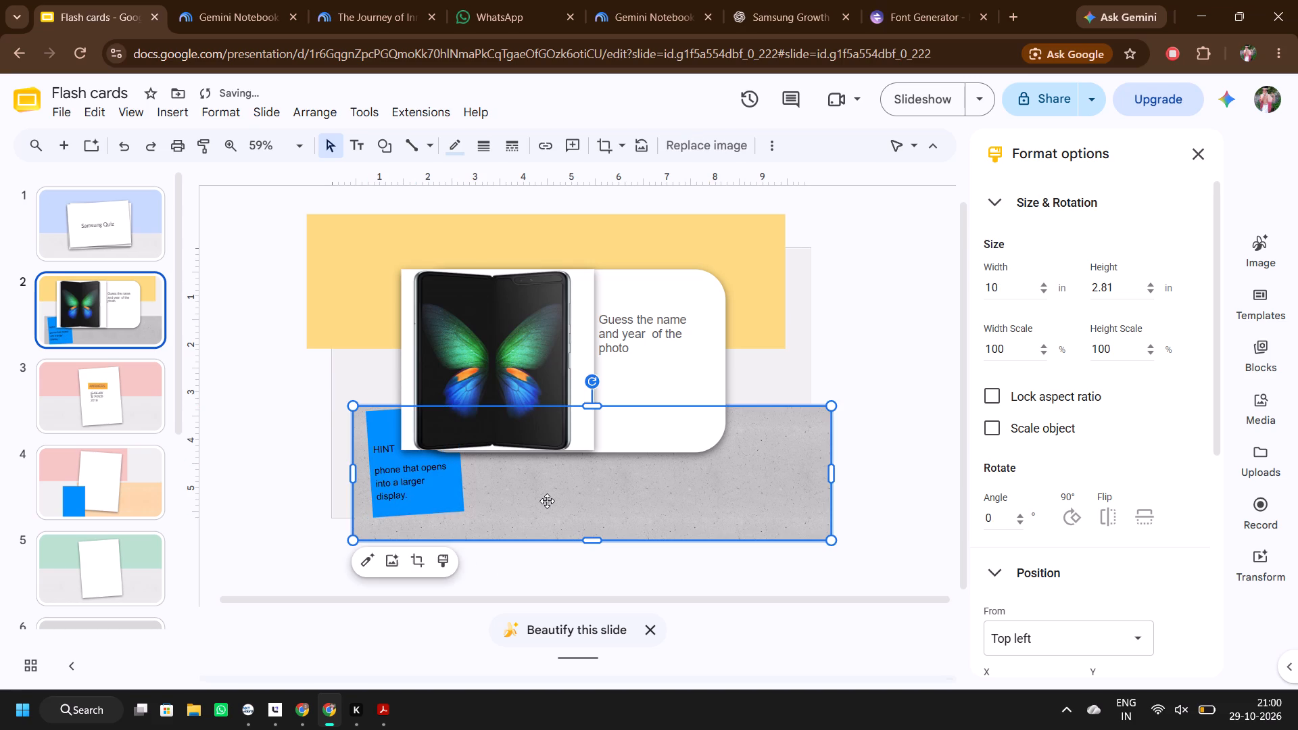
{"action": "left_click", "coordinate": [732, 506]}
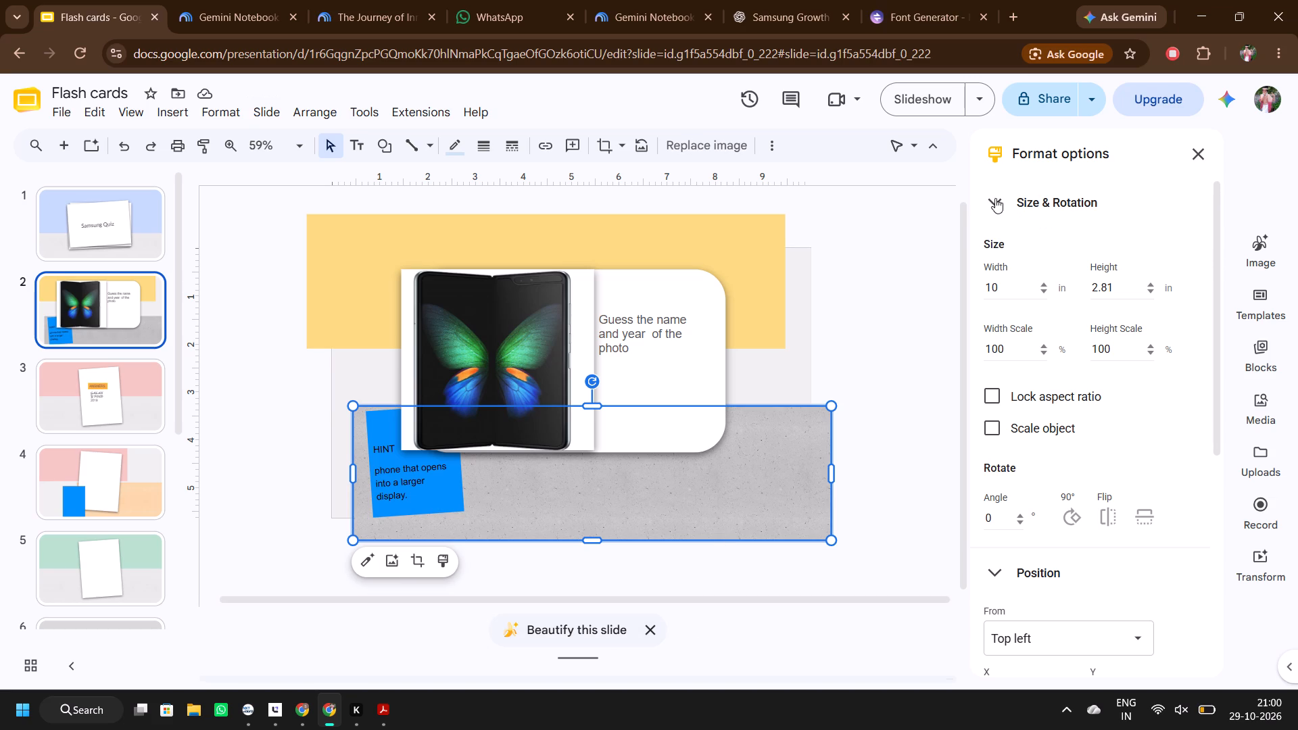
{"action": "left_click", "coordinate": [994, 197]}
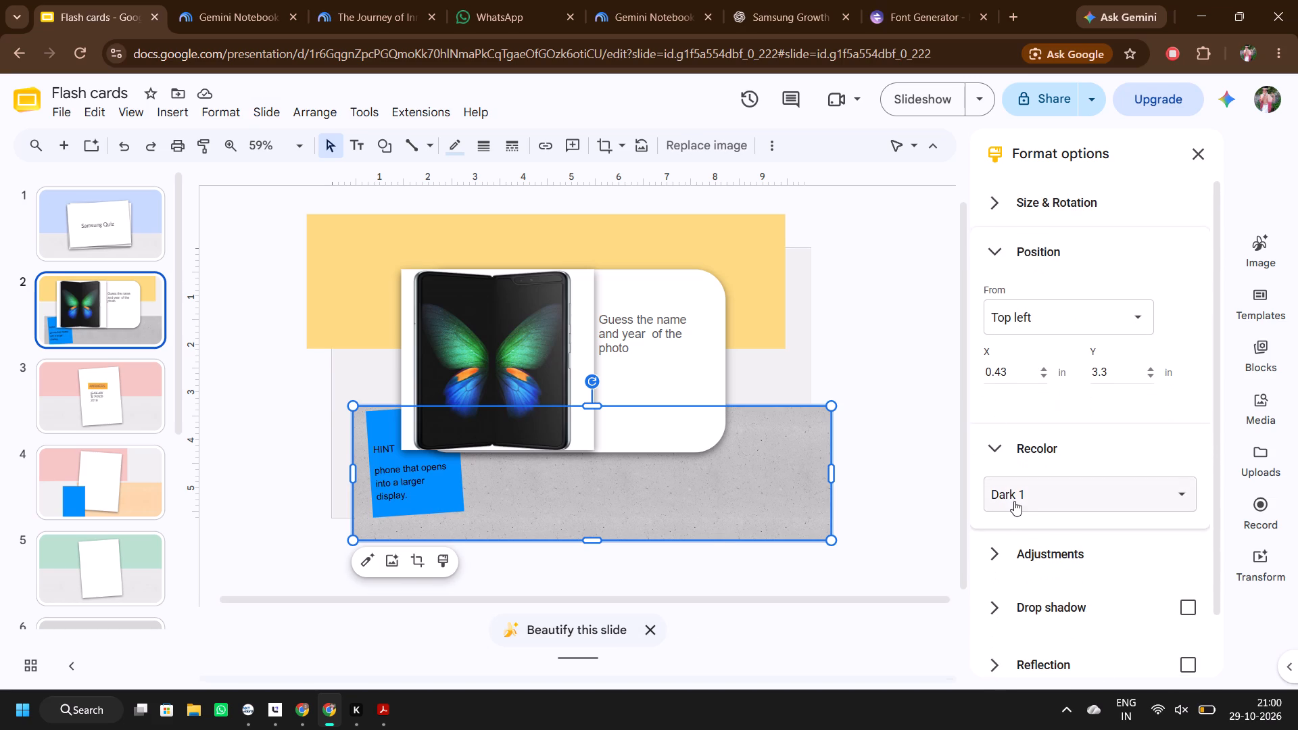
{"action": "left_click", "coordinate": [1014, 501]}
{"action": "left_click", "coordinate": [1026, 591]}
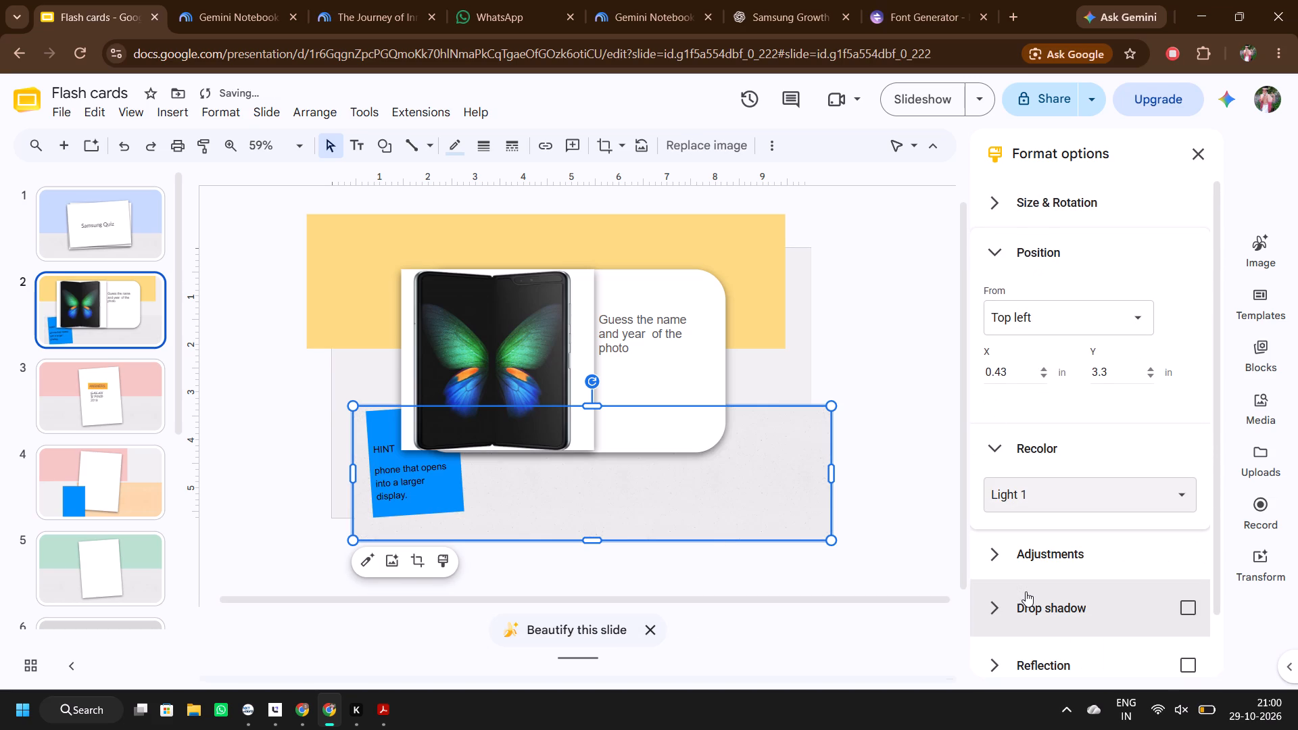
{"action": "left_click", "coordinate": [1024, 511]}
{"action": "left_click", "coordinate": [1026, 645]}
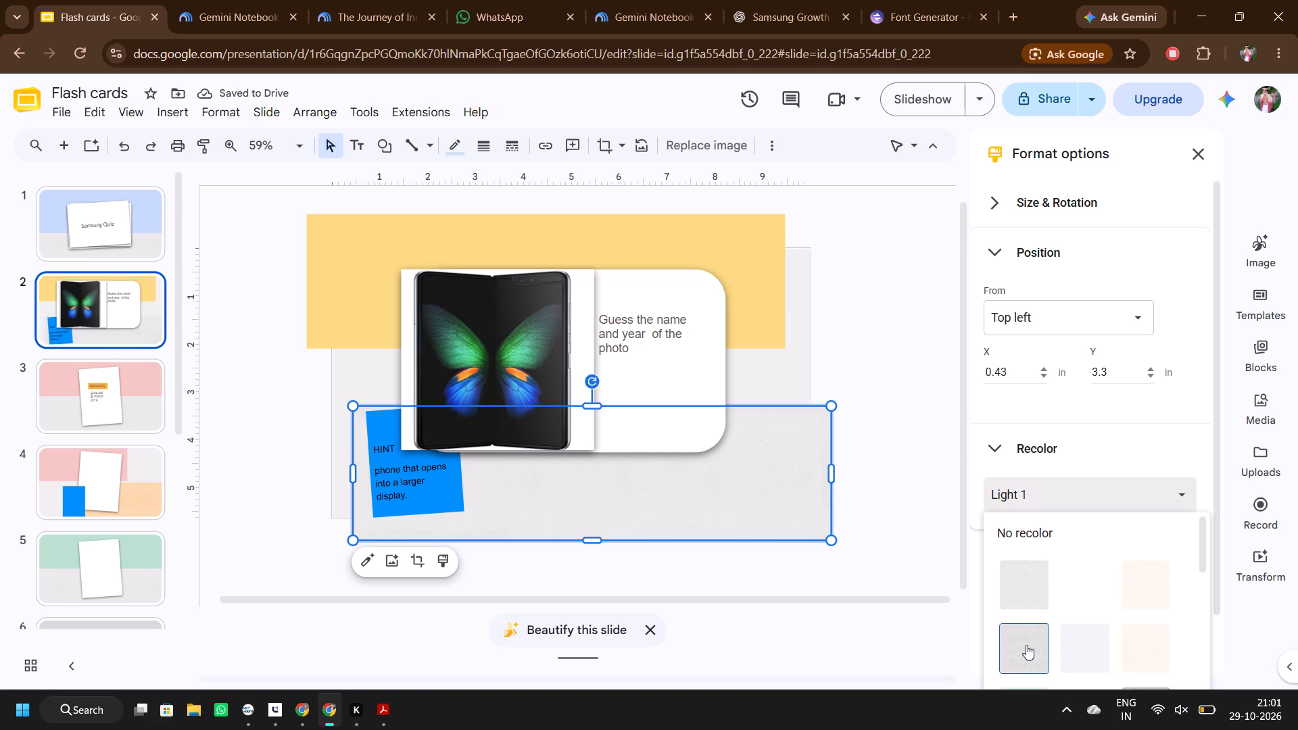
{"action": "left_click", "coordinate": [925, 589]}
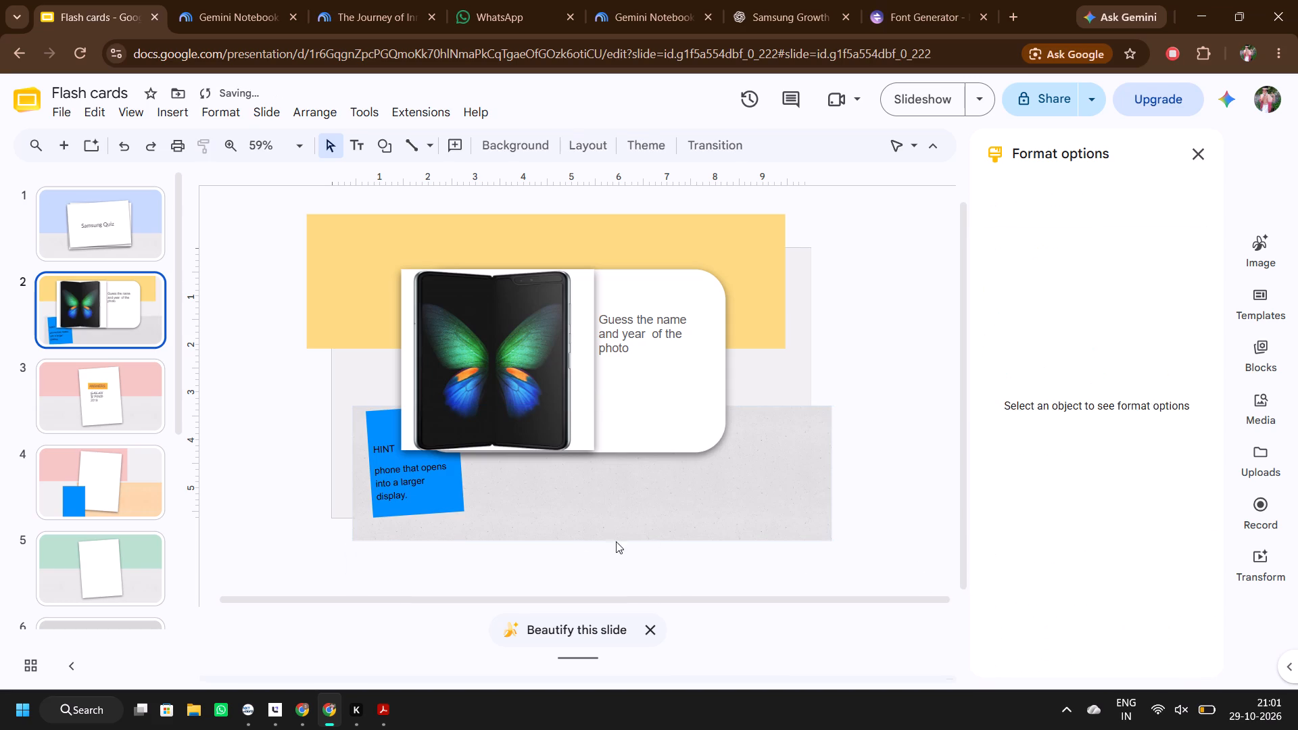
Move slide 4's blue rectangle up and left, to about 1.41 in across and 2.81 in down.
{"action": "left_click", "coordinate": [95, 443]}
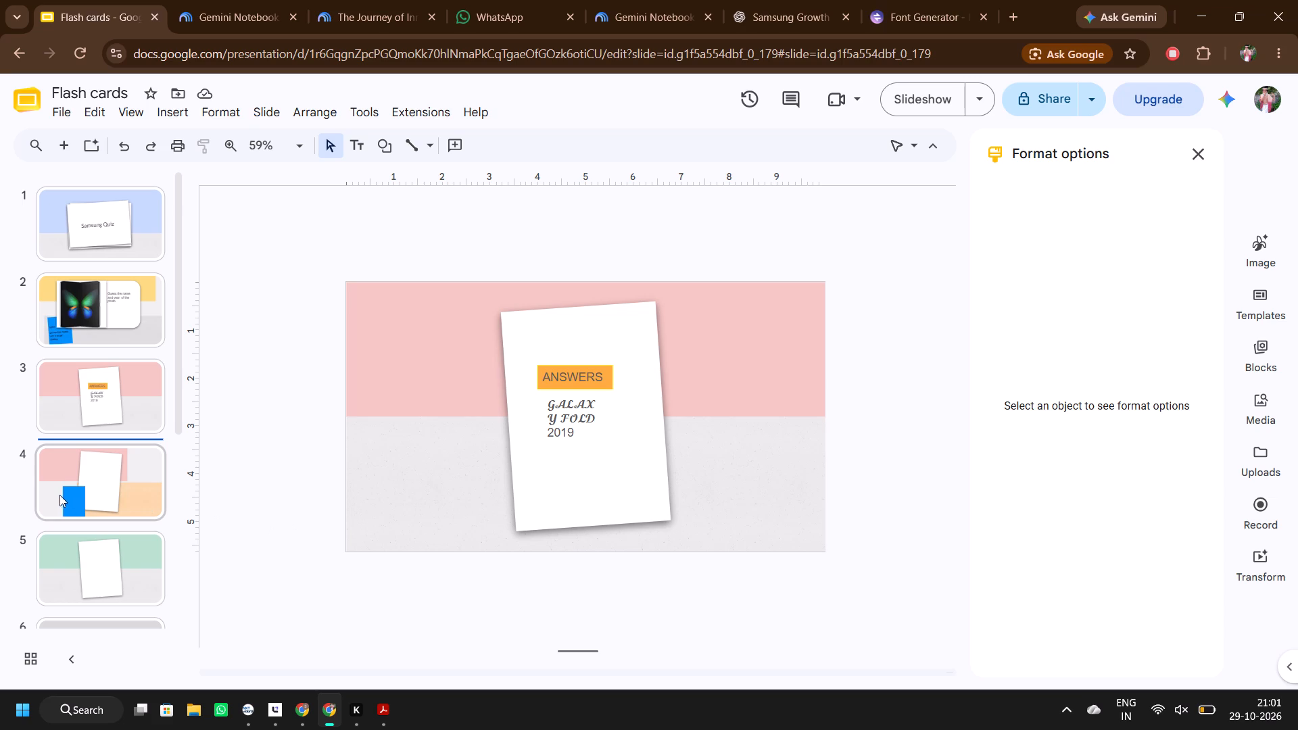
{"action": "left_click", "coordinate": [66, 482]}
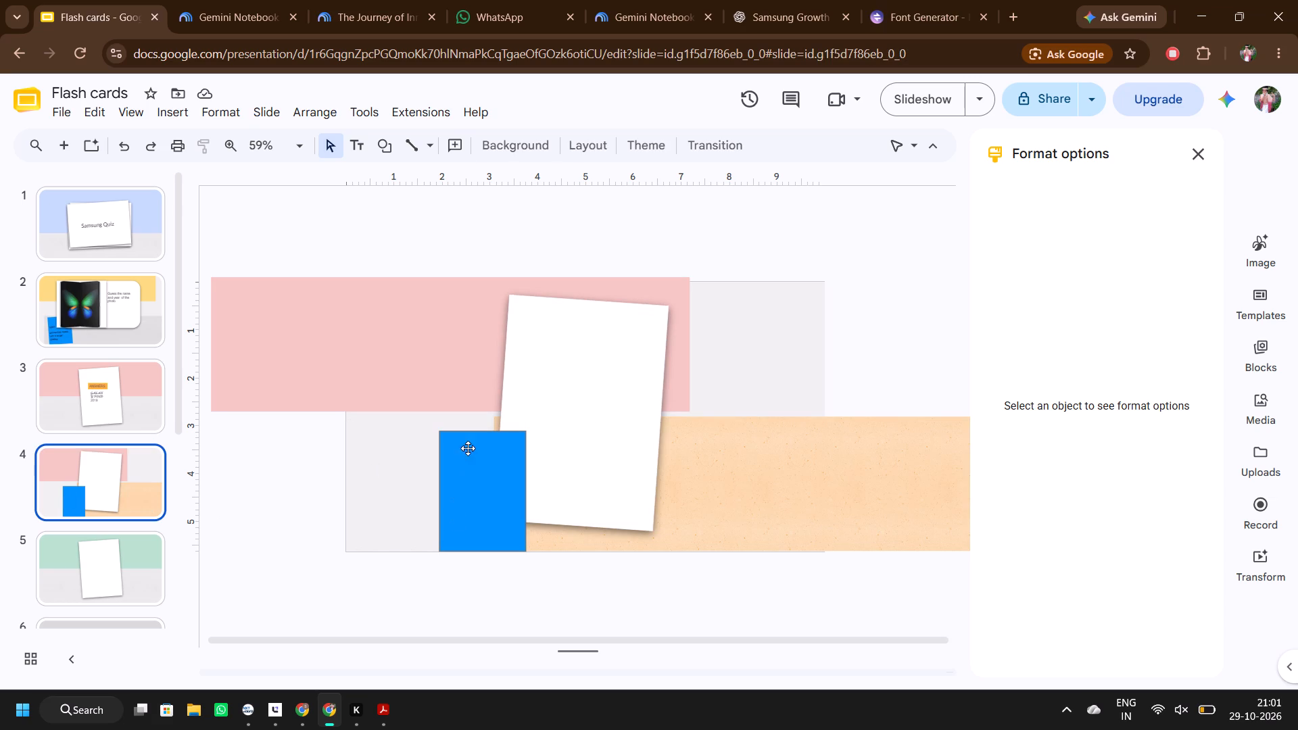
{"action": "left_click_drag", "start_coordinate": [472, 470], "coordinate": [446, 456]}
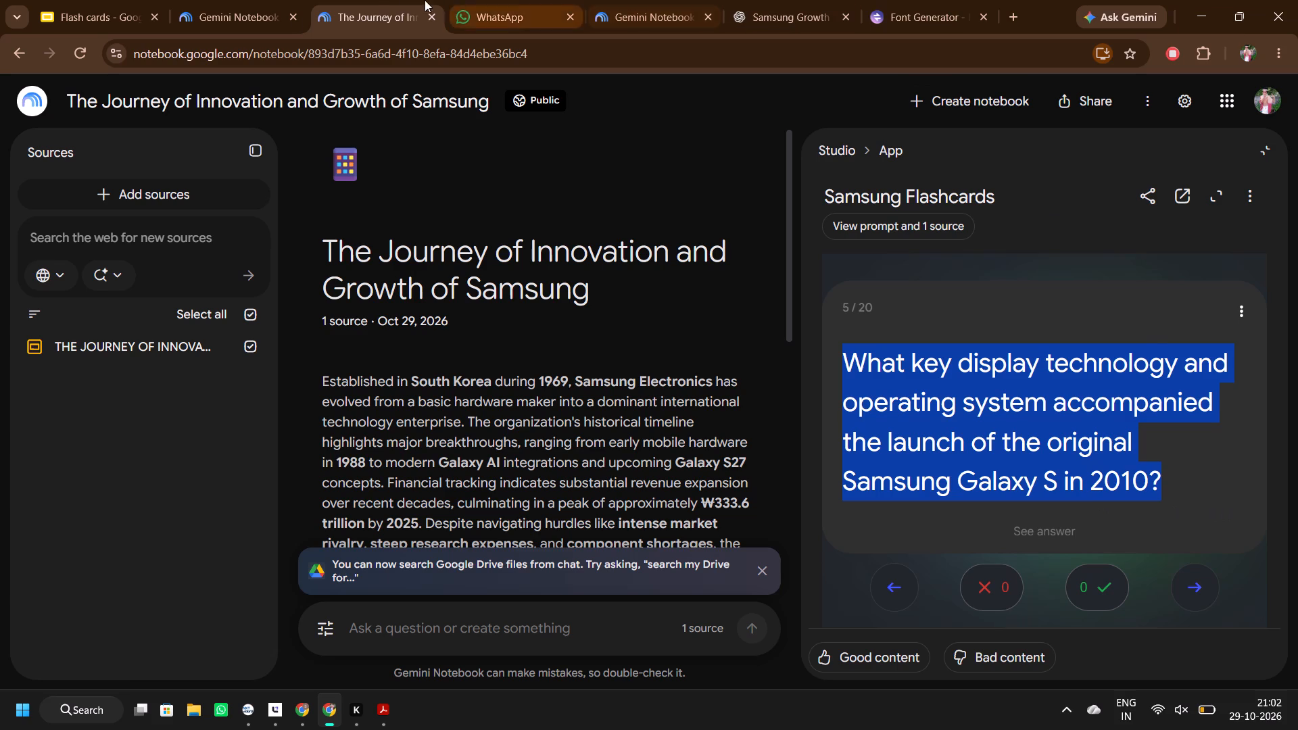
Switch back to the Flash cards presentation, open at slide 4.
{"action": "left_click", "coordinate": [49, 1]}
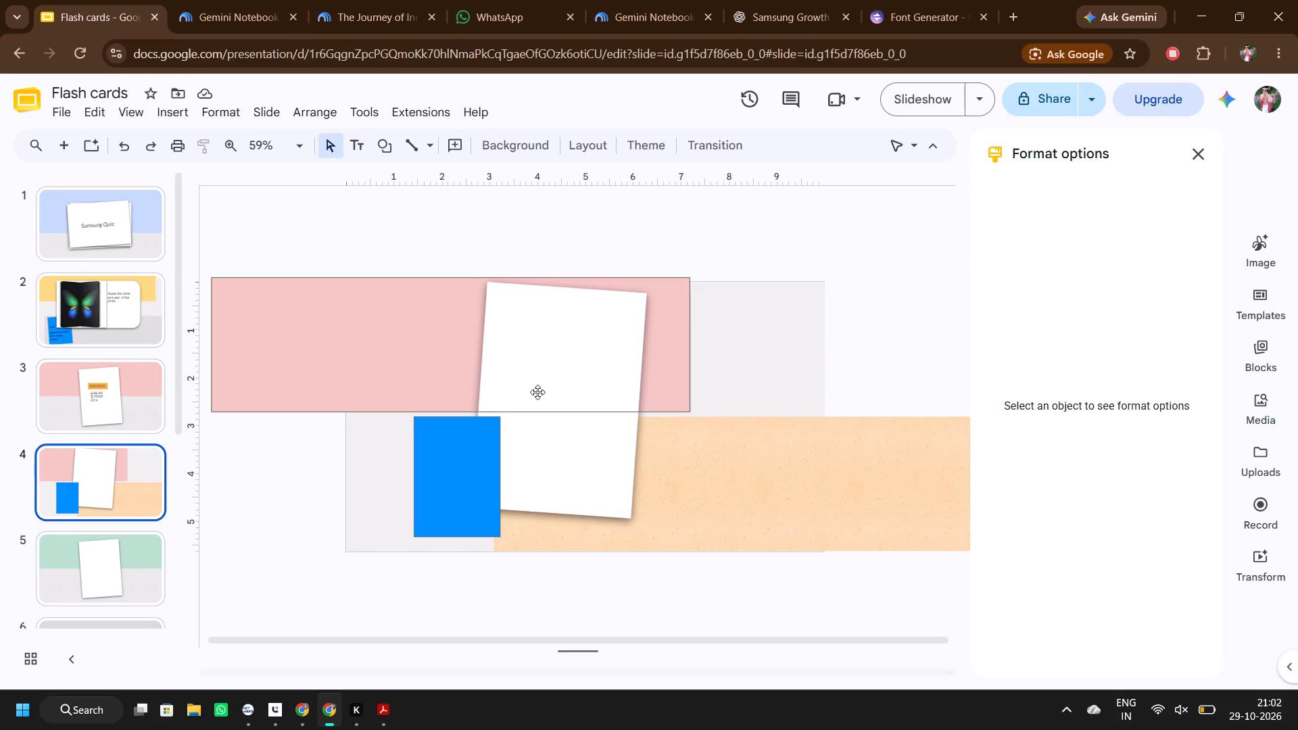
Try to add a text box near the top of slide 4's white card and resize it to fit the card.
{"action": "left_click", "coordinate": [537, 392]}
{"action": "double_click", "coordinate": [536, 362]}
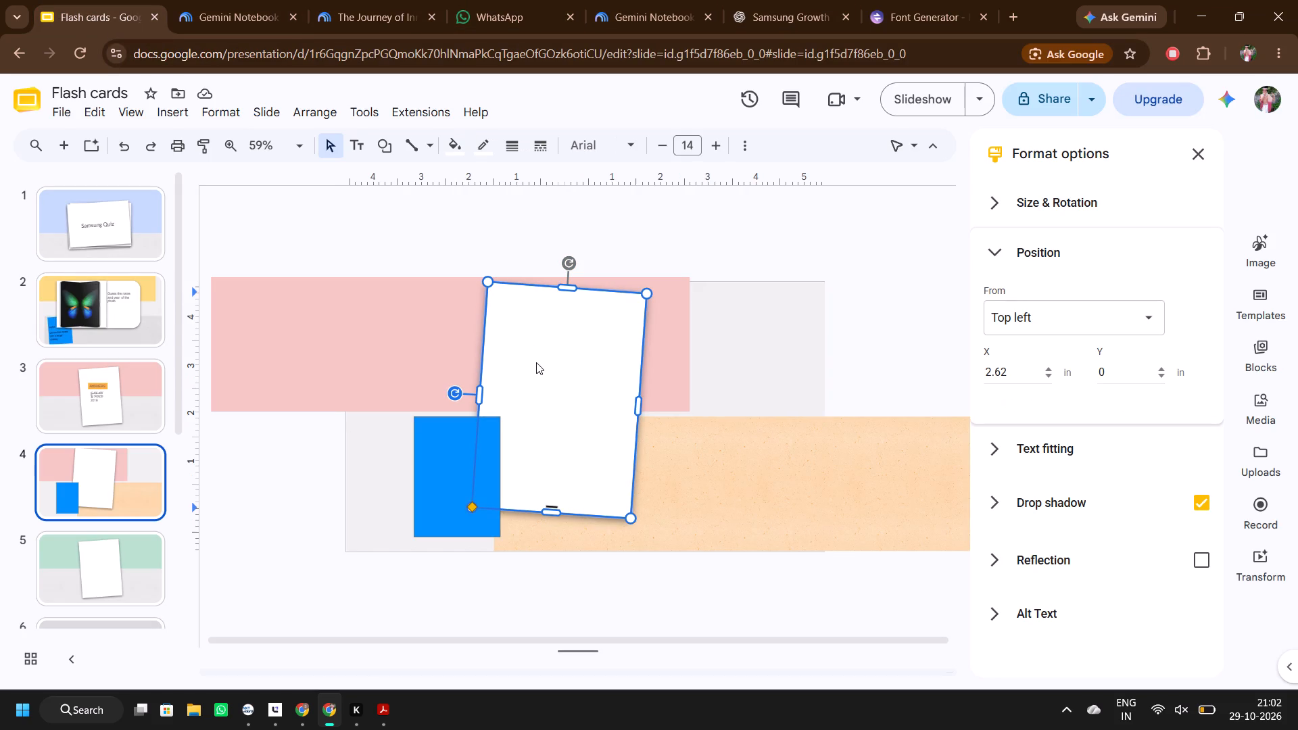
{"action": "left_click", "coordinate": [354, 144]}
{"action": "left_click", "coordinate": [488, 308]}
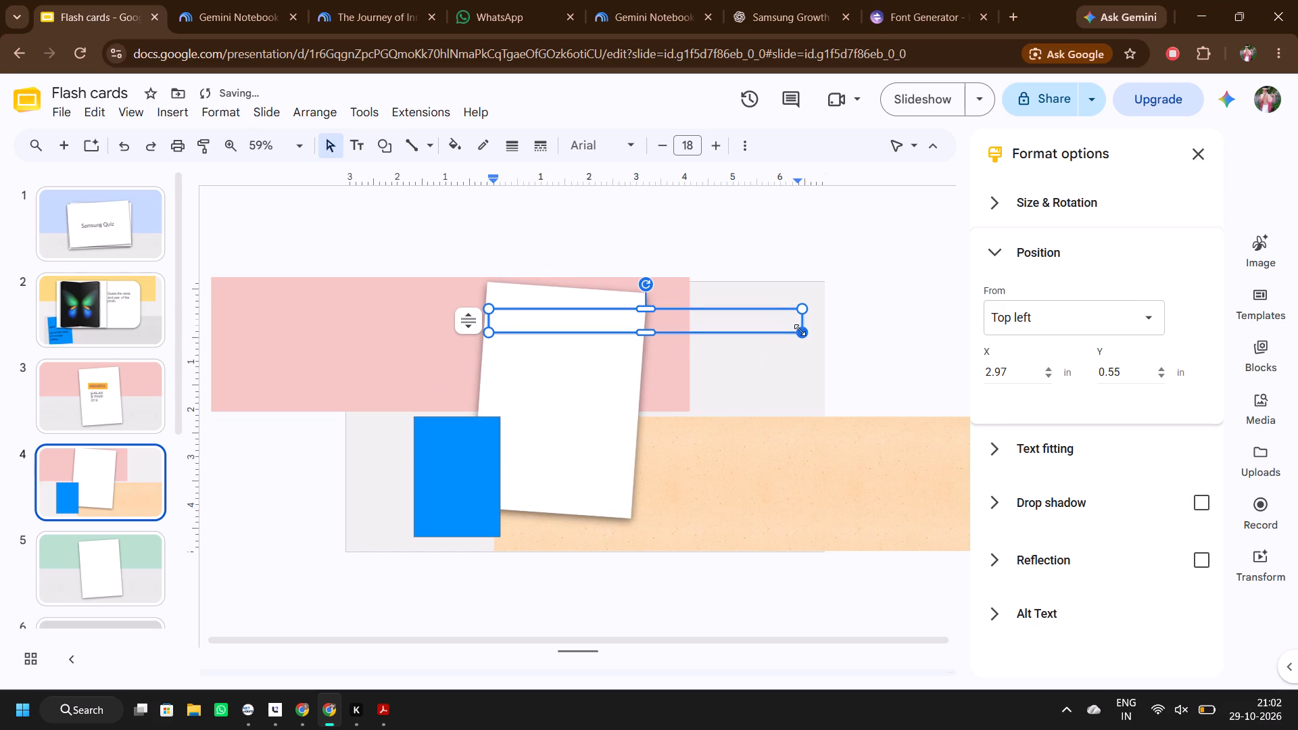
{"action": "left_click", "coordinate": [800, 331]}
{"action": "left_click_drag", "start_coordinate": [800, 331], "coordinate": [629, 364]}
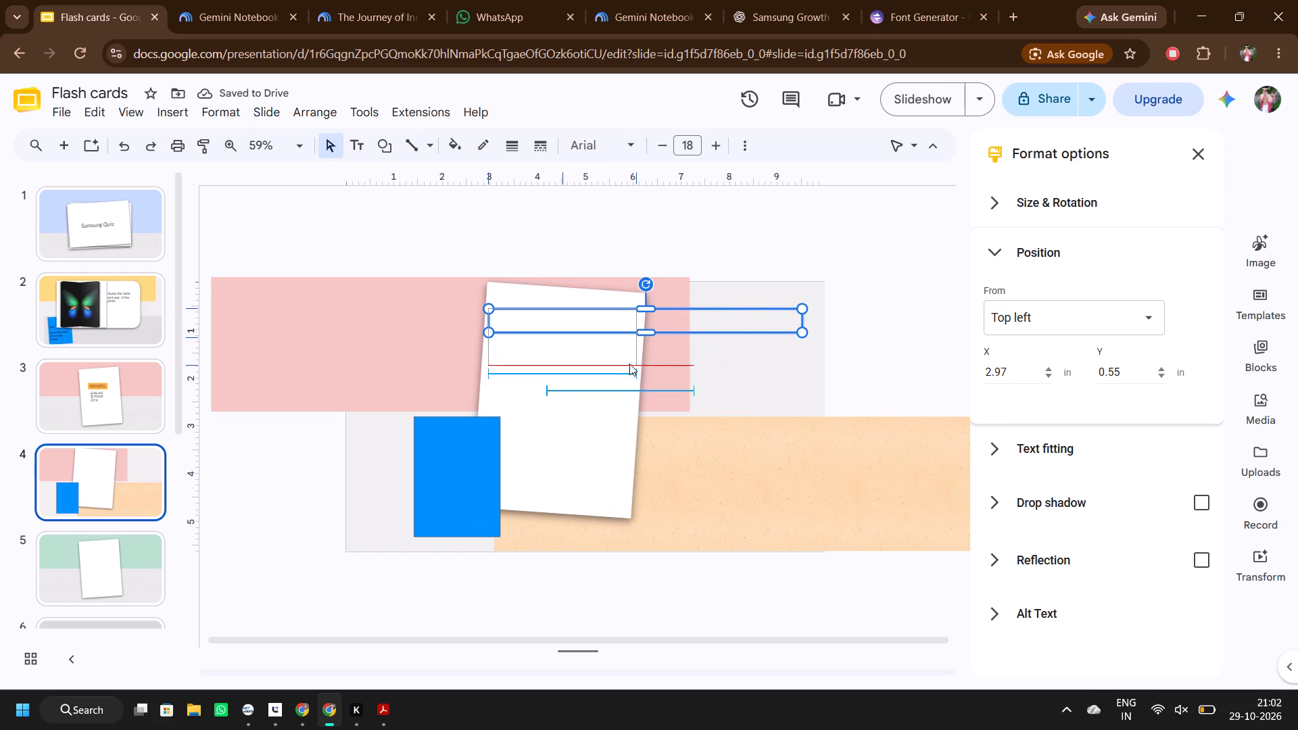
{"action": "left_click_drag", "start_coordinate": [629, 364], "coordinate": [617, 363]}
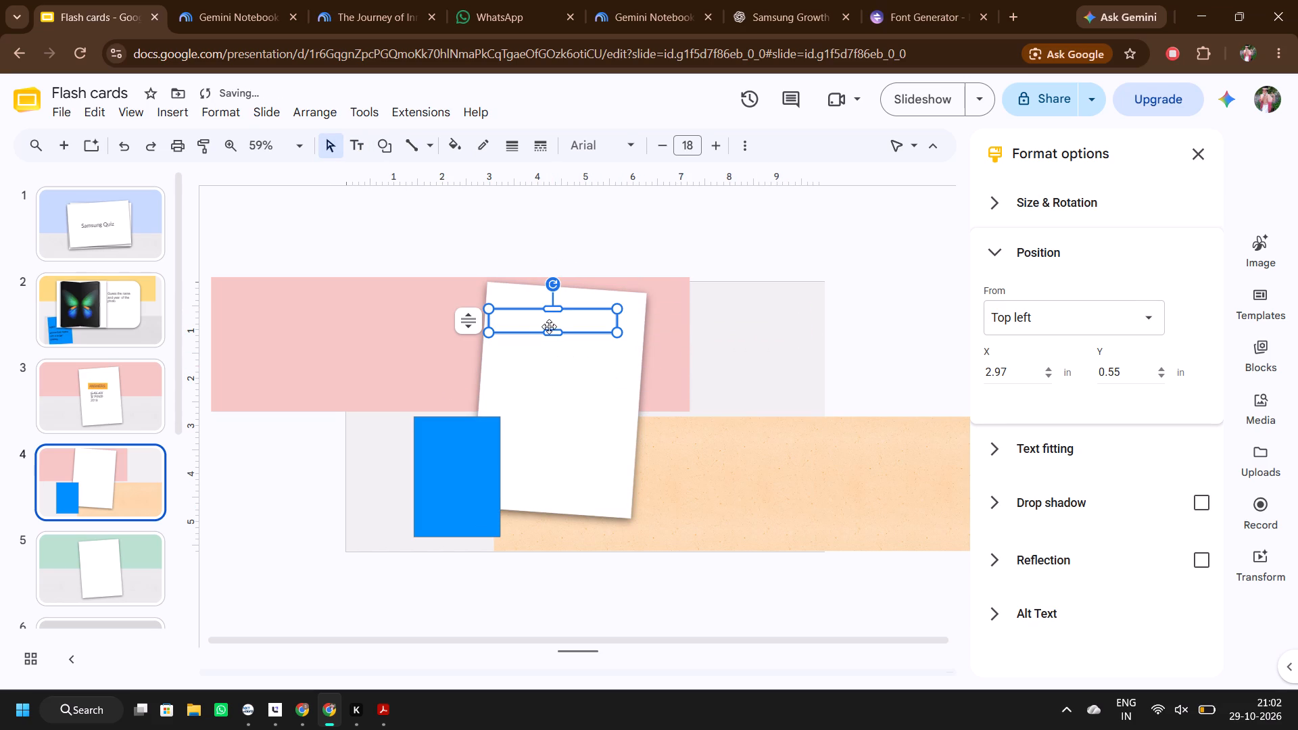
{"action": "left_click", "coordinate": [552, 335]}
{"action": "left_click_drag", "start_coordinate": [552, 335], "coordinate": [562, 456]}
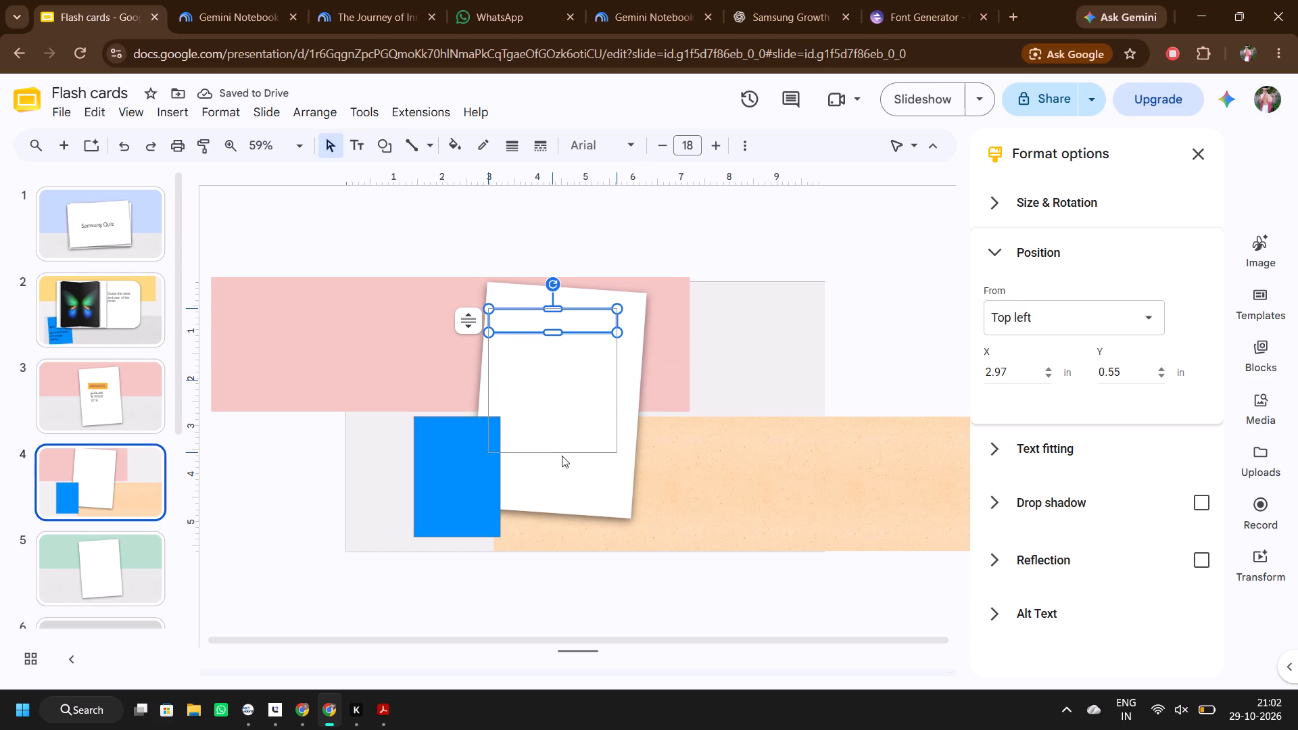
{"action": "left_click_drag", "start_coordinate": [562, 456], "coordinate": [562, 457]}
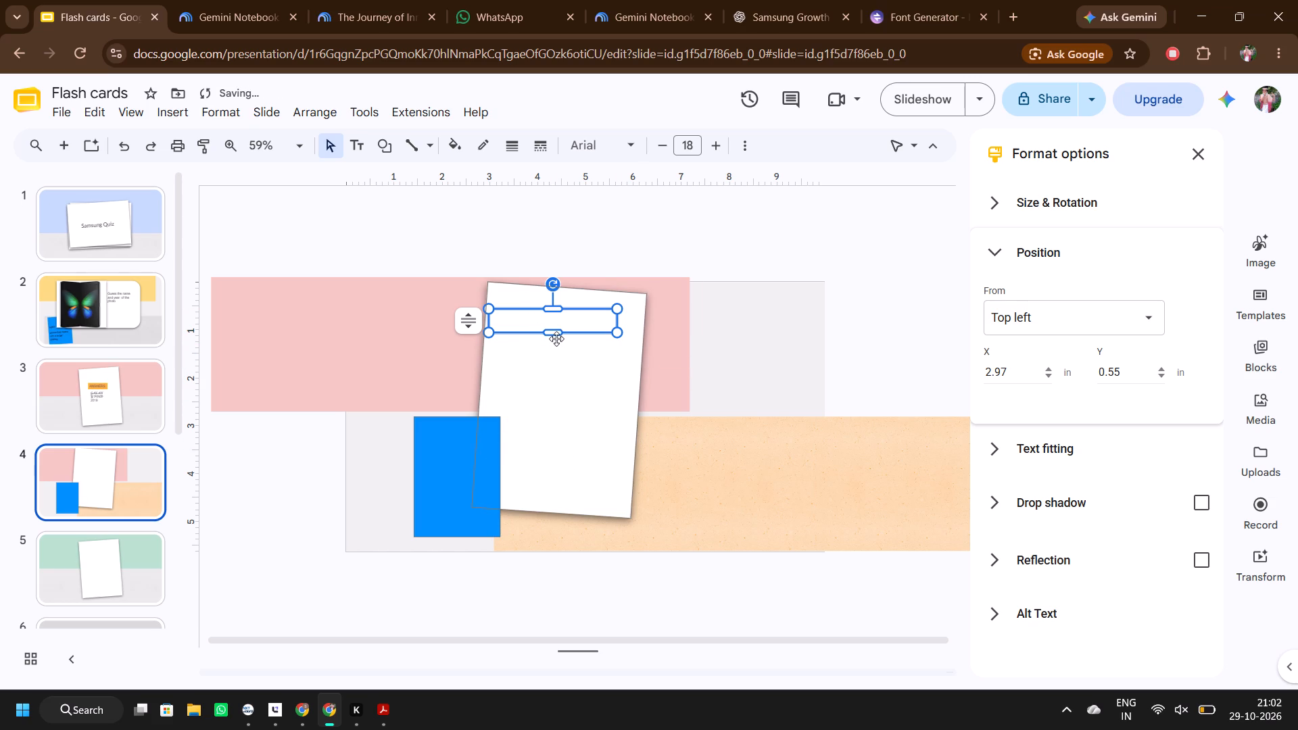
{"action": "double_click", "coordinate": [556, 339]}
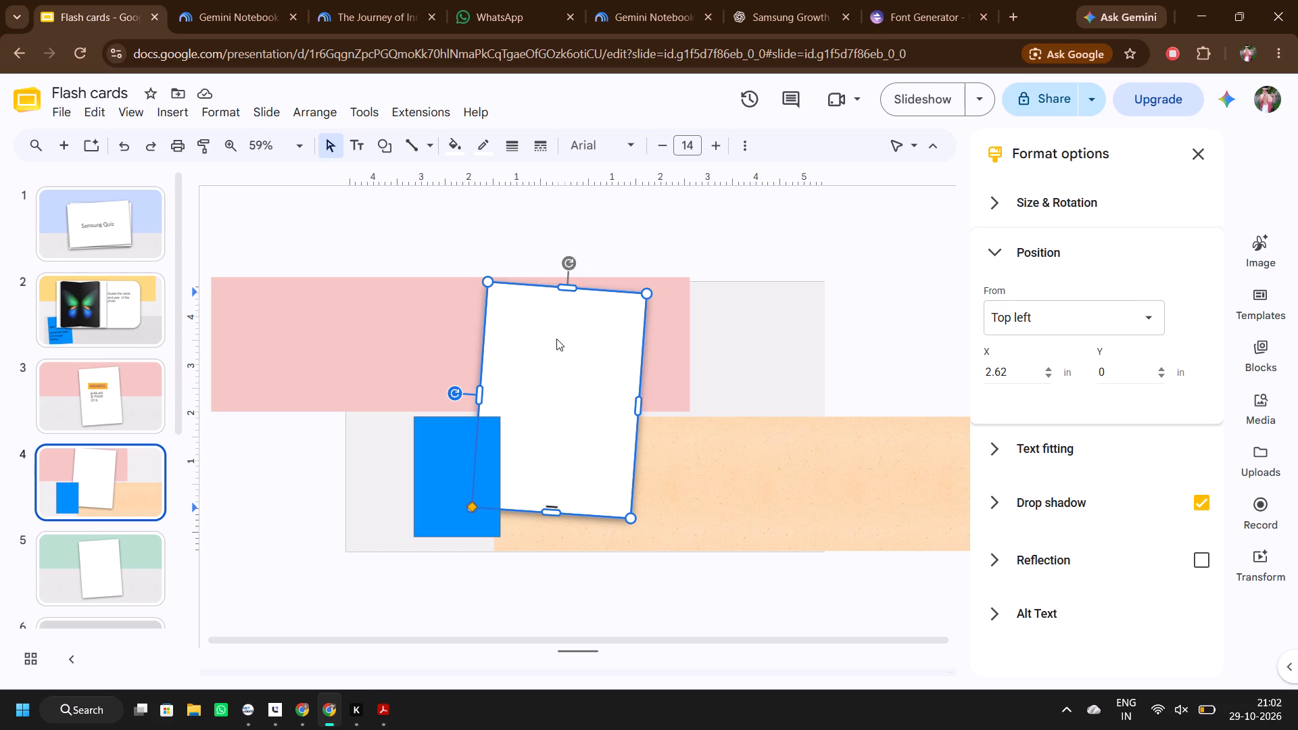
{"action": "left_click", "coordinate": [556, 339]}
Add a text box within slide 4's white card at about 3.24 in across and 0.7 in down, and paste in the copied Galaxy S question.
{"action": "left_click", "coordinate": [362, 147]}
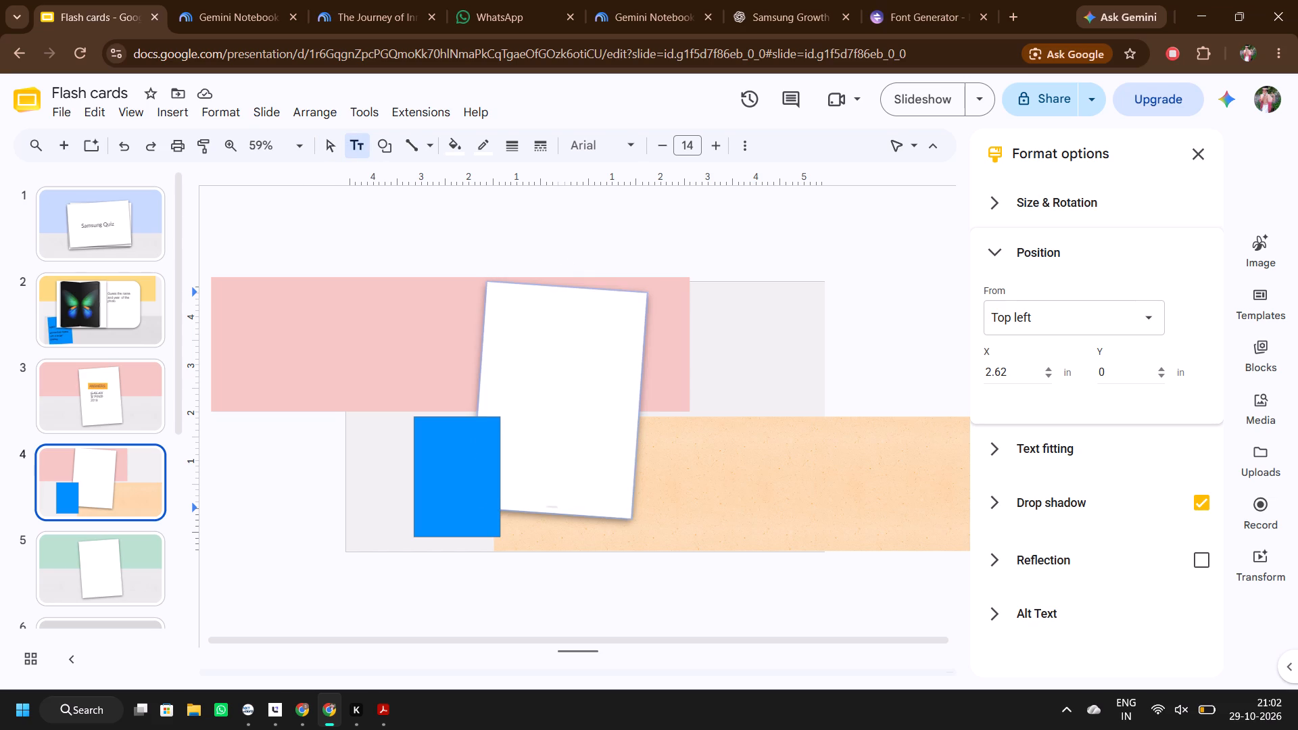
{"action": "left_click", "coordinate": [500, 315]}
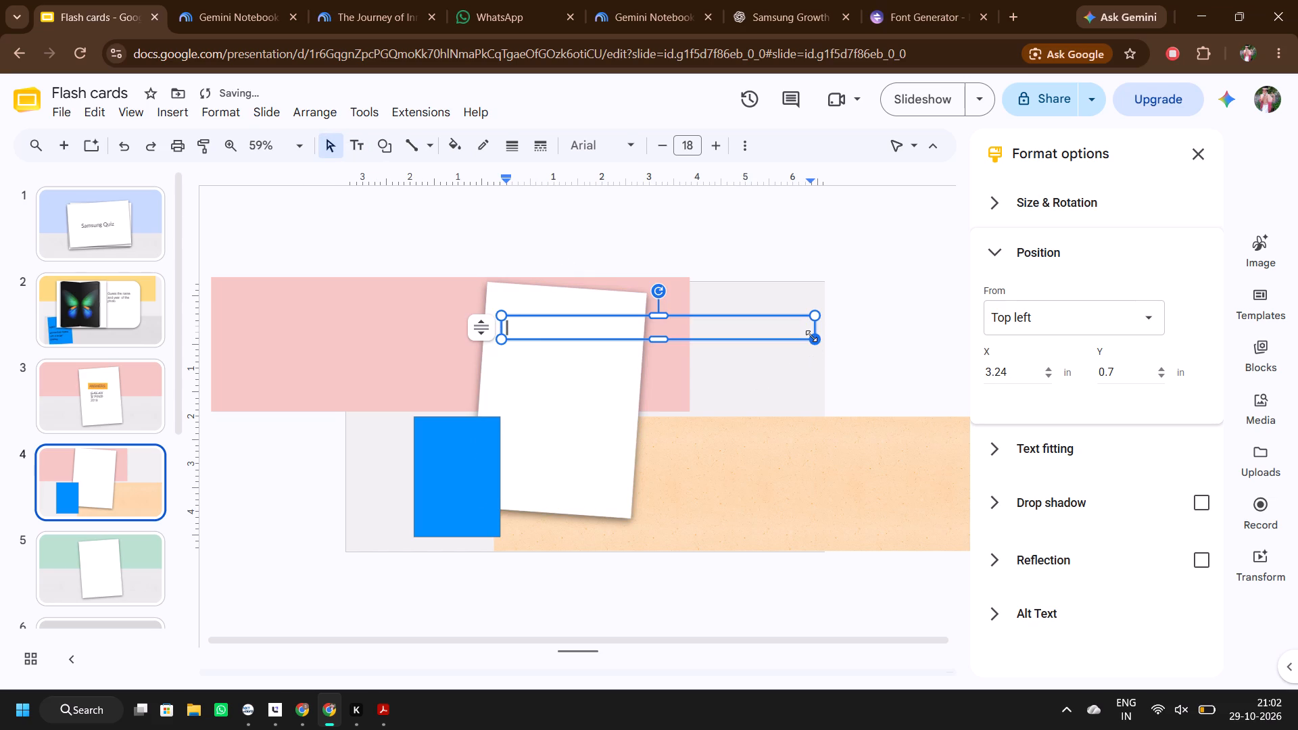
{"action": "left_click", "coordinate": [811, 336]}
{"action": "left_click_drag", "start_coordinate": [811, 336], "coordinate": [610, 364]}
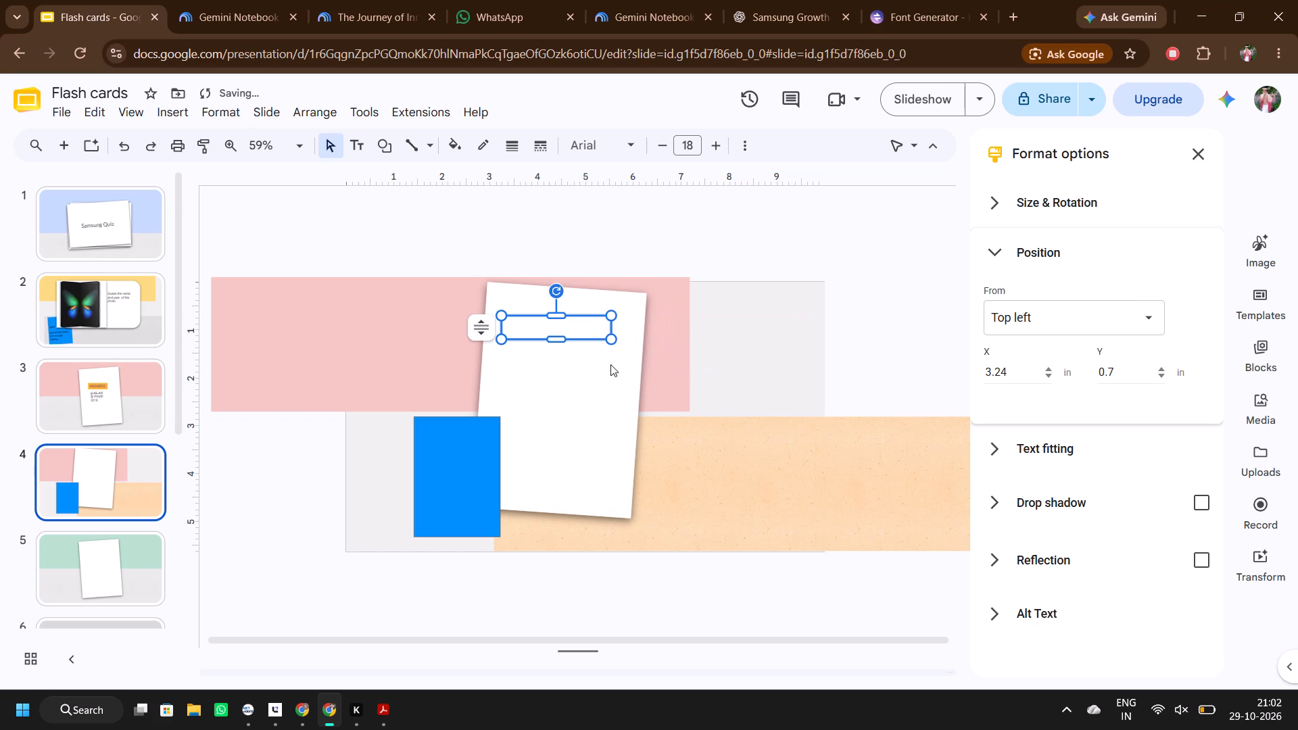
{"action": "double_click", "coordinate": [540, 331]}
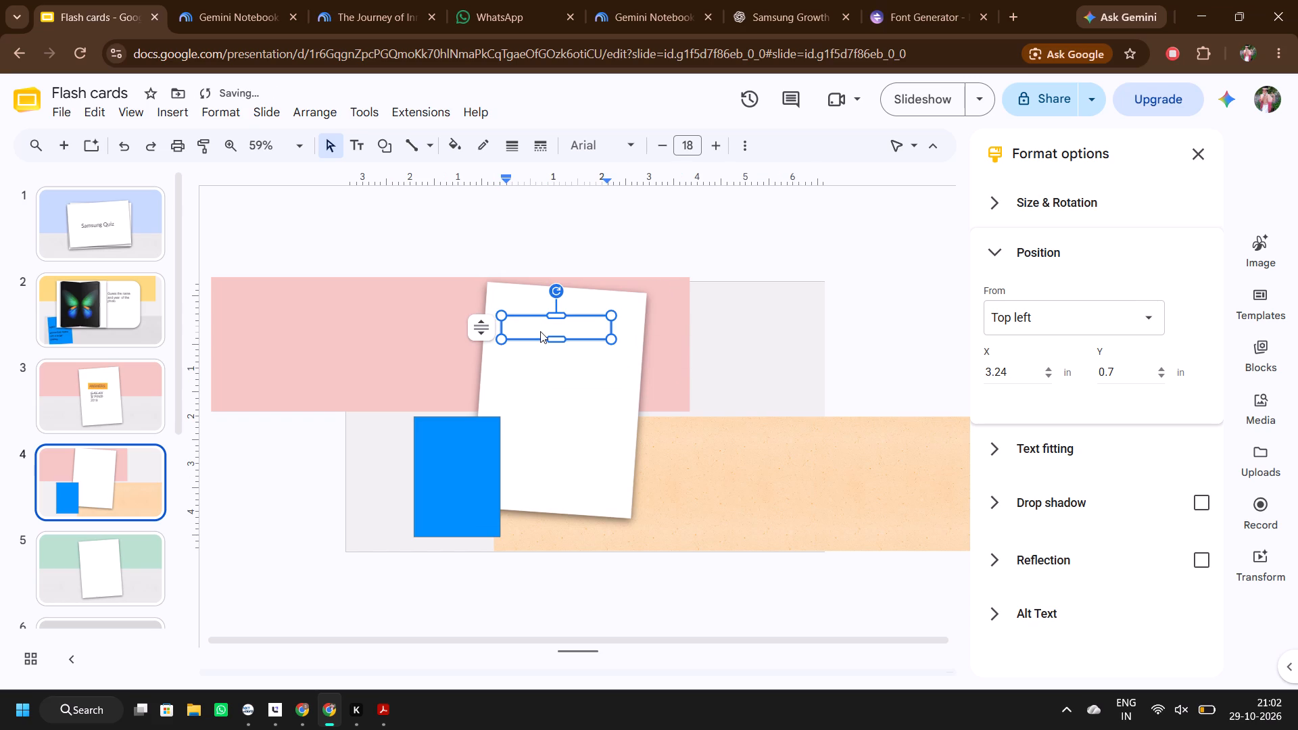
{"action": "key", "text": "ctrl+v"}
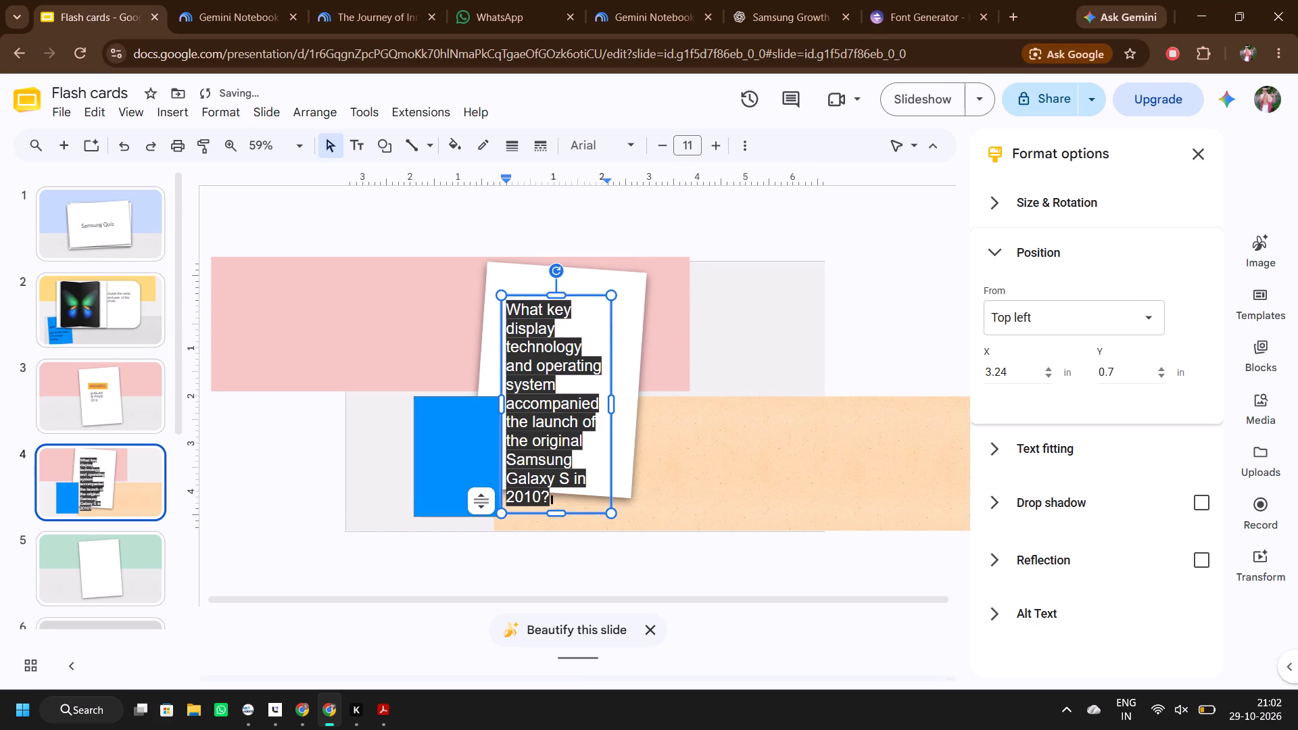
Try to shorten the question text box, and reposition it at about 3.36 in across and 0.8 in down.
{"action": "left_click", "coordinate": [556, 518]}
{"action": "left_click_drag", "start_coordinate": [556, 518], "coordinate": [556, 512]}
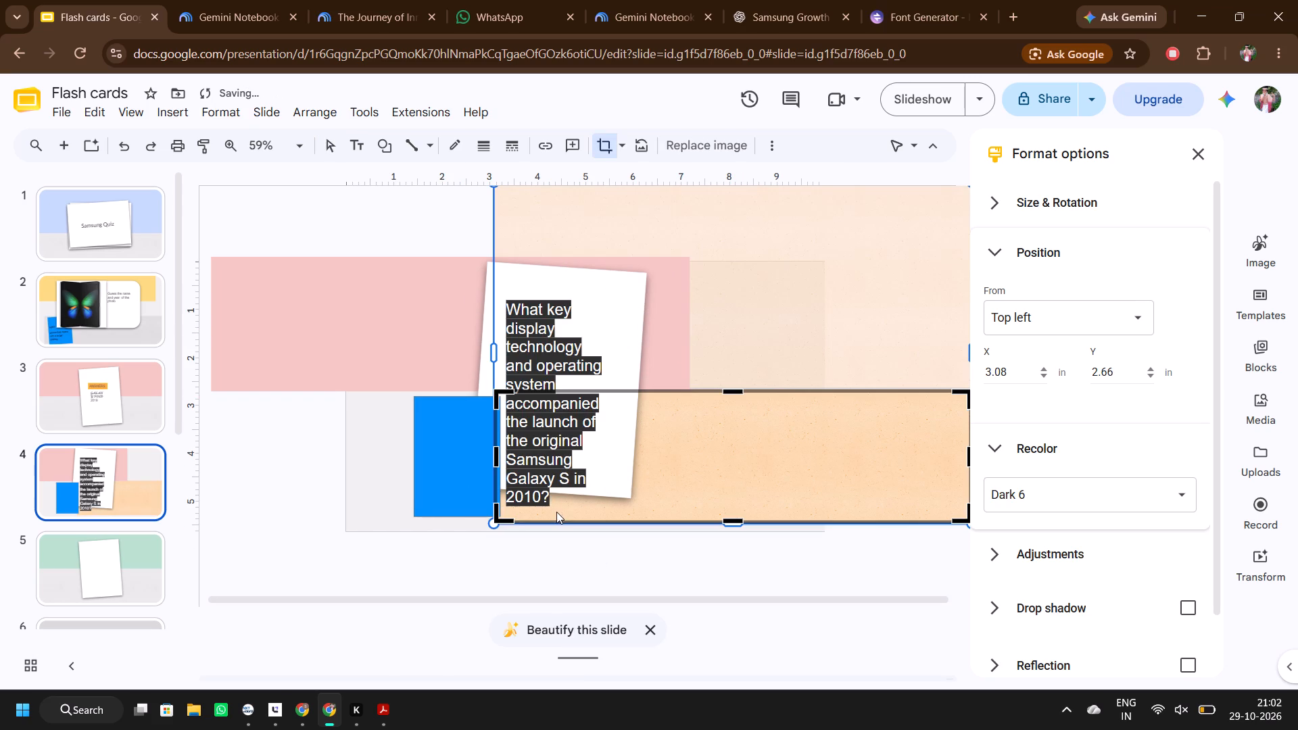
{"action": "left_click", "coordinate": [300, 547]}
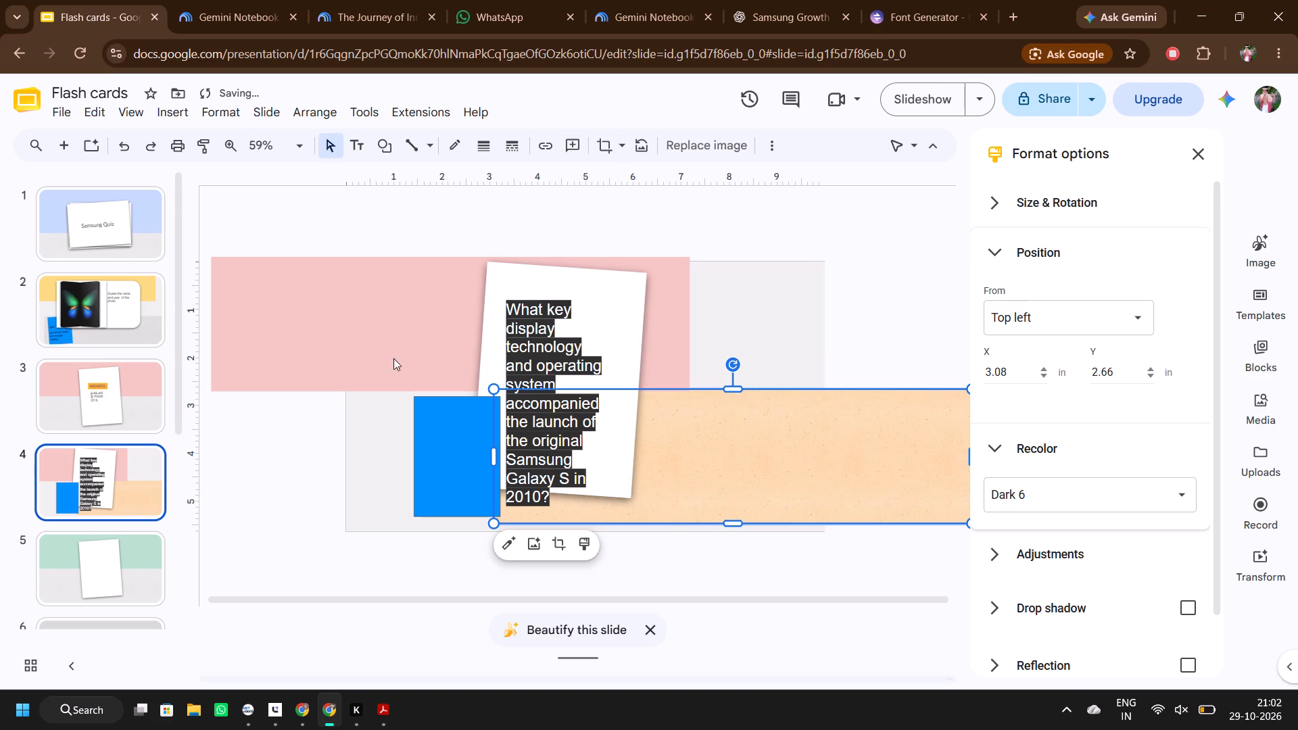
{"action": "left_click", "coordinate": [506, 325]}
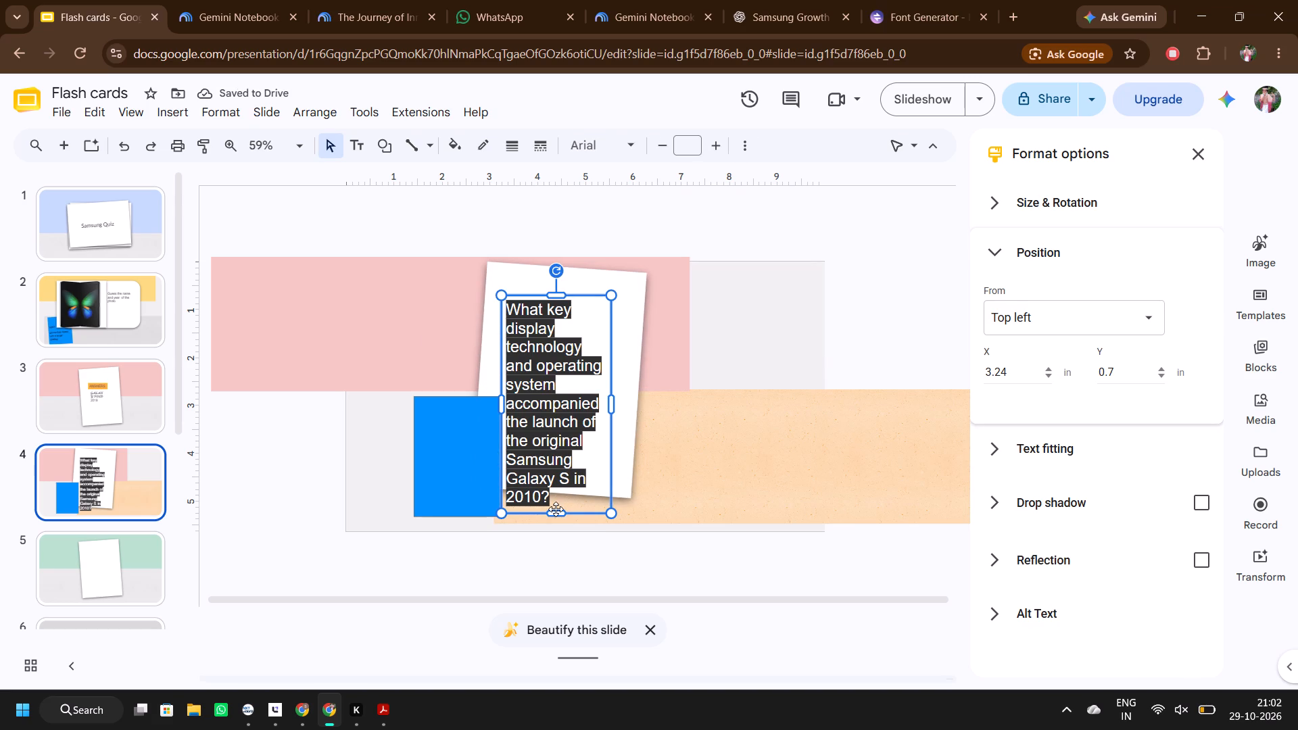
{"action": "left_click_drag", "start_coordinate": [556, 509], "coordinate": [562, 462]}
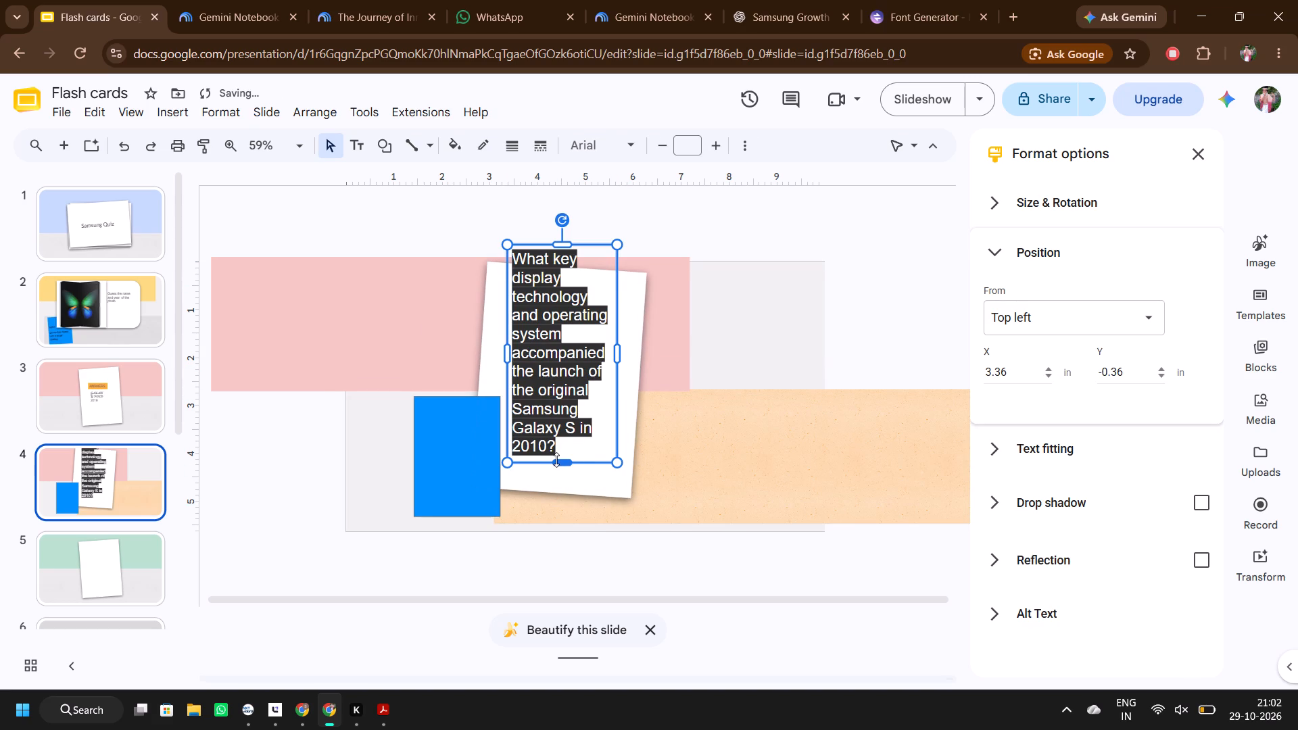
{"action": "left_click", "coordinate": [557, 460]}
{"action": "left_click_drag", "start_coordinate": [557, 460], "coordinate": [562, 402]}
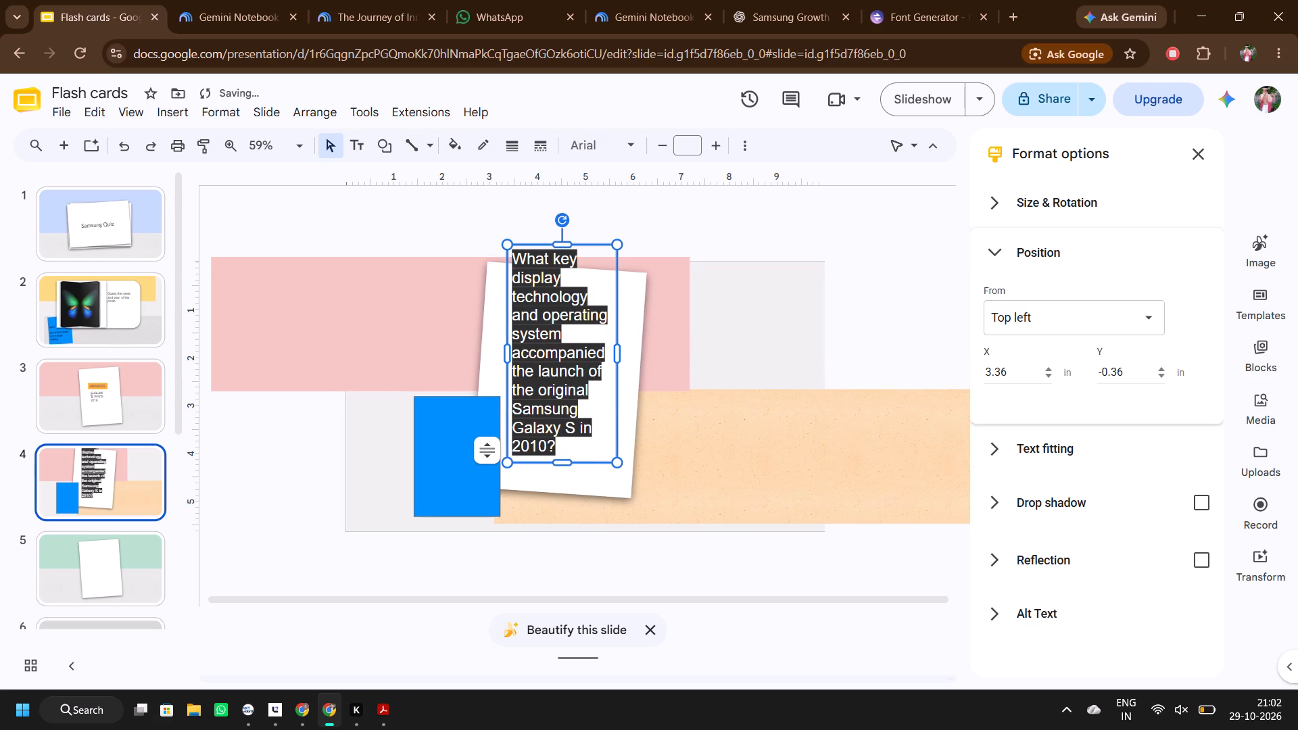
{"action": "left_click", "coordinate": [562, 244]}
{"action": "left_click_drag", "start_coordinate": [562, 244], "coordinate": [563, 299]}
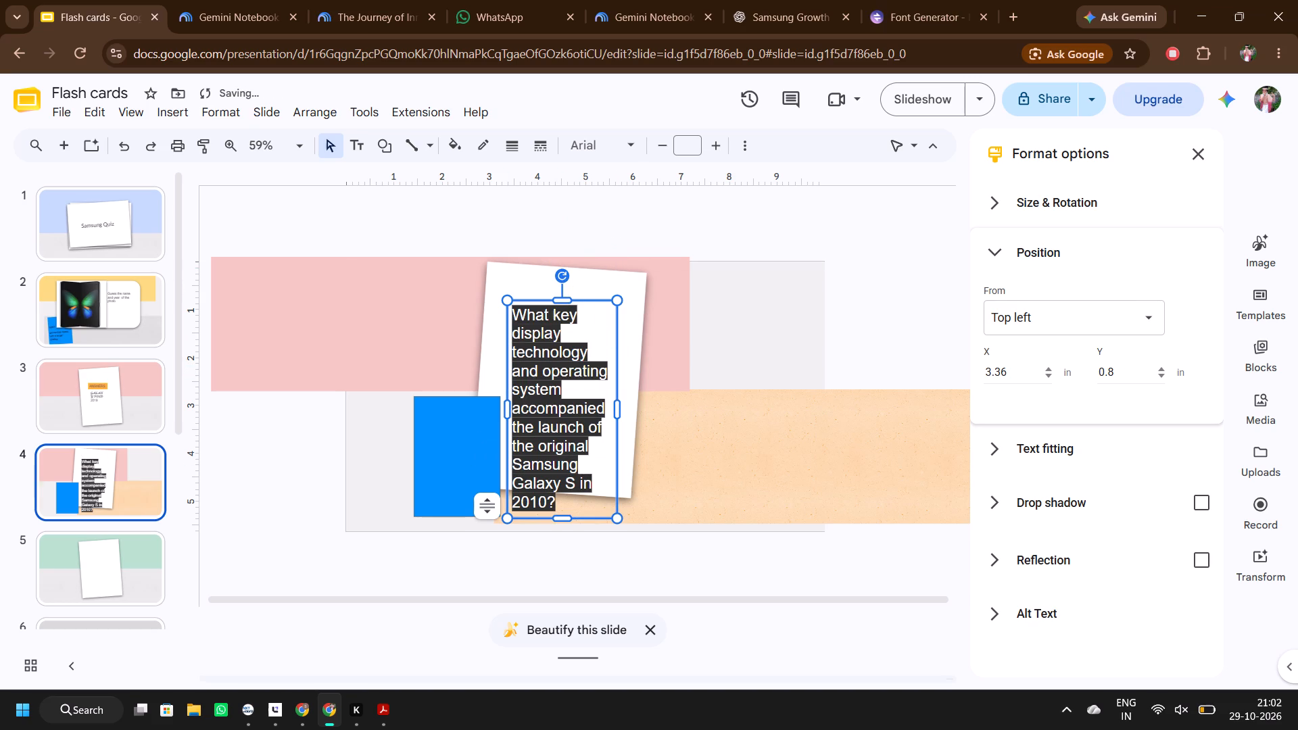
Widen the question text box rightward so its edge extends just past the white card's right edge.
{"action": "left_click", "coordinate": [617, 413]}
{"action": "left_click_drag", "start_coordinate": [617, 413], "coordinate": [638, 410]}
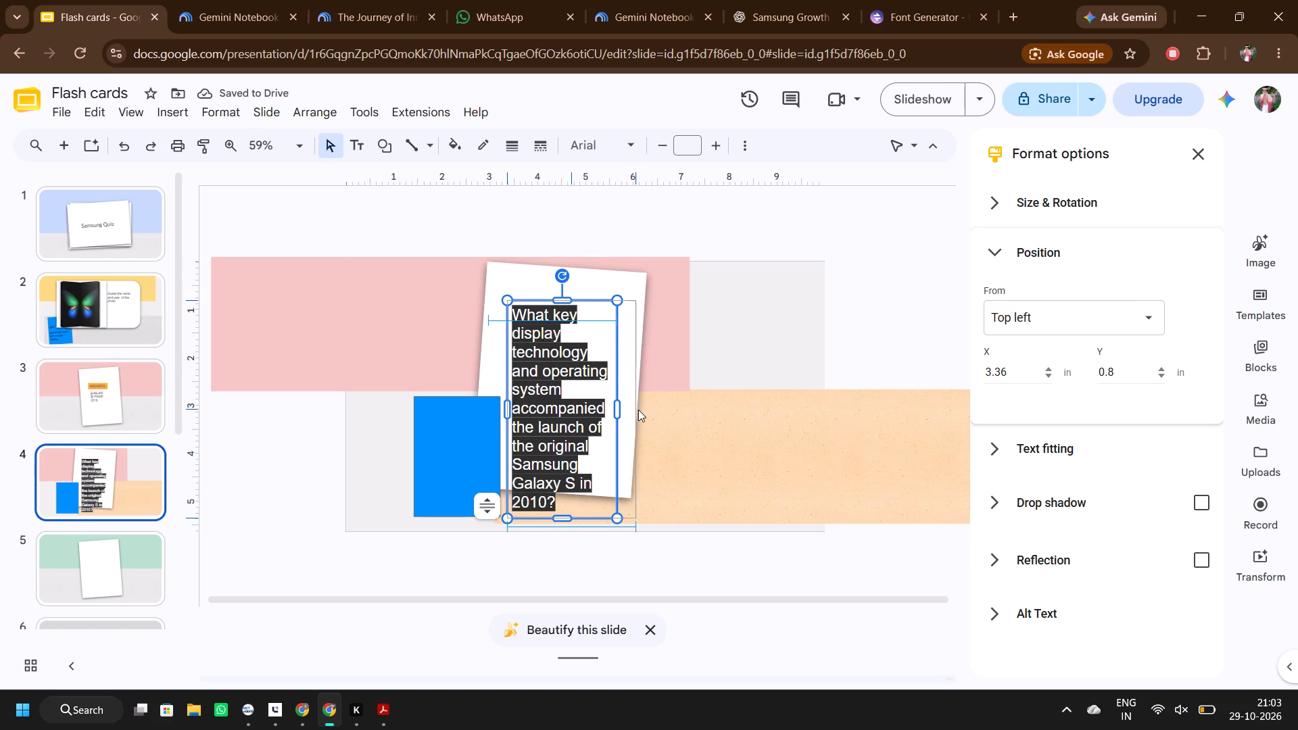
{"action": "left_click_drag", "start_coordinate": [638, 410], "coordinate": [665, 407]}
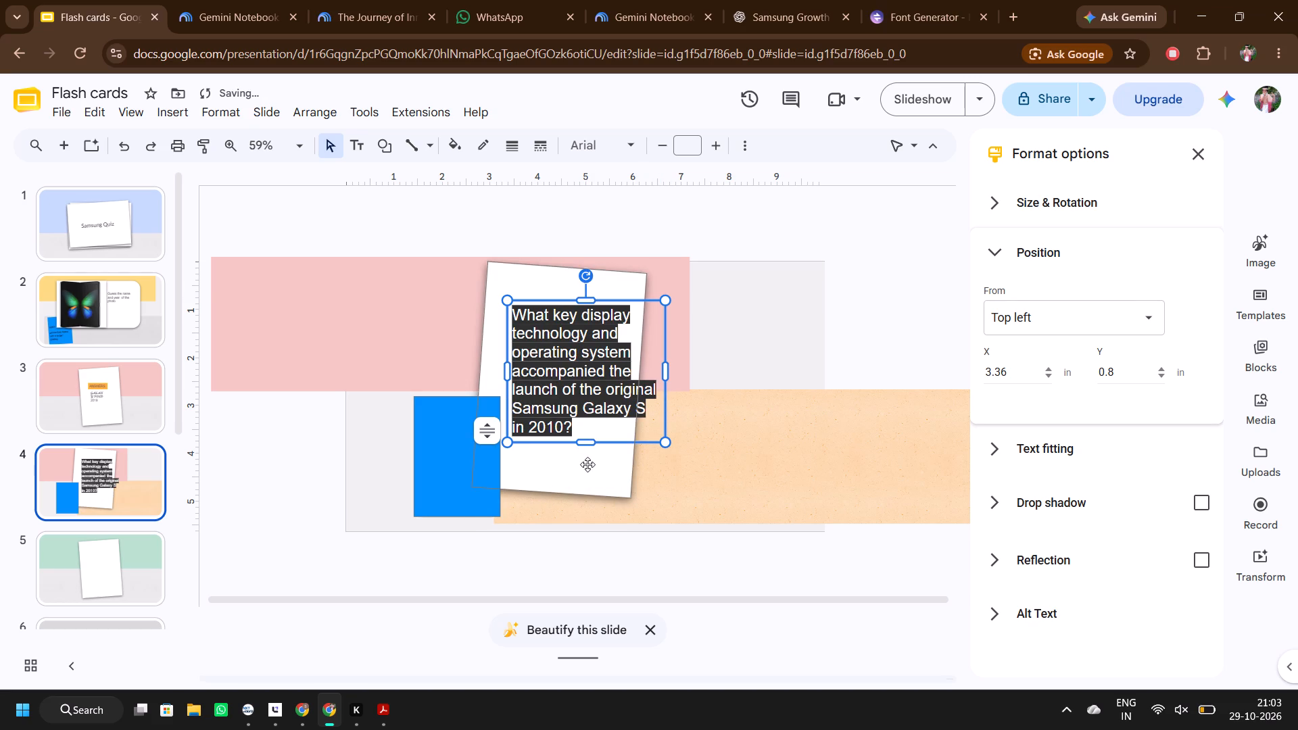
Widen slide 4's white card rightward so it encloses the full width of the question text box.
{"action": "left_click", "coordinate": [587, 464]}
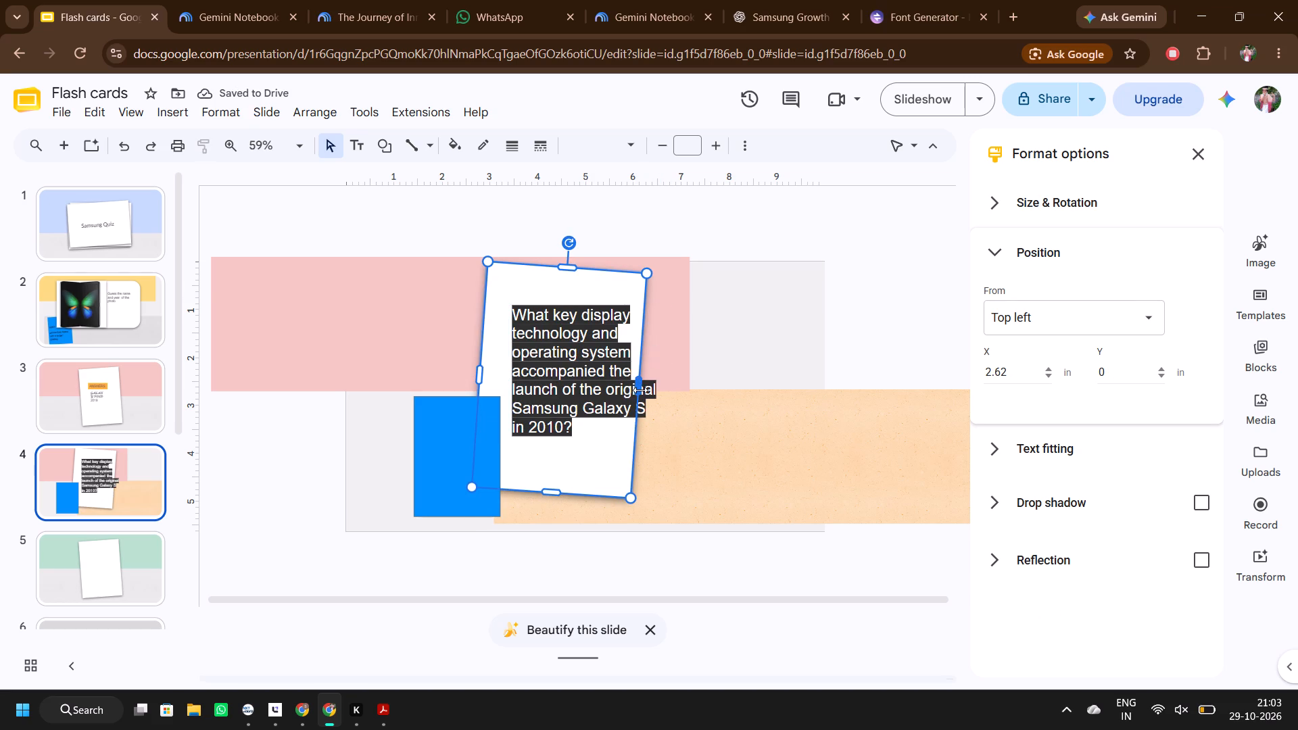
{"action": "left_click_drag", "start_coordinate": [640, 390], "coordinate": [671, 391]}
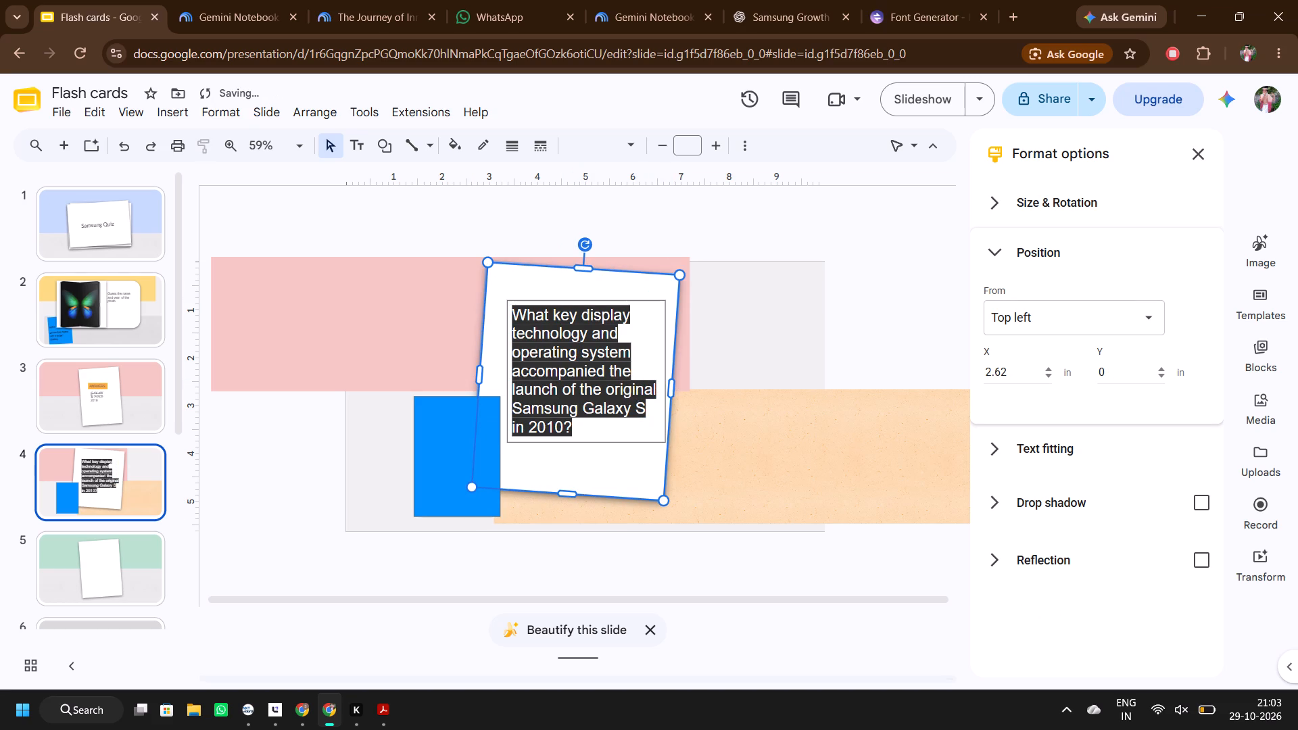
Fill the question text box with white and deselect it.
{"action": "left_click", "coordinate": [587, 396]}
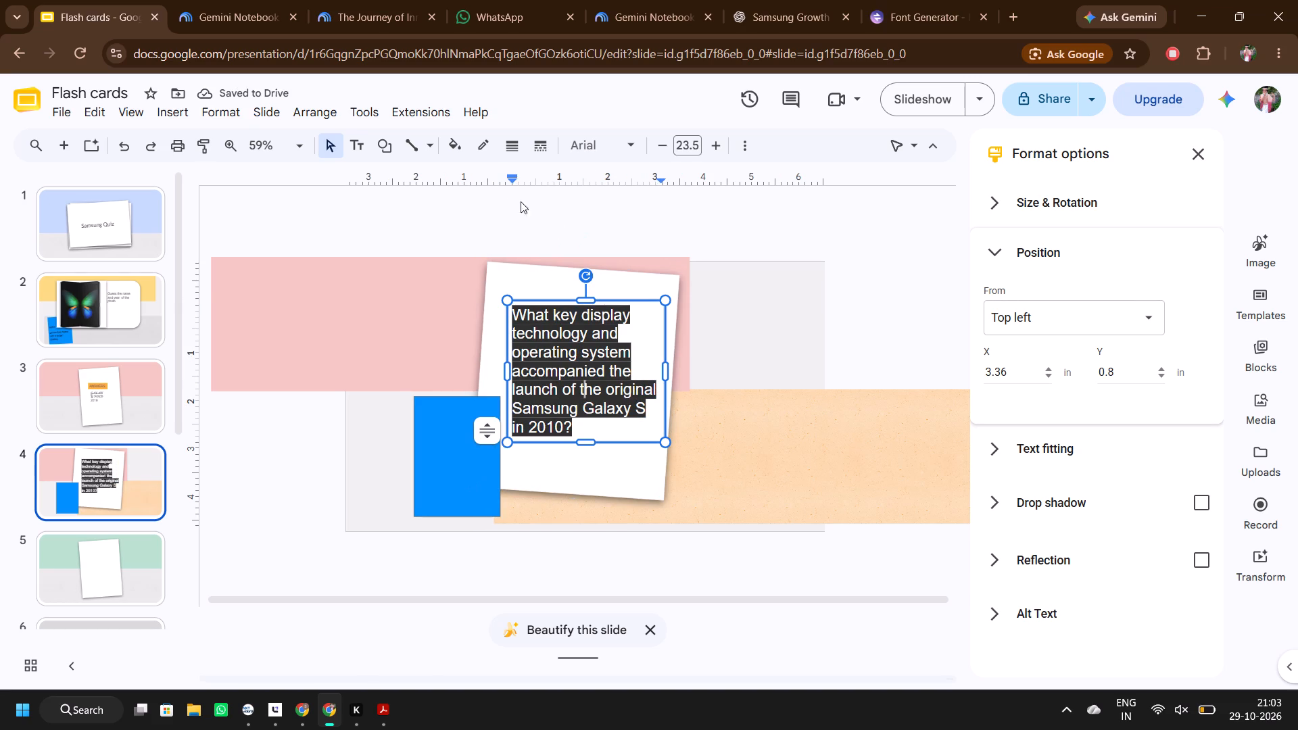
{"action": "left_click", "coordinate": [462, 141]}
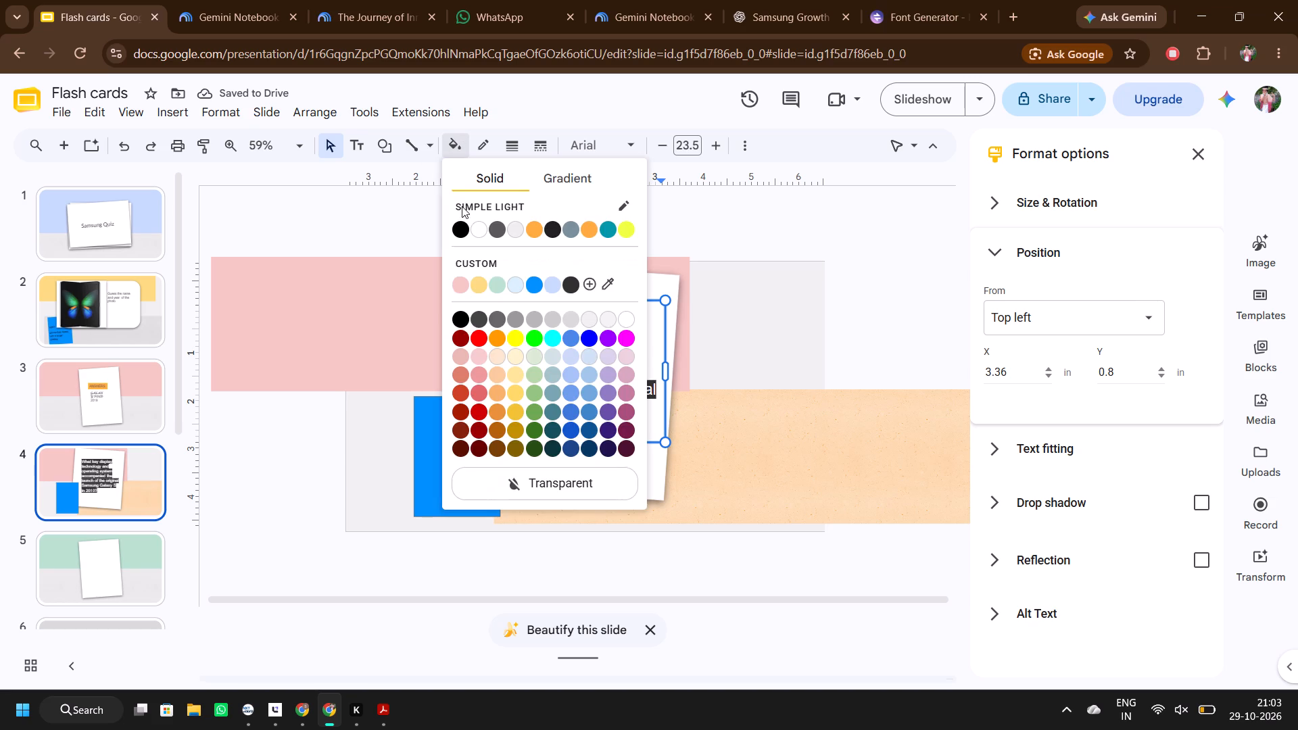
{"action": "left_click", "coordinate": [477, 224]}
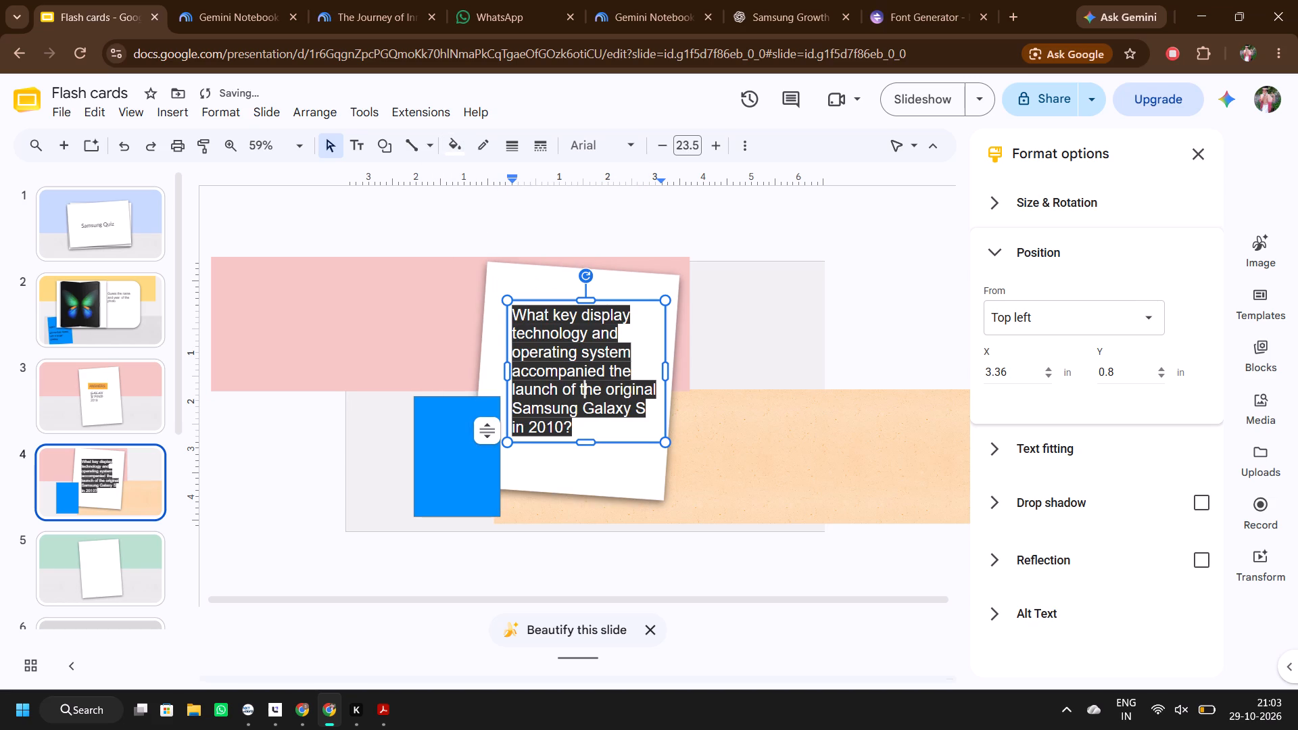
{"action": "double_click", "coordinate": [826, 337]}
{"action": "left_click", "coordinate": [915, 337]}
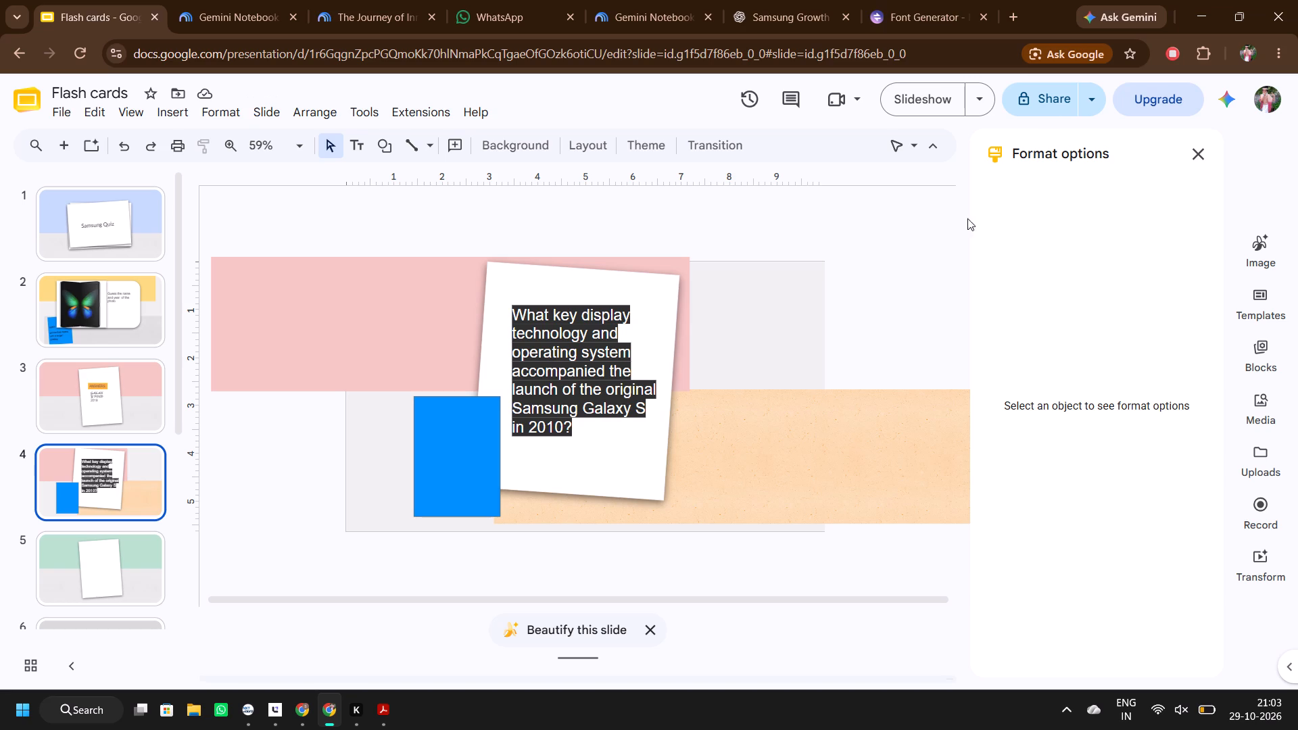
Reposition the question text box on the white card at about 3.22 in across and 0.7 in down.
{"action": "double_click", "coordinate": [535, 336]}
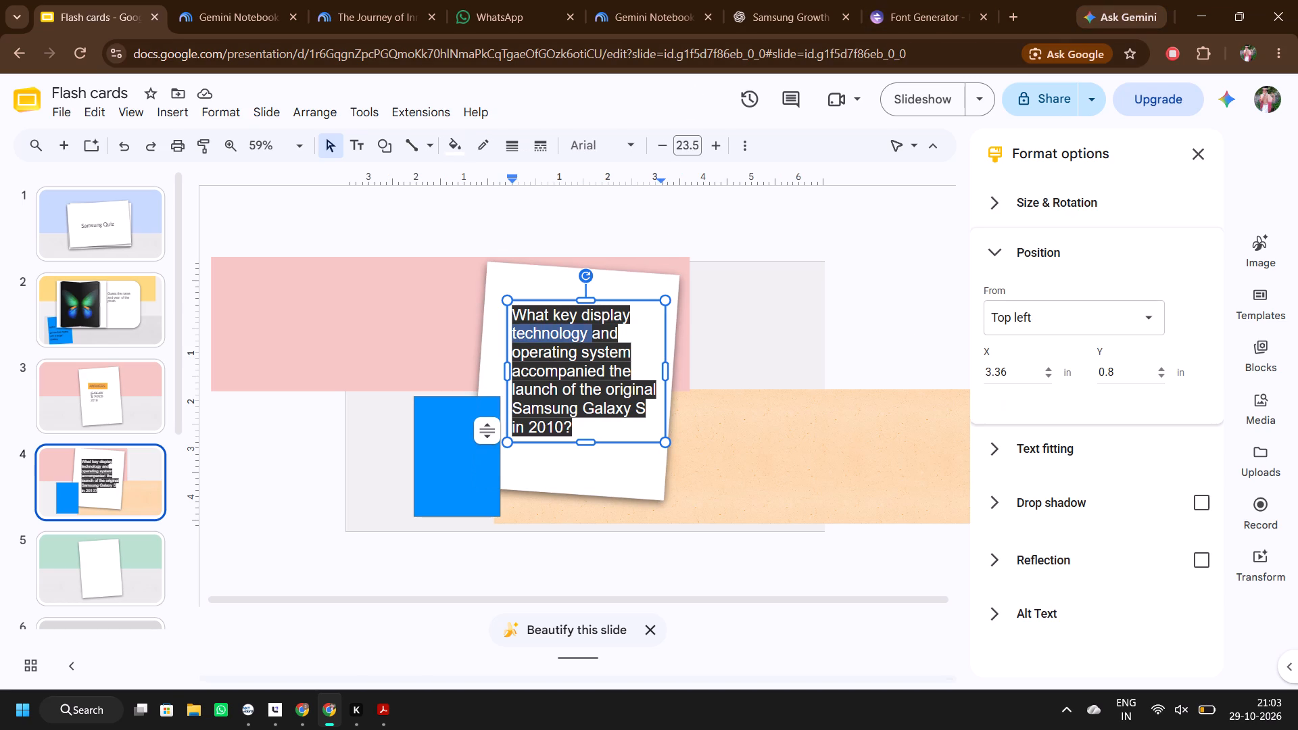
{"action": "double_click", "coordinate": [509, 316]}
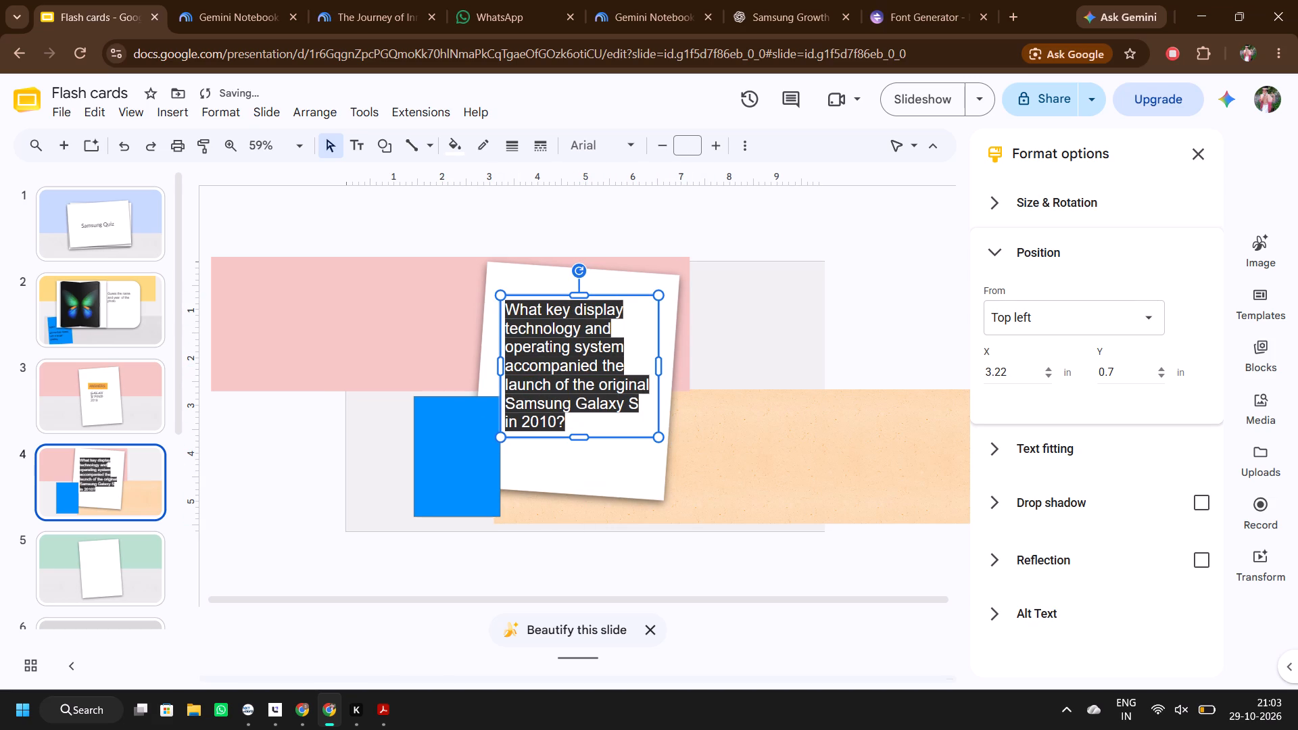
Select the whole Galaxy S question text and fill its text box with black.
{"action": "left_click_drag", "start_coordinate": [509, 310], "coordinate": [575, 419]}
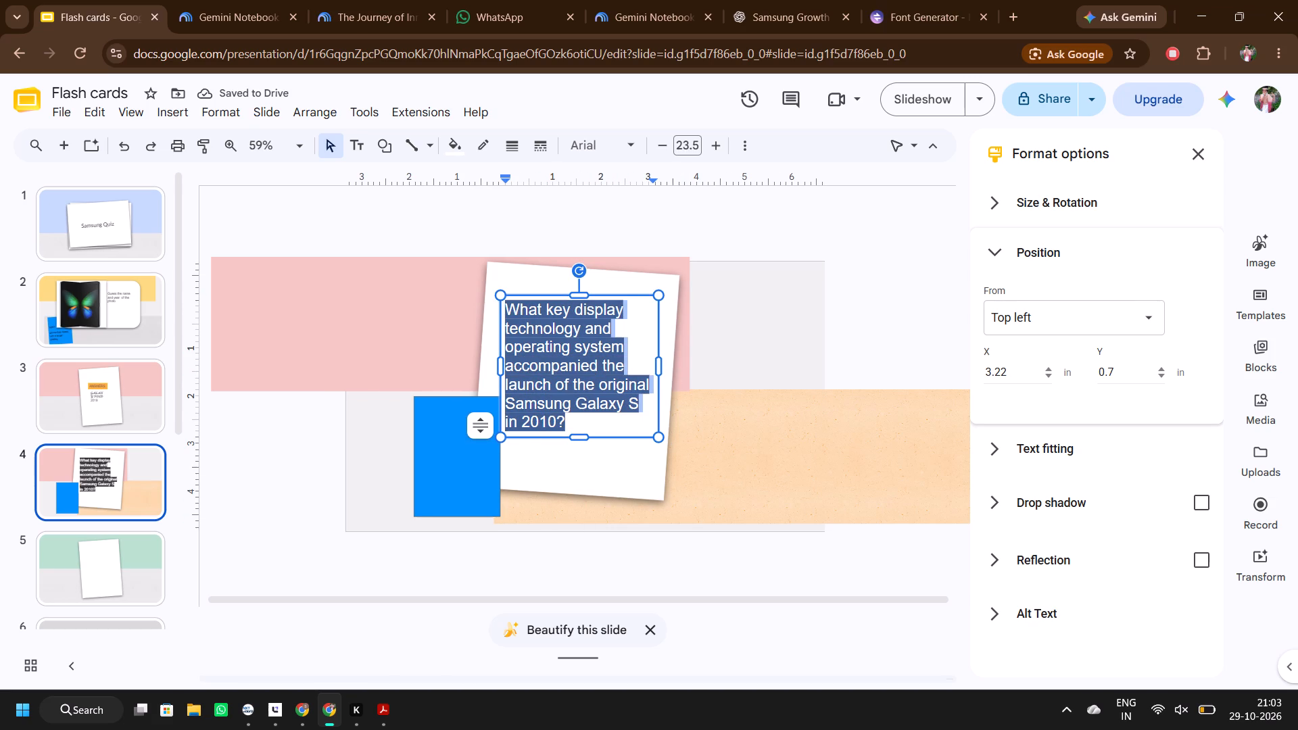
{"action": "left_click_drag", "start_coordinate": [575, 419], "coordinate": [573, 420]}
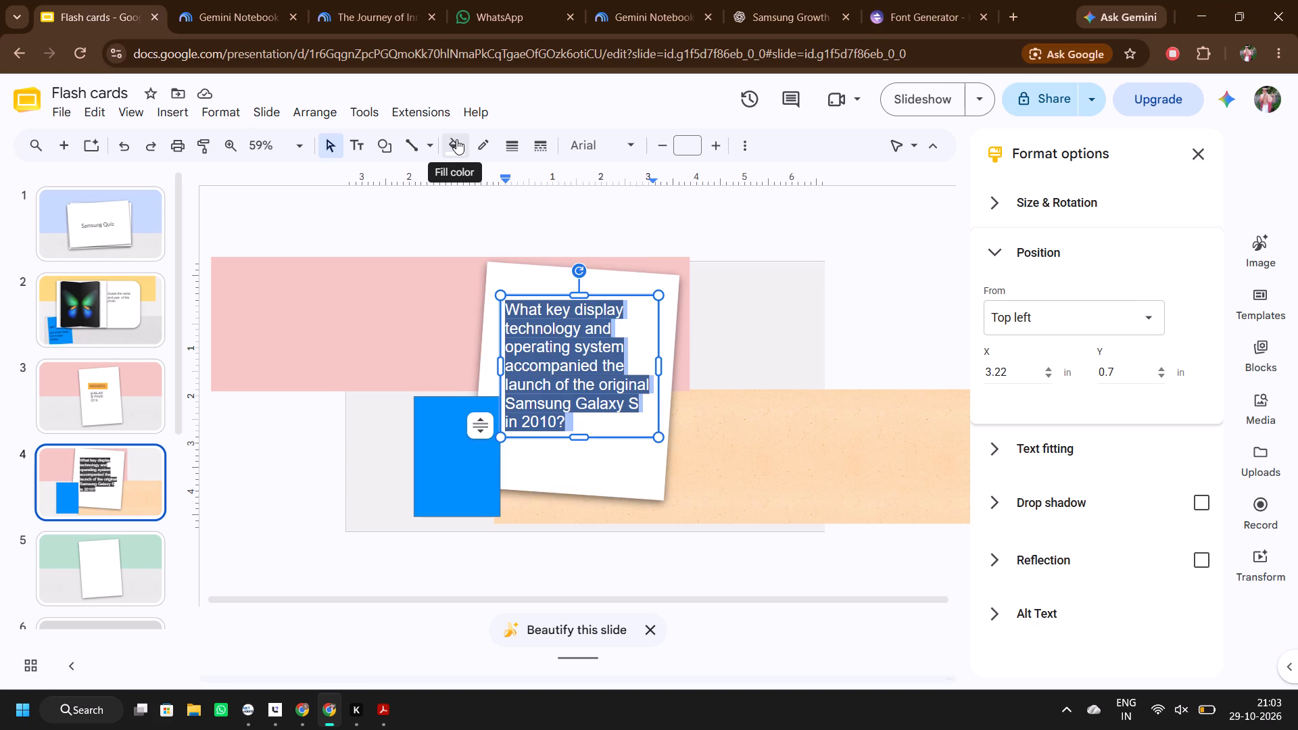
{"action": "left_click", "coordinate": [456, 139]}
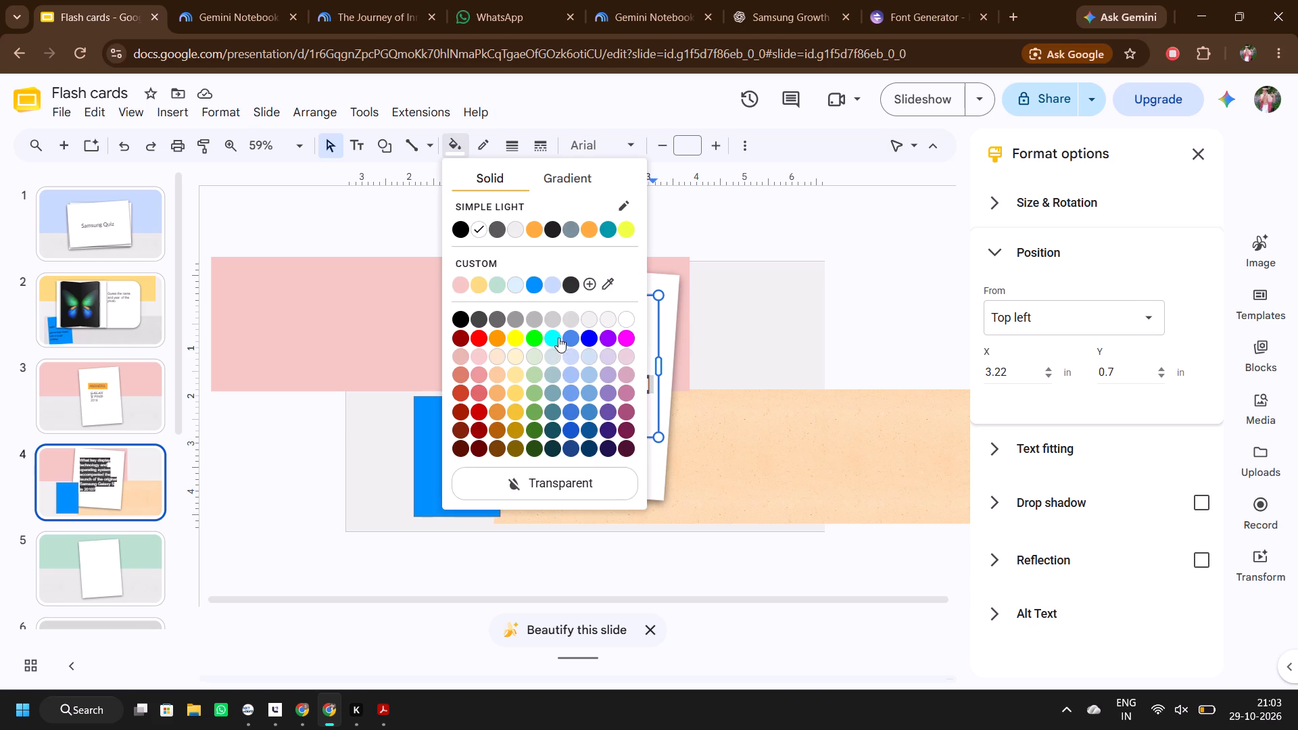
{"action": "left_click", "coordinate": [456, 315]}
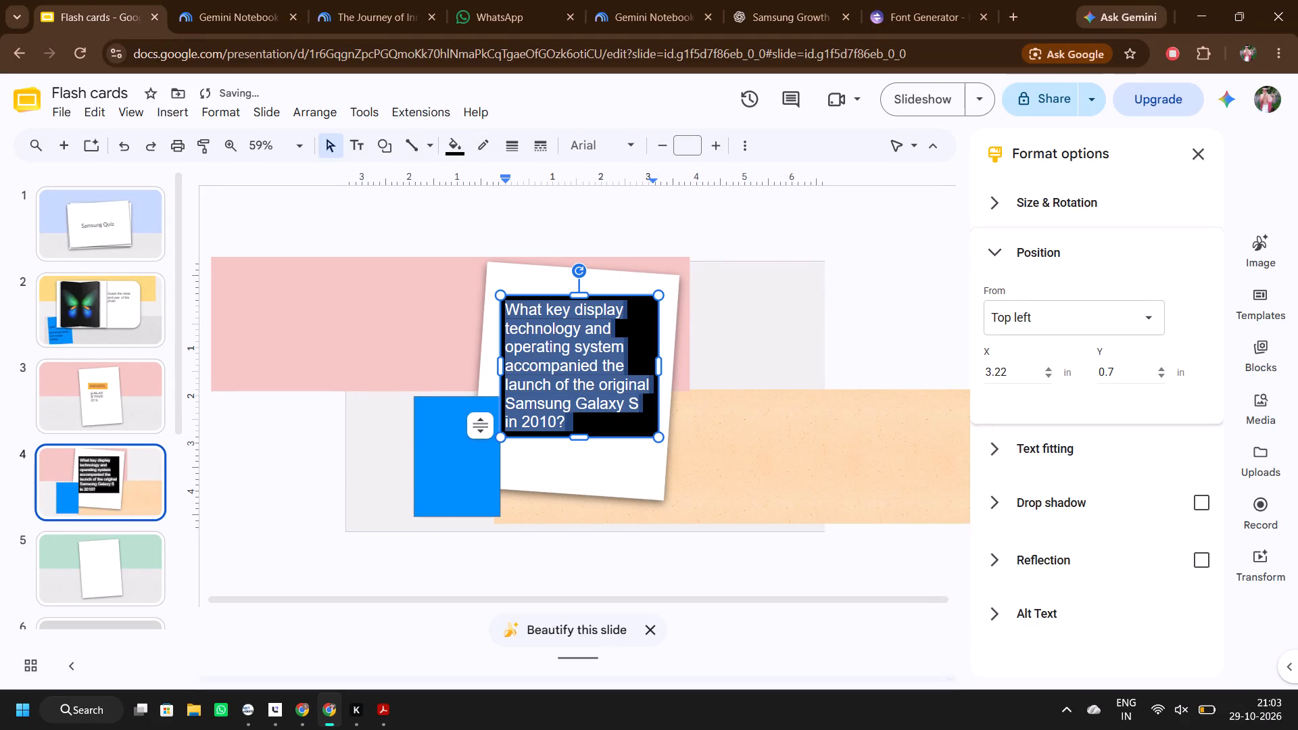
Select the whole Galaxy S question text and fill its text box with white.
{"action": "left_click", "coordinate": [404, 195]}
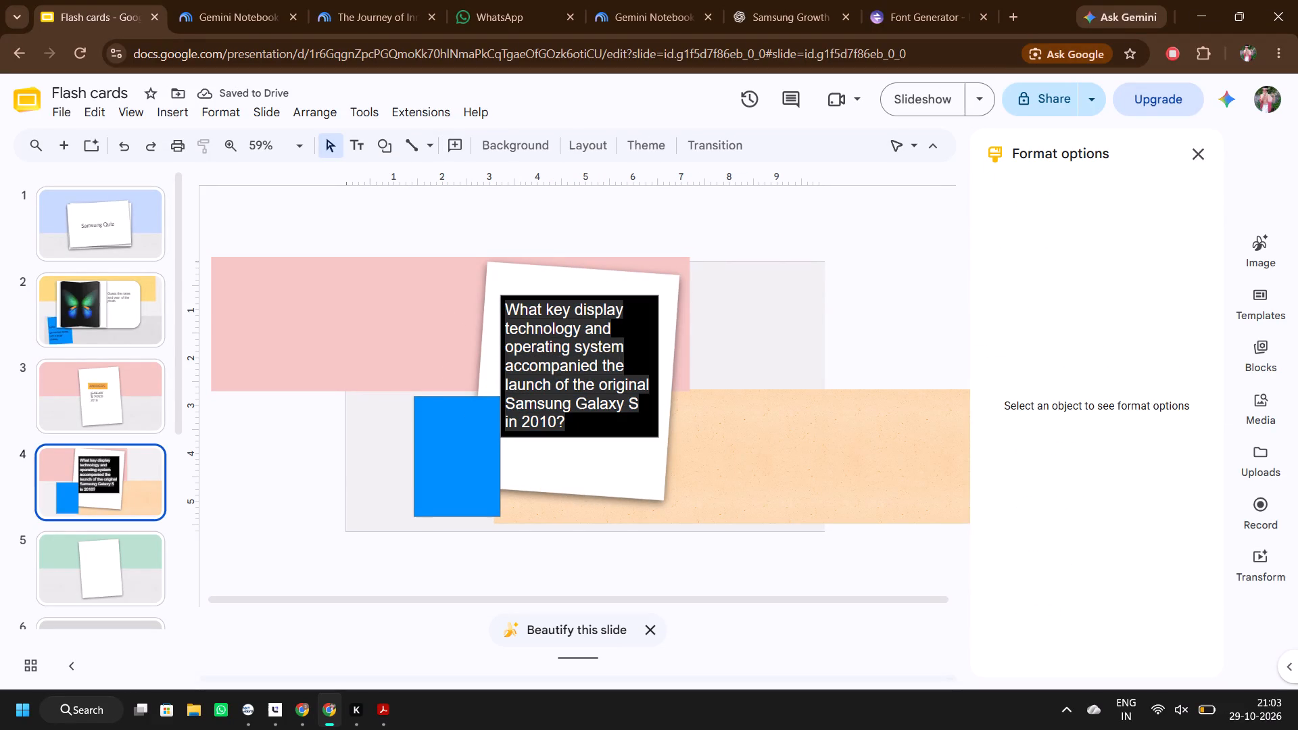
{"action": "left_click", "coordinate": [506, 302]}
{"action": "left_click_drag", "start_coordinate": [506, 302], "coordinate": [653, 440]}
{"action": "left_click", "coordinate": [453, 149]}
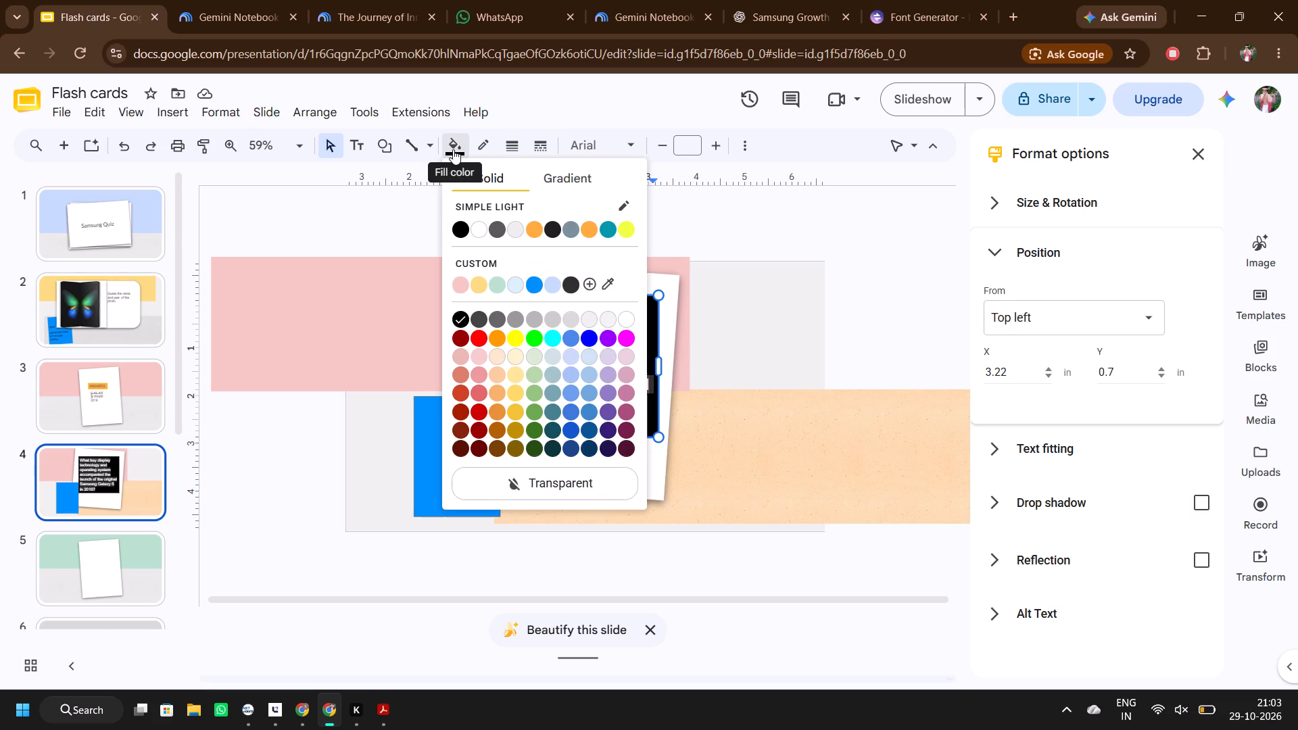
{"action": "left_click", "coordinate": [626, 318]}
Fill the Galaxy S question text box with the custom dark grey and deselect it.
{"action": "left_click", "coordinate": [454, 145]}
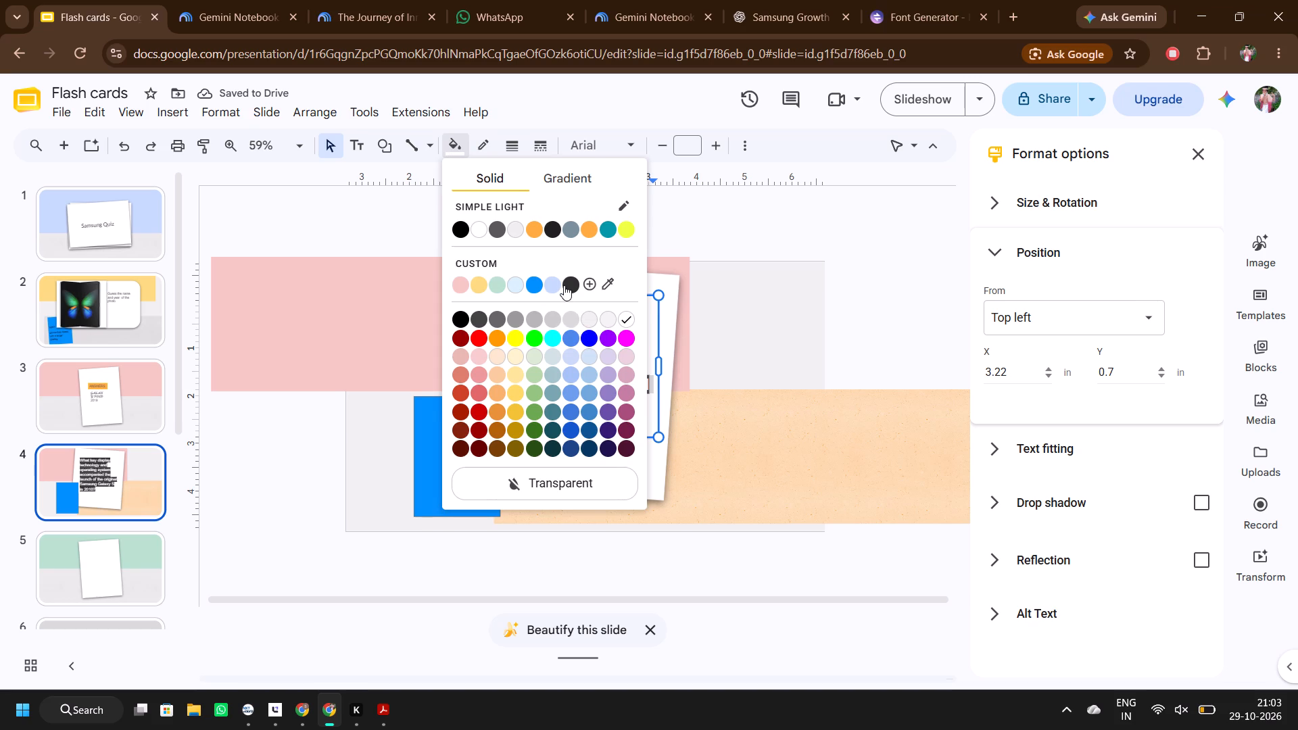
{"action": "left_click", "coordinate": [564, 285]}
{"action": "left_click", "coordinate": [731, 283]}
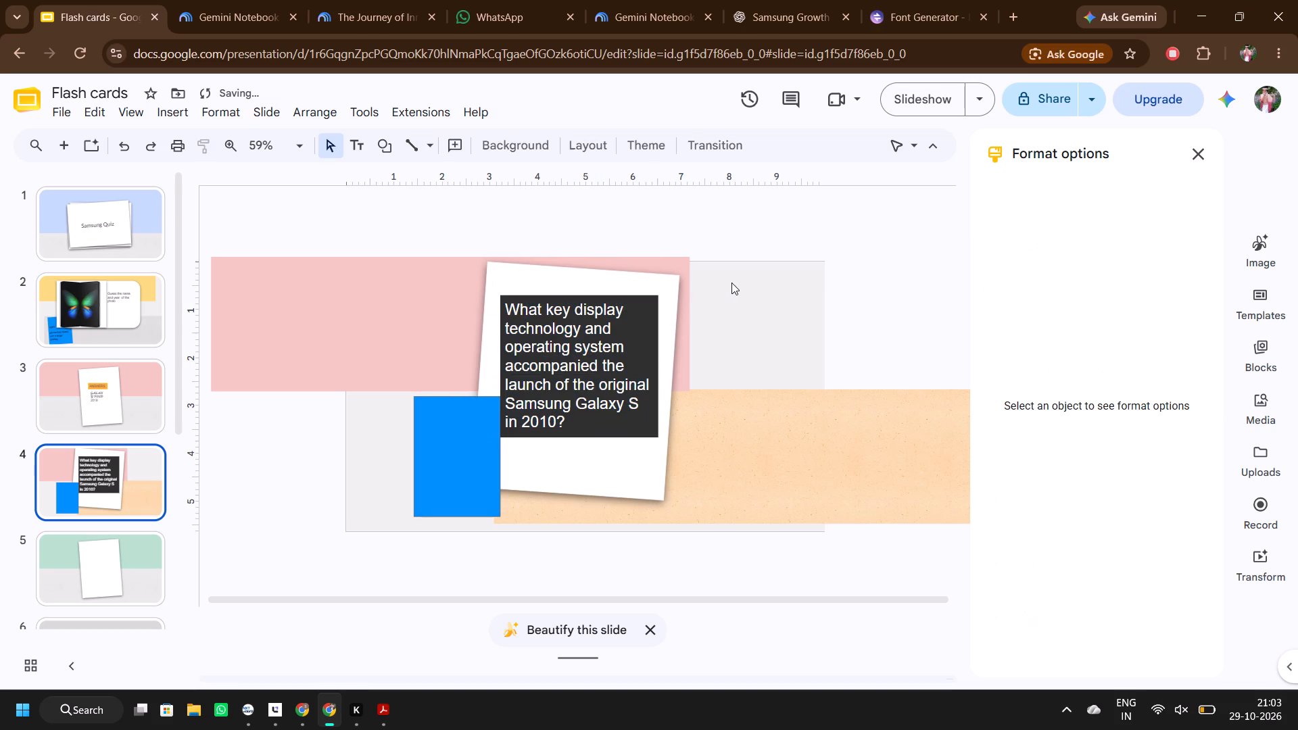
Open the blue rectangle beside slide 4's white card for text entry.
{"action": "left_click", "coordinate": [478, 472]}
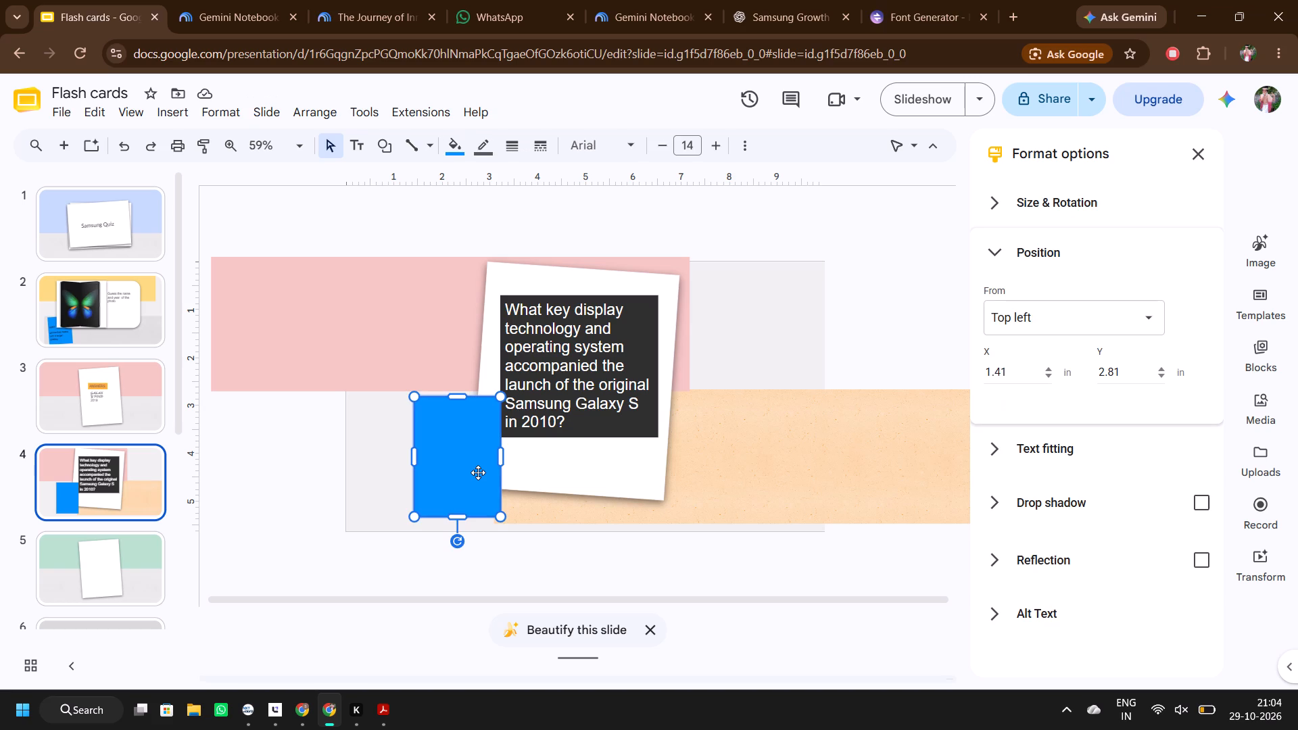
{"action": "left_click", "coordinate": [448, 440]}
{"action": "double_click", "coordinate": [448, 440]}
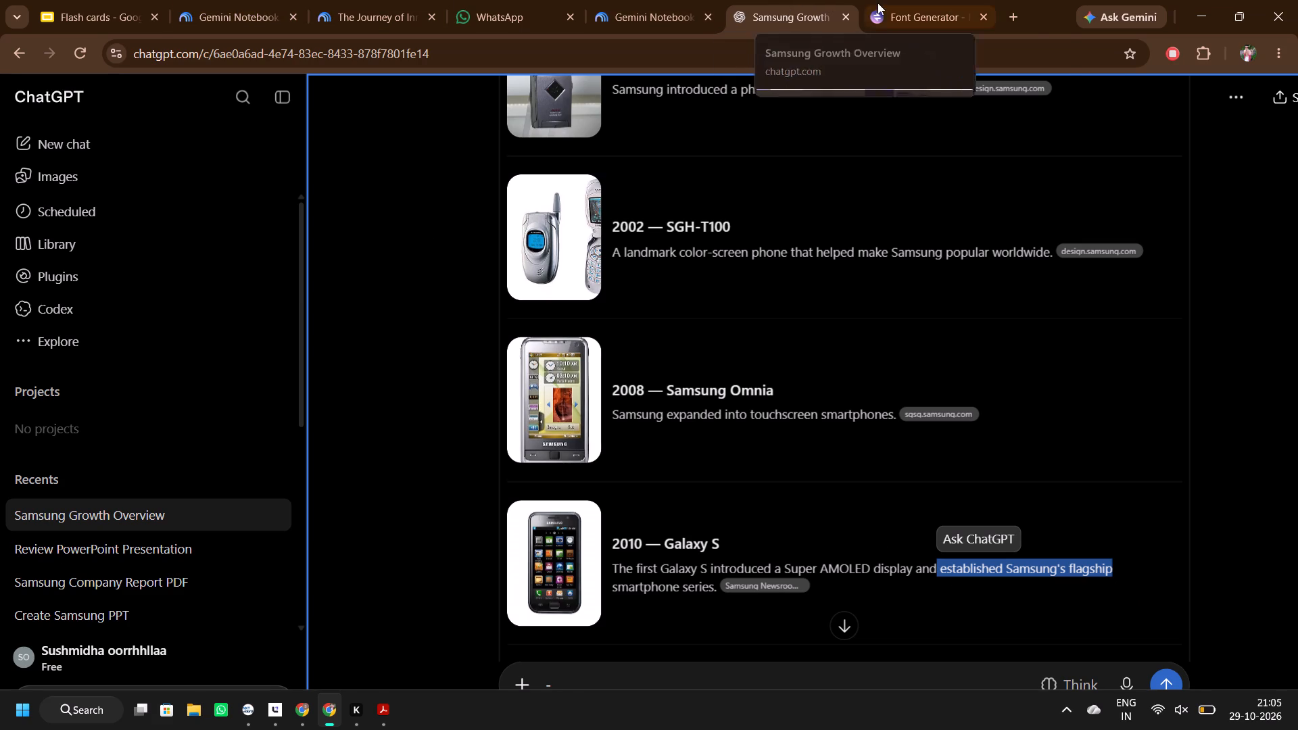
{"action": "left_click", "coordinate": [128, 0]}
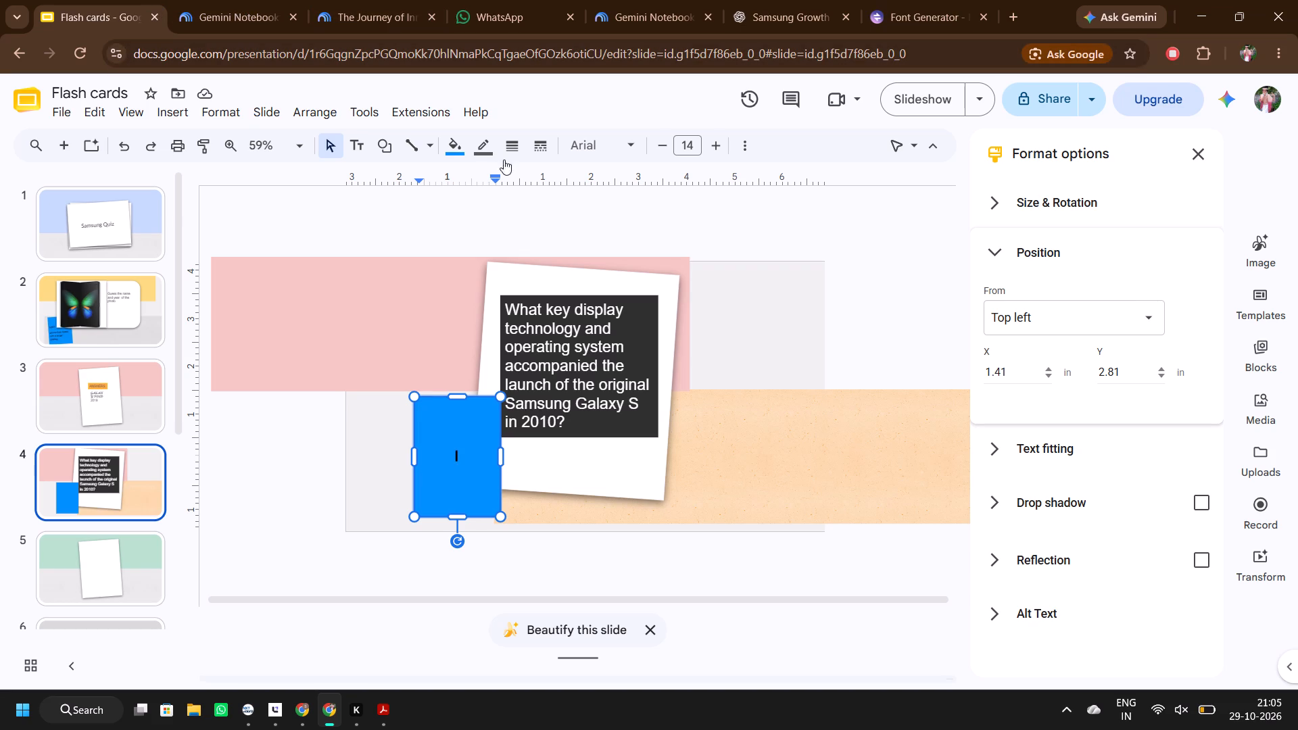
Enter "STARTS WITH" in slide 4's blue rectangle.
{"action": "left_click", "coordinate": [452, 456]}
{"action": "type", "text": "STARTS WITH"}
Rotate the blue rectangle upright so that its text reads the right way up.
{"action": "left_click_drag", "start_coordinate": [459, 542], "coordinate": [342, 483]}
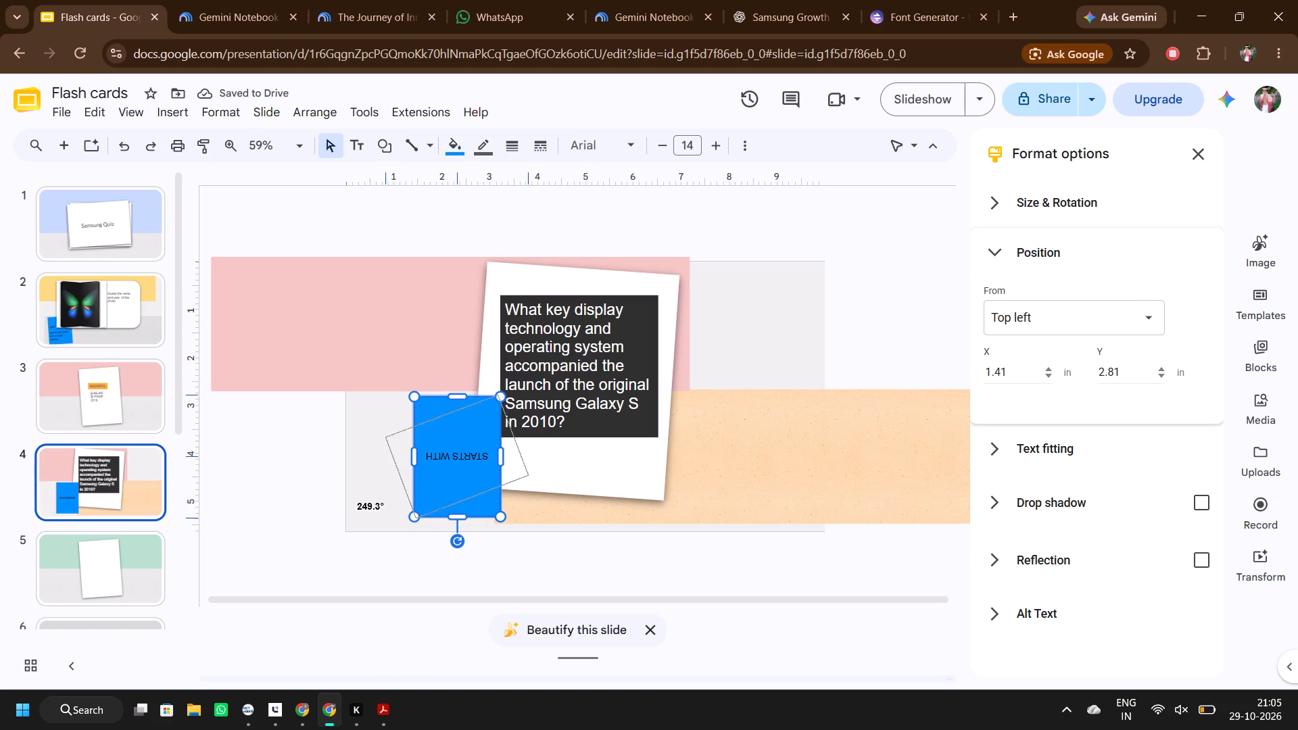
{"action": "left_click_drag", "start_coordinate": [342, 483], "coordinate": [450, 368]}
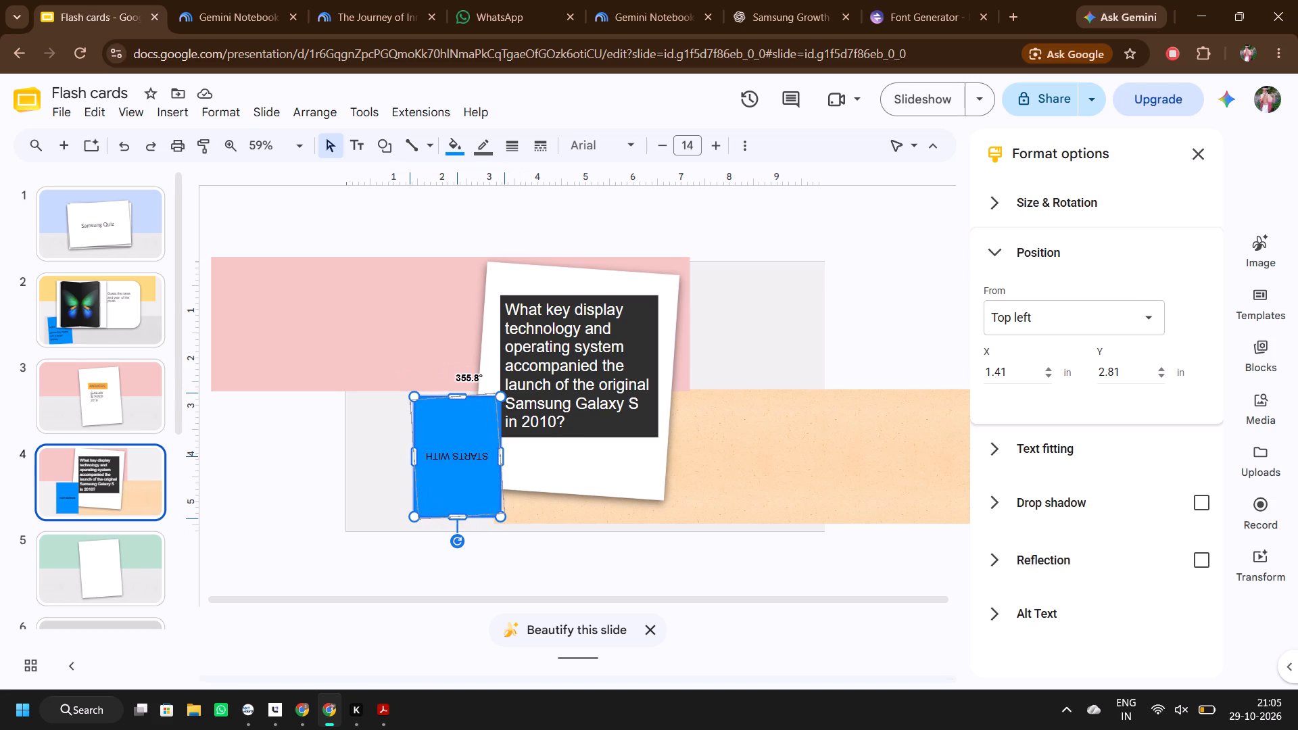
{"action": "left_click_drag", "start_coordinate": [450, 368], "coordinate": [459, 372]}
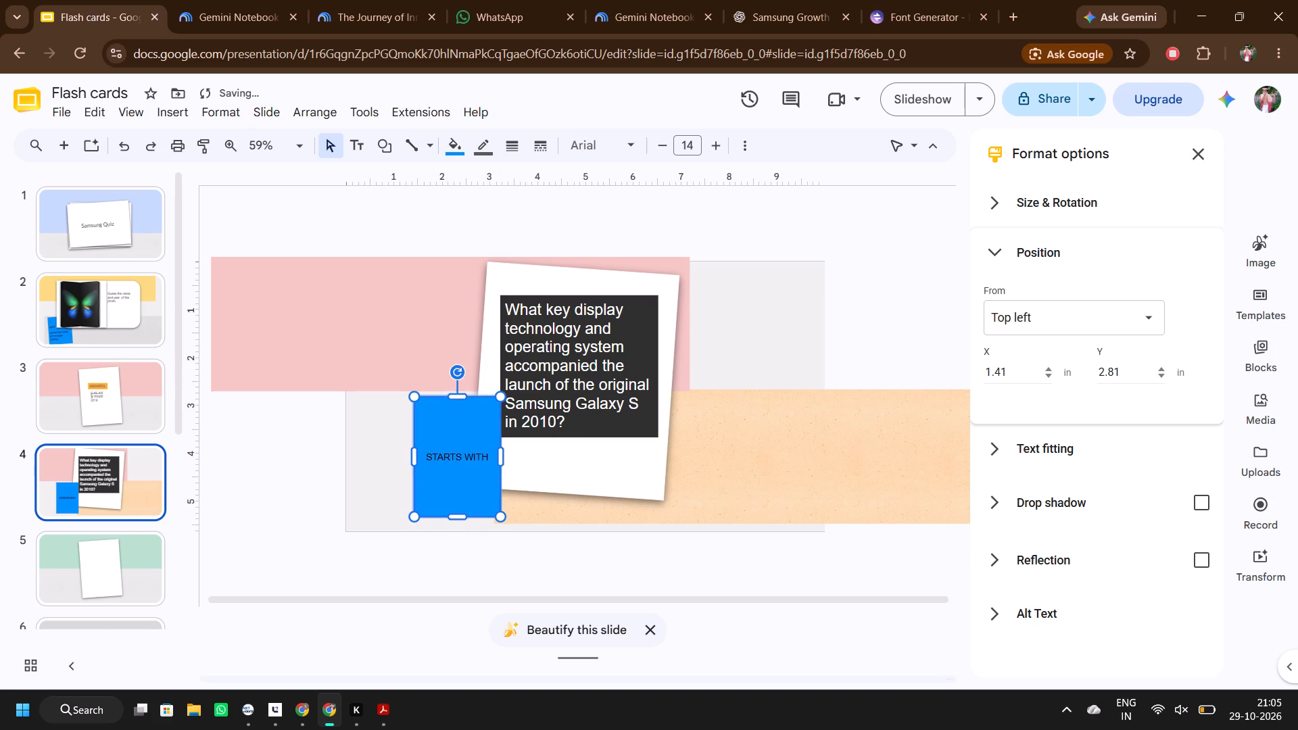
Extend the blue rectangle's text with "A AND ENDS WITH D" after "STARTS WITH".
{"action": "left_click", "coordinate": [464, 477]}
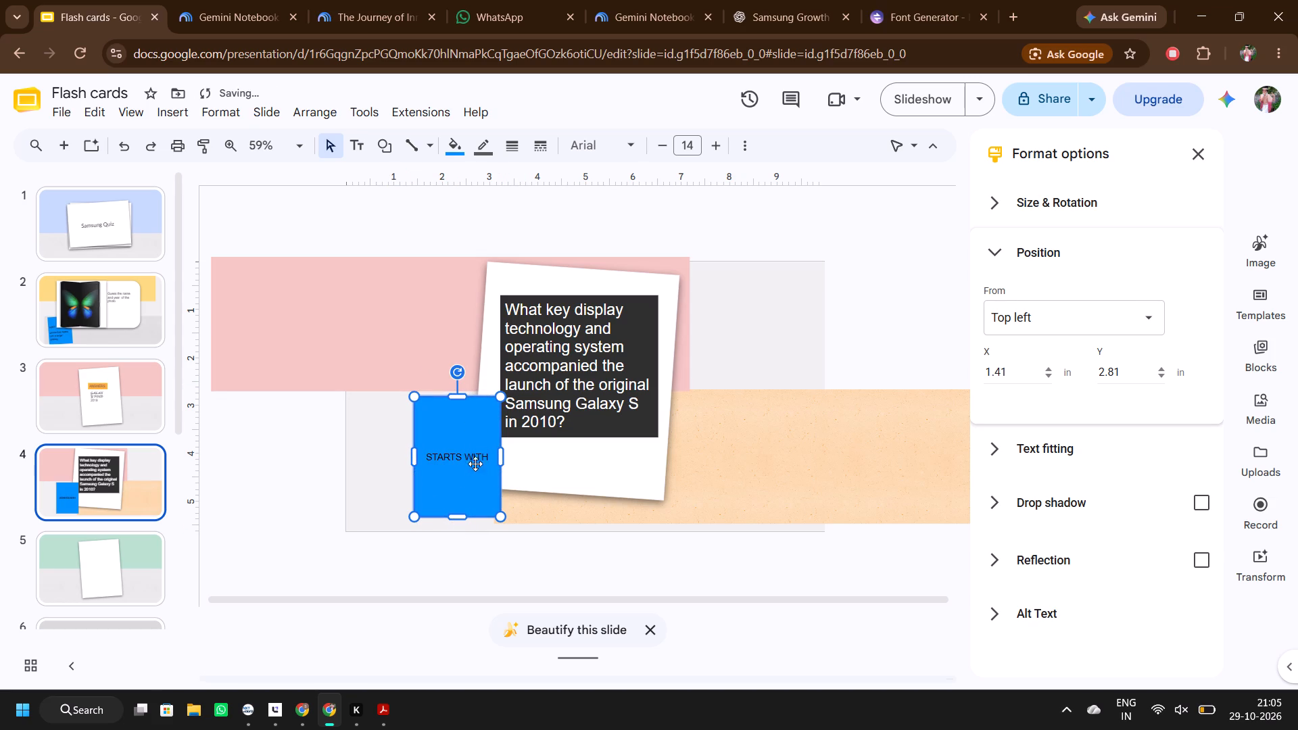
{"action": "left_click", "coordinate": [481, 458]}
{"action": "left_click", "coordinate": [488, 457]}
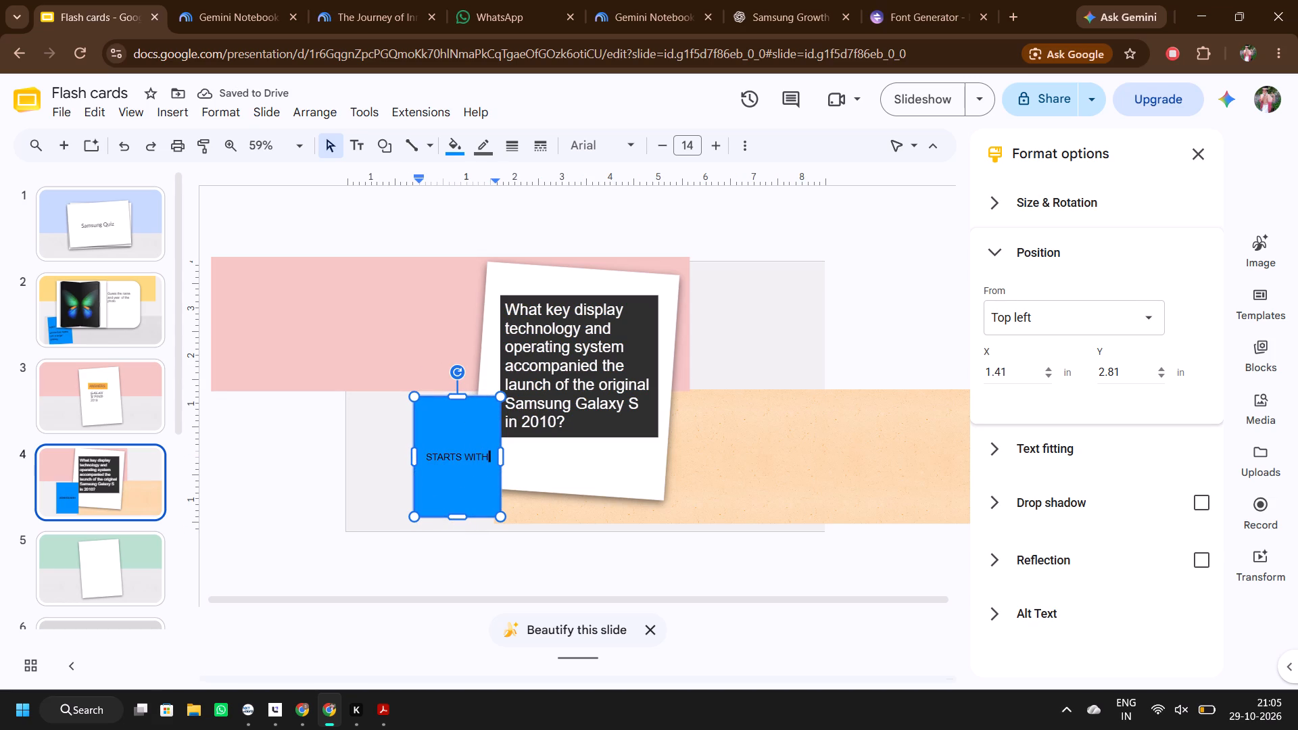
{"action": "key", "text": "space"}
{"action": "type", "text": "A"}
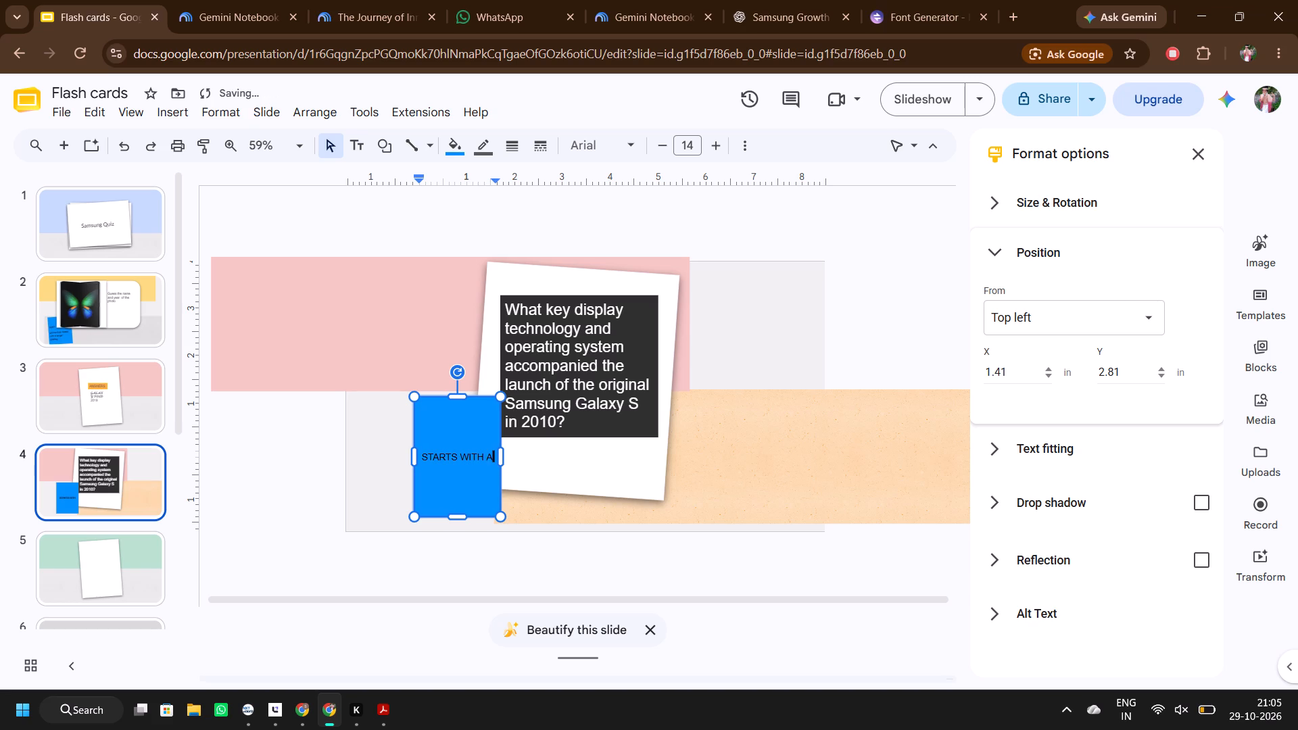
{"action": "key", "text": "space"}
{"action": "type", "text": "AND ENDS WITH D"}
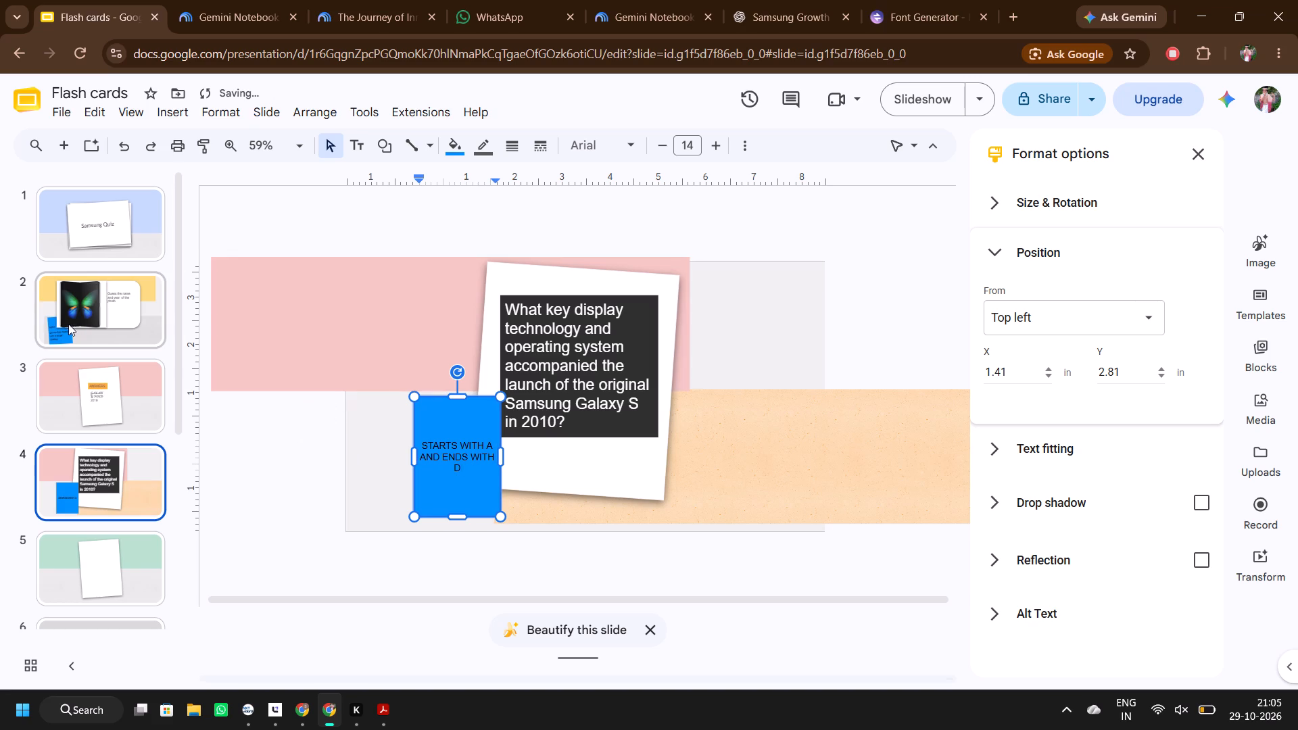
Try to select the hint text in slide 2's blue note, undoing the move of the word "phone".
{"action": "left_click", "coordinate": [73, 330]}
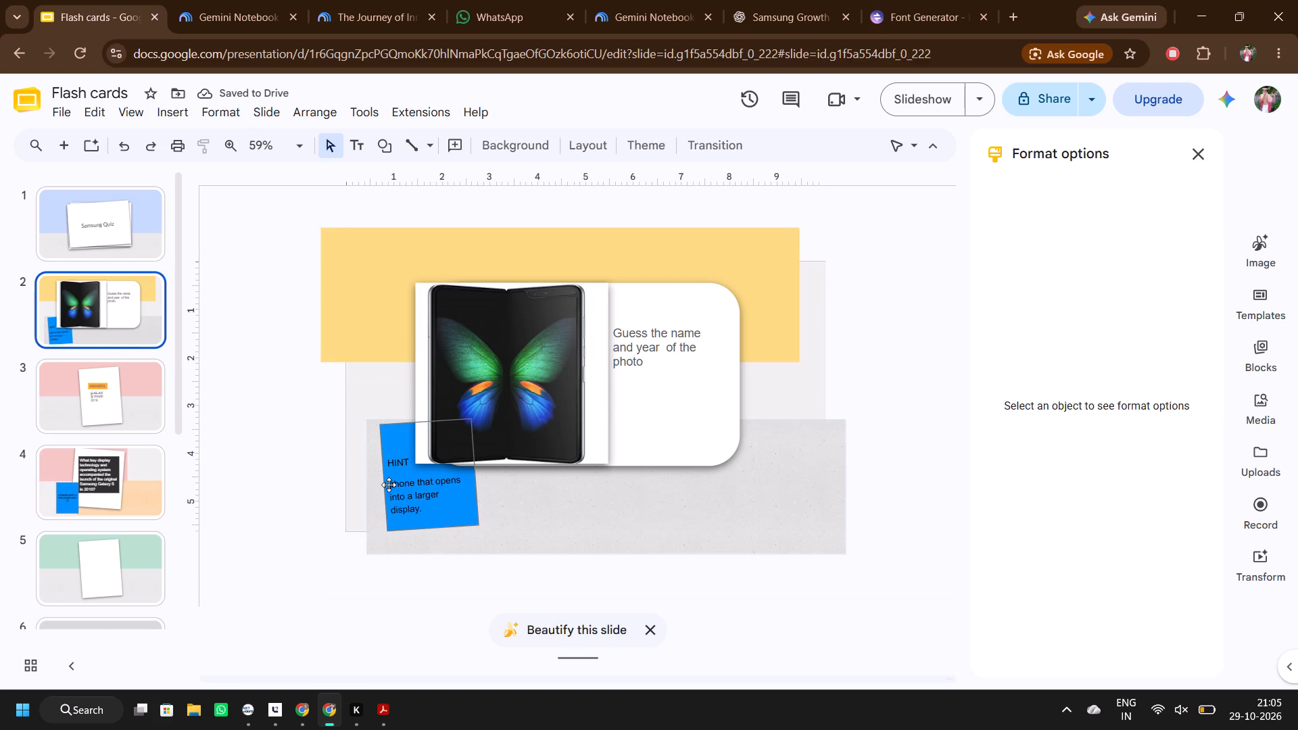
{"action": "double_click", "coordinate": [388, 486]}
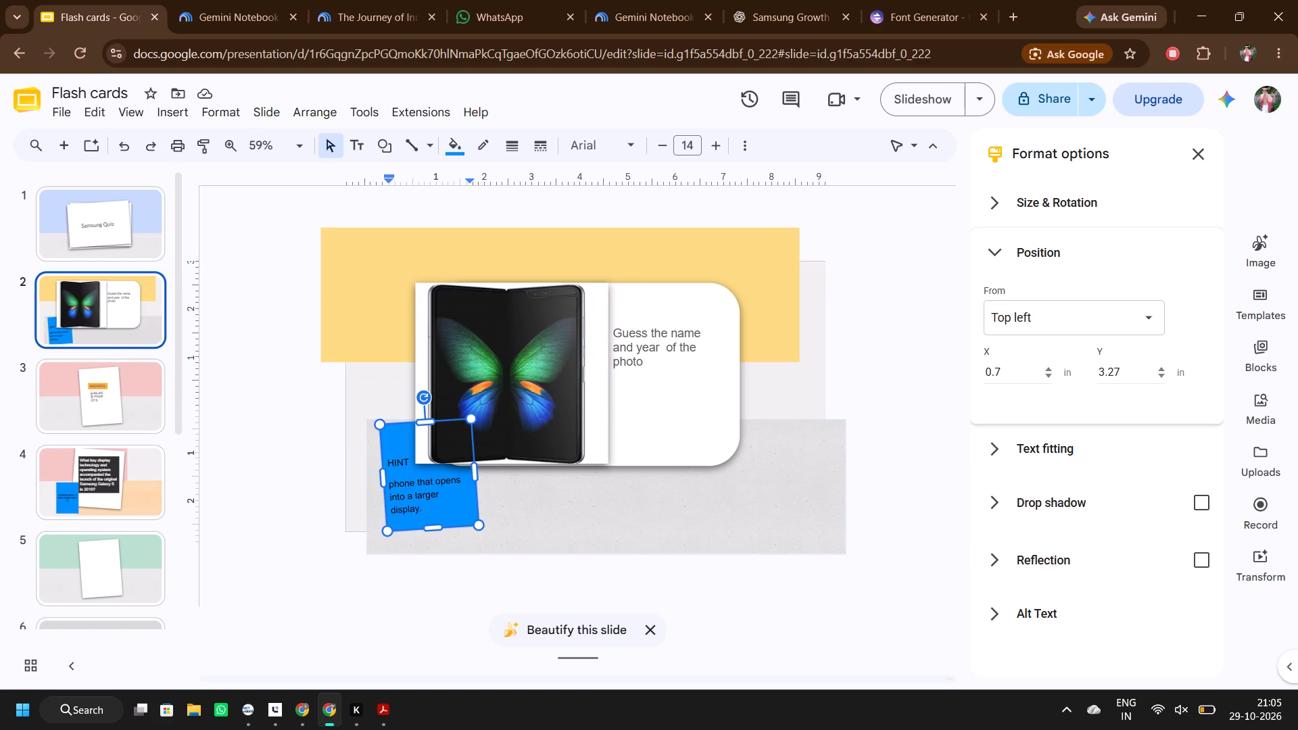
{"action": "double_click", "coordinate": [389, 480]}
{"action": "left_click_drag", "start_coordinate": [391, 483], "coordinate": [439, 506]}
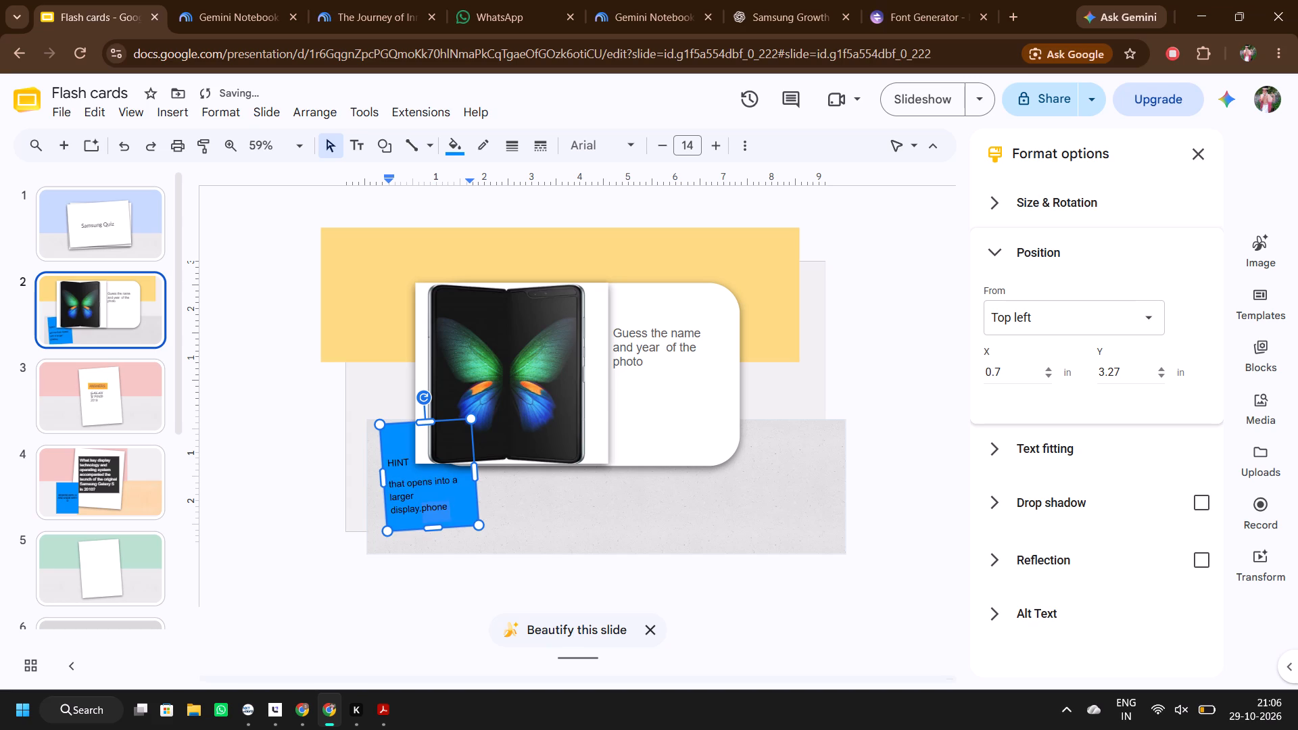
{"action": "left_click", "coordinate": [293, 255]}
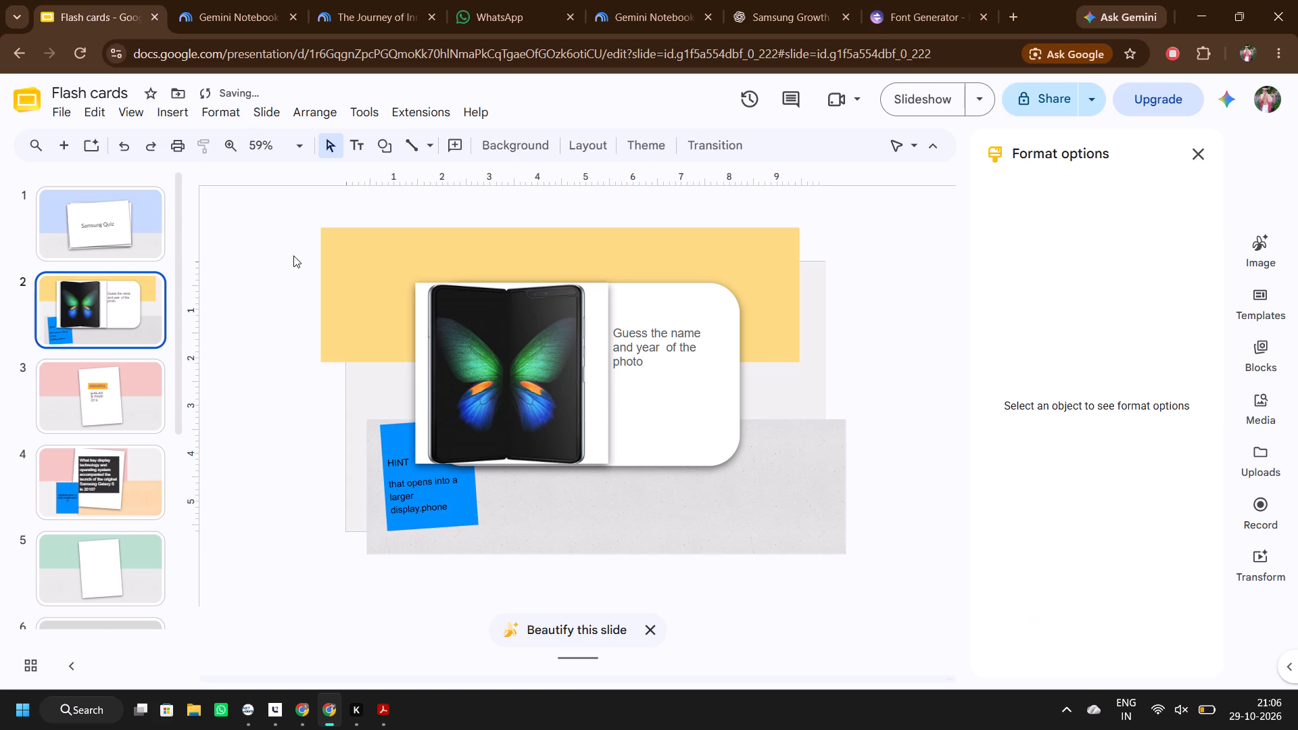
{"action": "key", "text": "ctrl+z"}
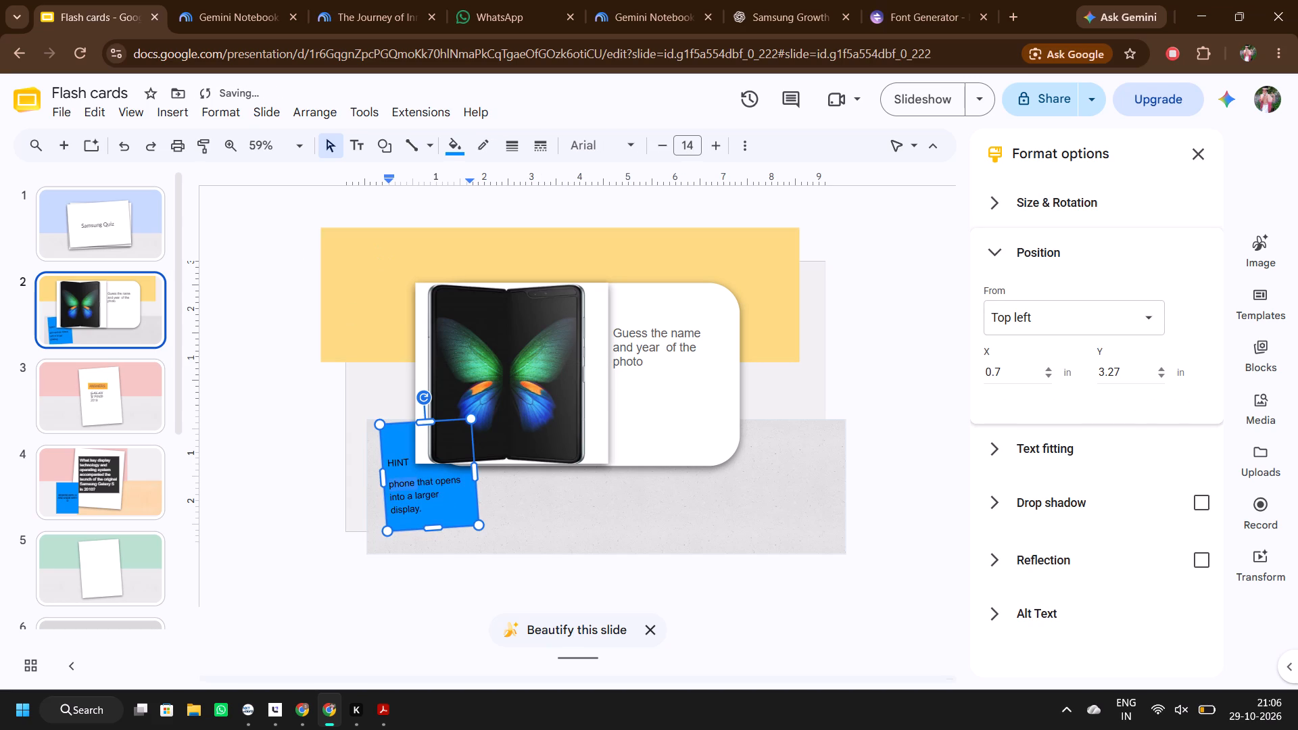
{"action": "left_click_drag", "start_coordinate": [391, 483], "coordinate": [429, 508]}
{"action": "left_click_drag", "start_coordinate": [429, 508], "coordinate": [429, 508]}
Add the heading "HINT" with a blank line below it above the clue in slide 4's blue rectangle.
{"action": "left_click", "coordinate": [39, 481]}
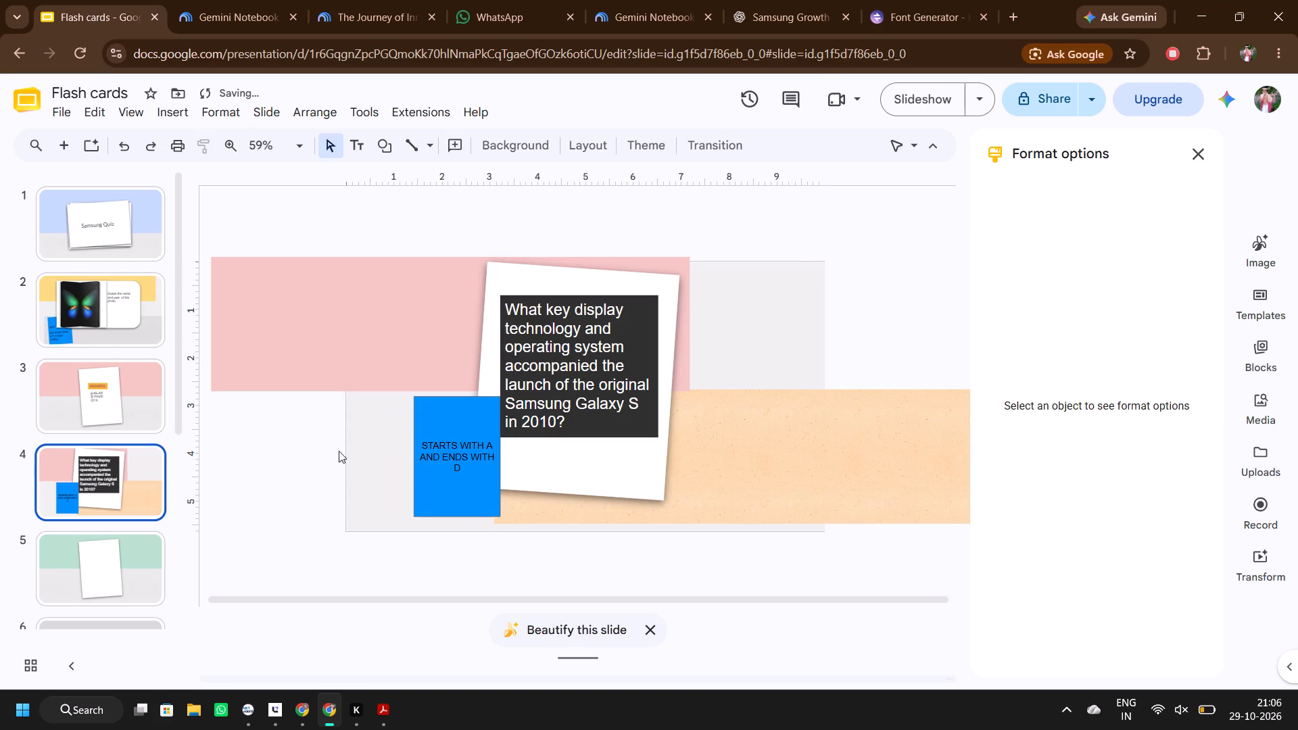
{"action": "double_click", "coordinate": [439, 410]}
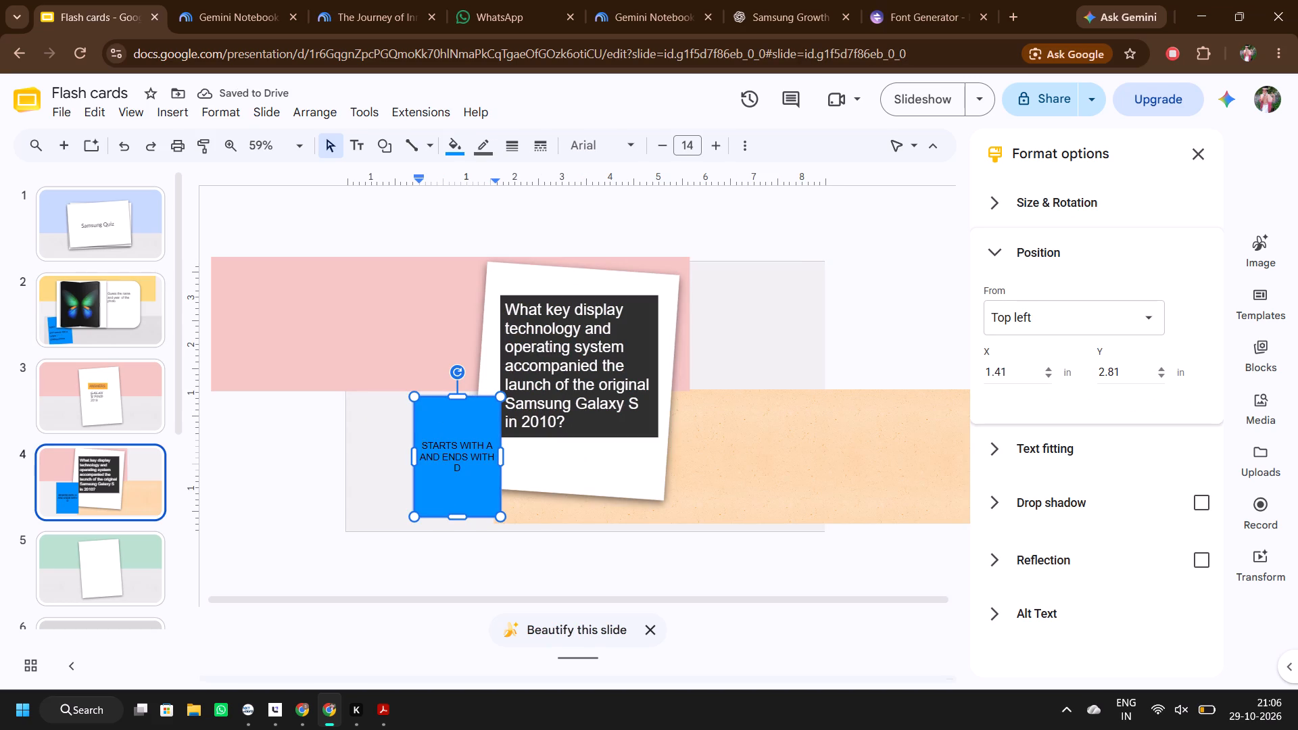
{"action": "type", "text": "HINT"}
{"action": "key", "text": "Return"}
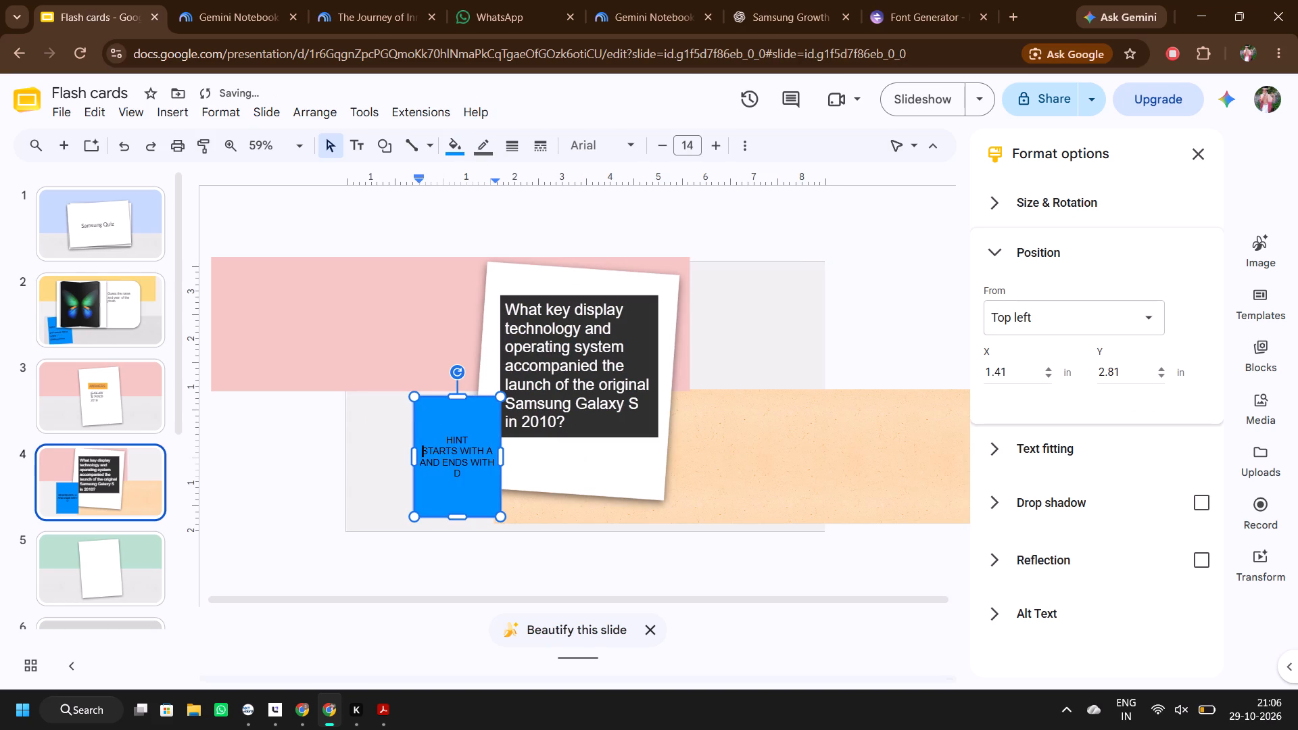
{"action": "key", "text": "Return"}
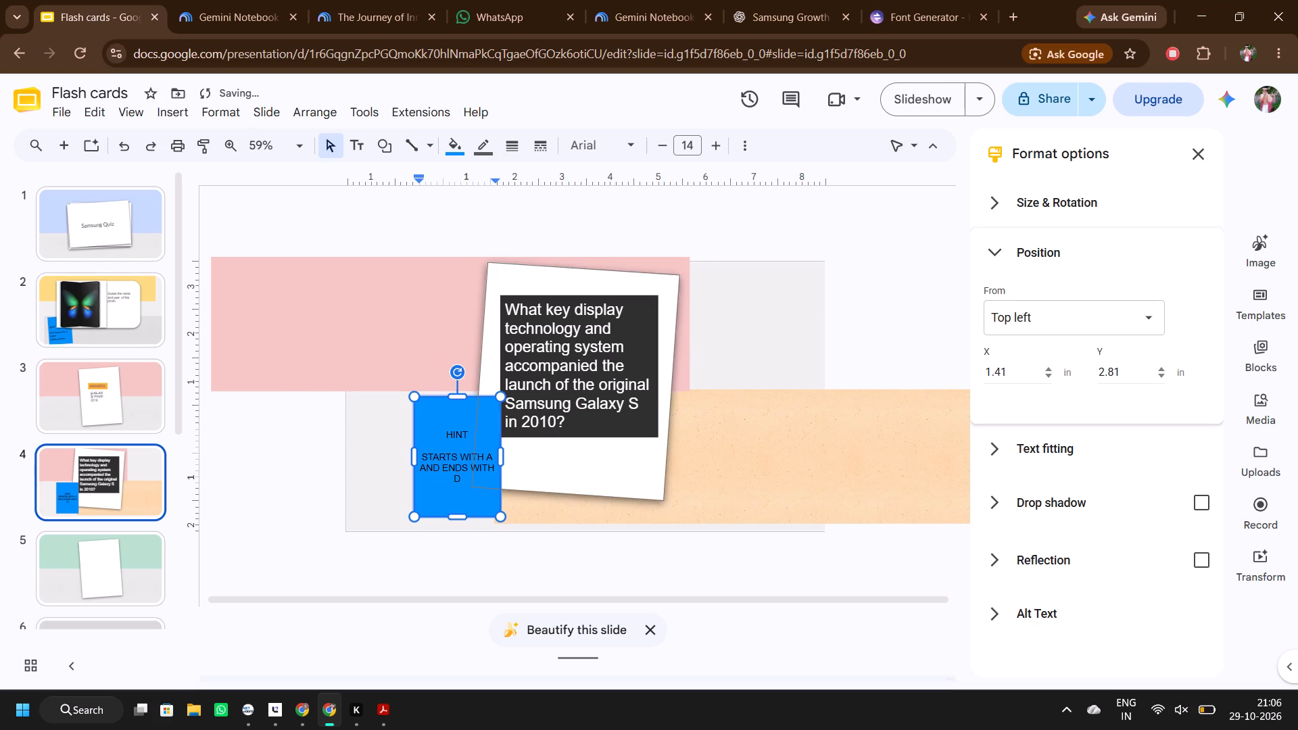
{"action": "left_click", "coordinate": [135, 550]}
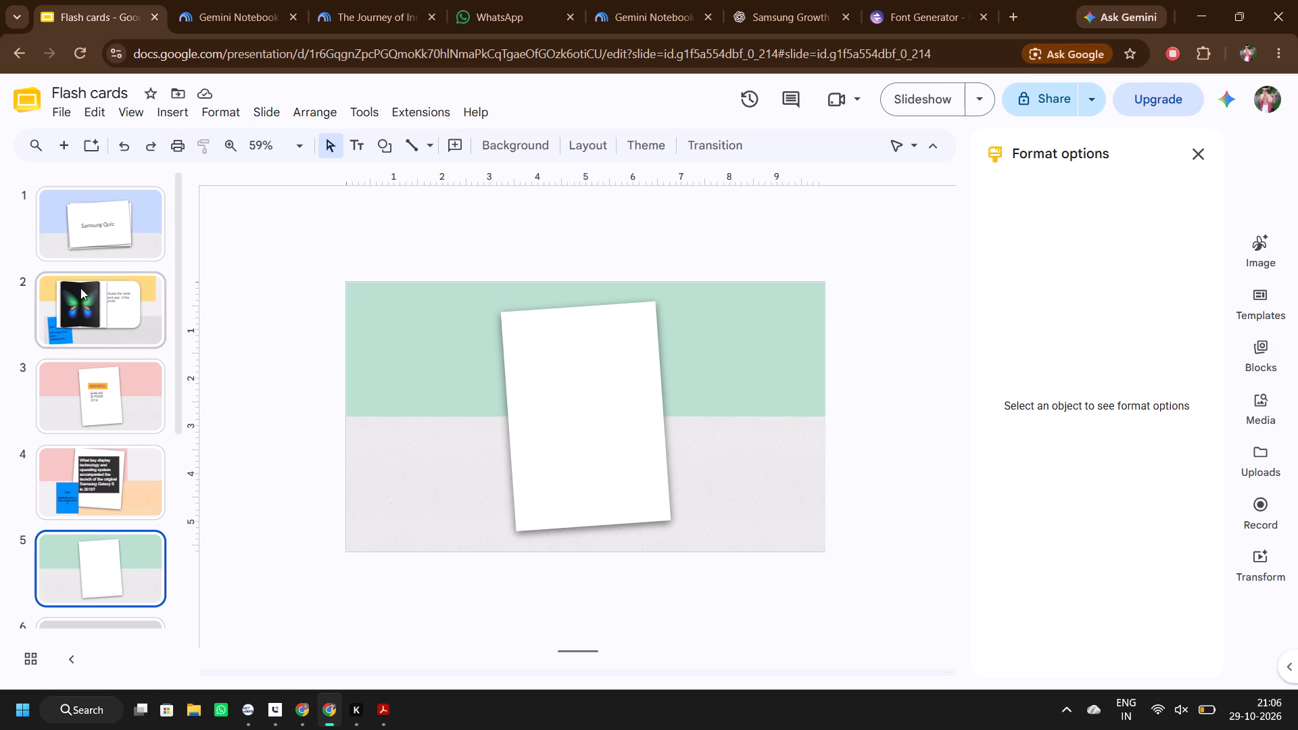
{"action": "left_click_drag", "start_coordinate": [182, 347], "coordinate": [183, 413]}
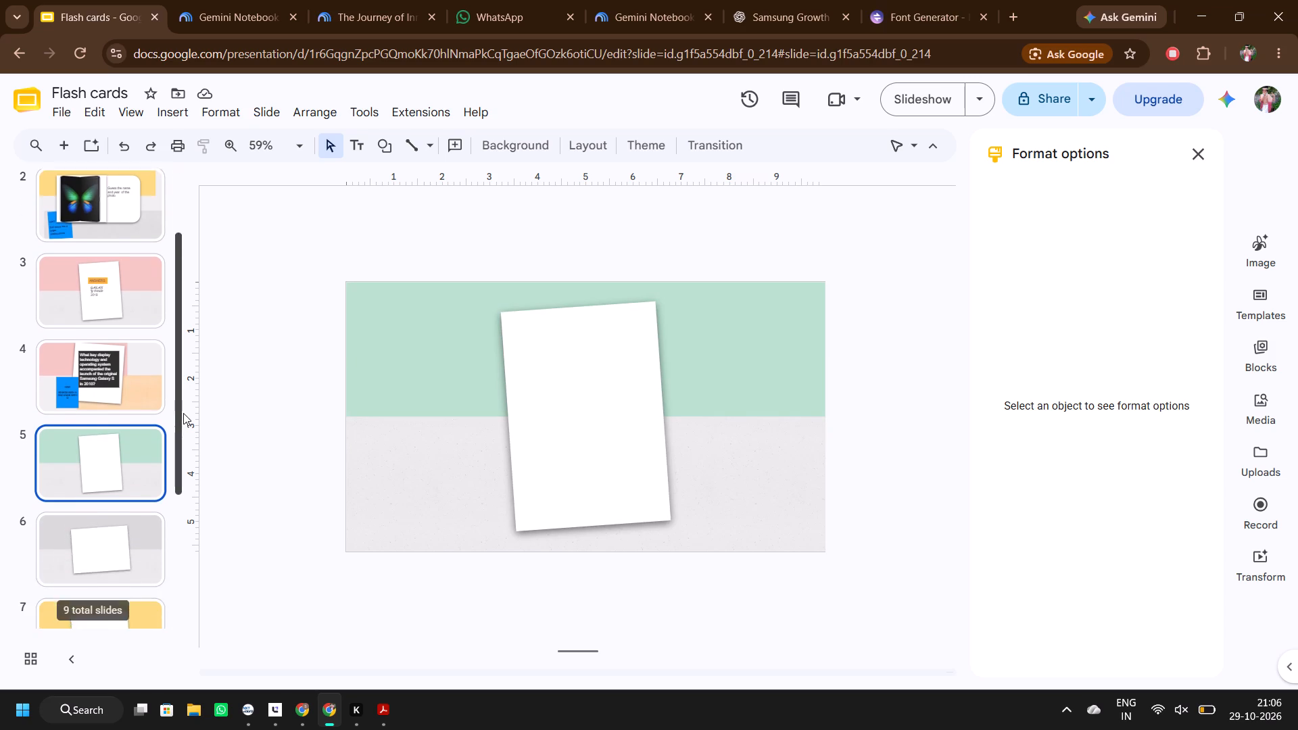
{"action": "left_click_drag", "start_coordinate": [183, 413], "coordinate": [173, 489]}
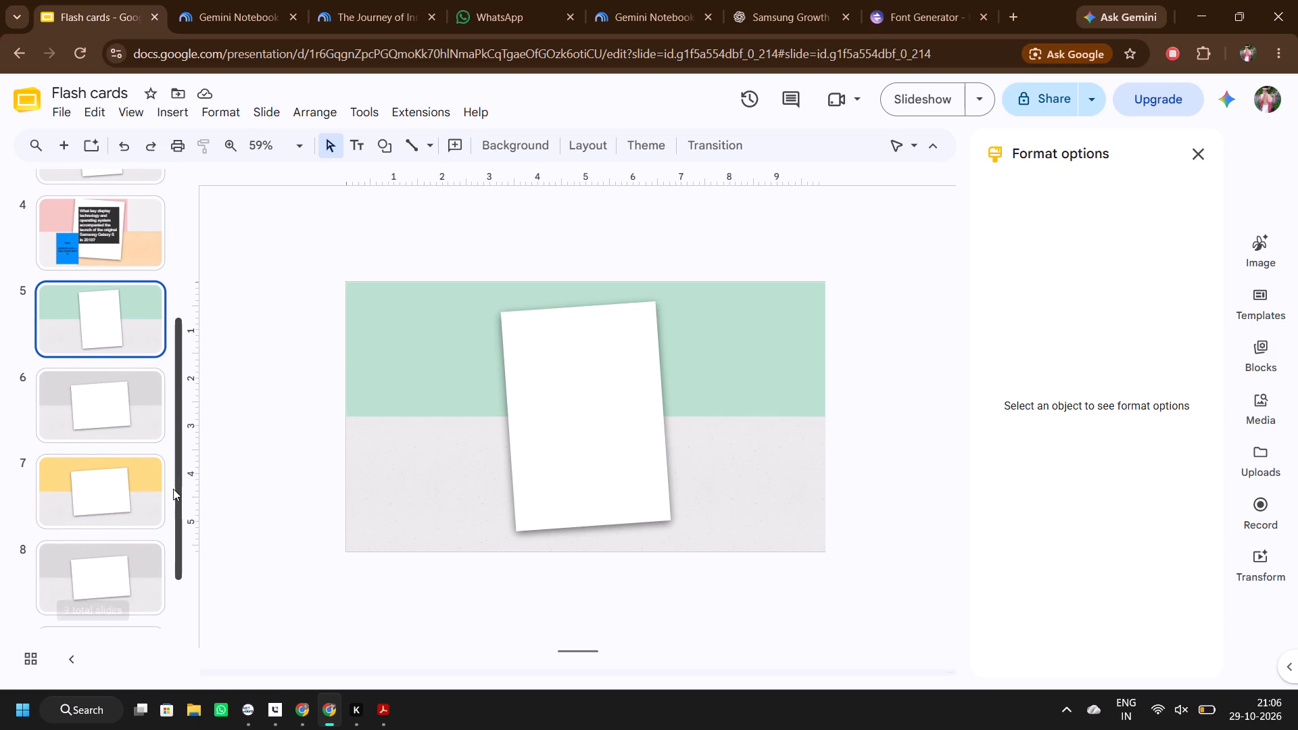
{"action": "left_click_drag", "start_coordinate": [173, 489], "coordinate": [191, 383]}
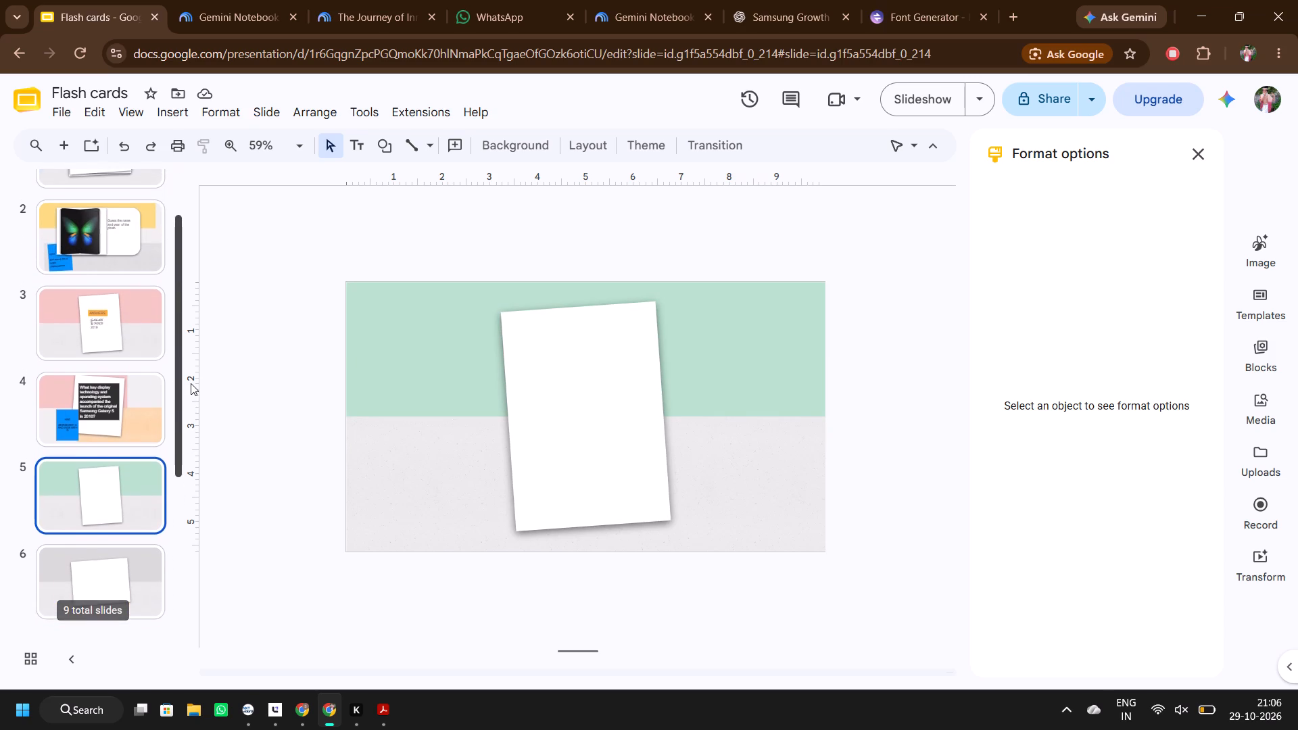
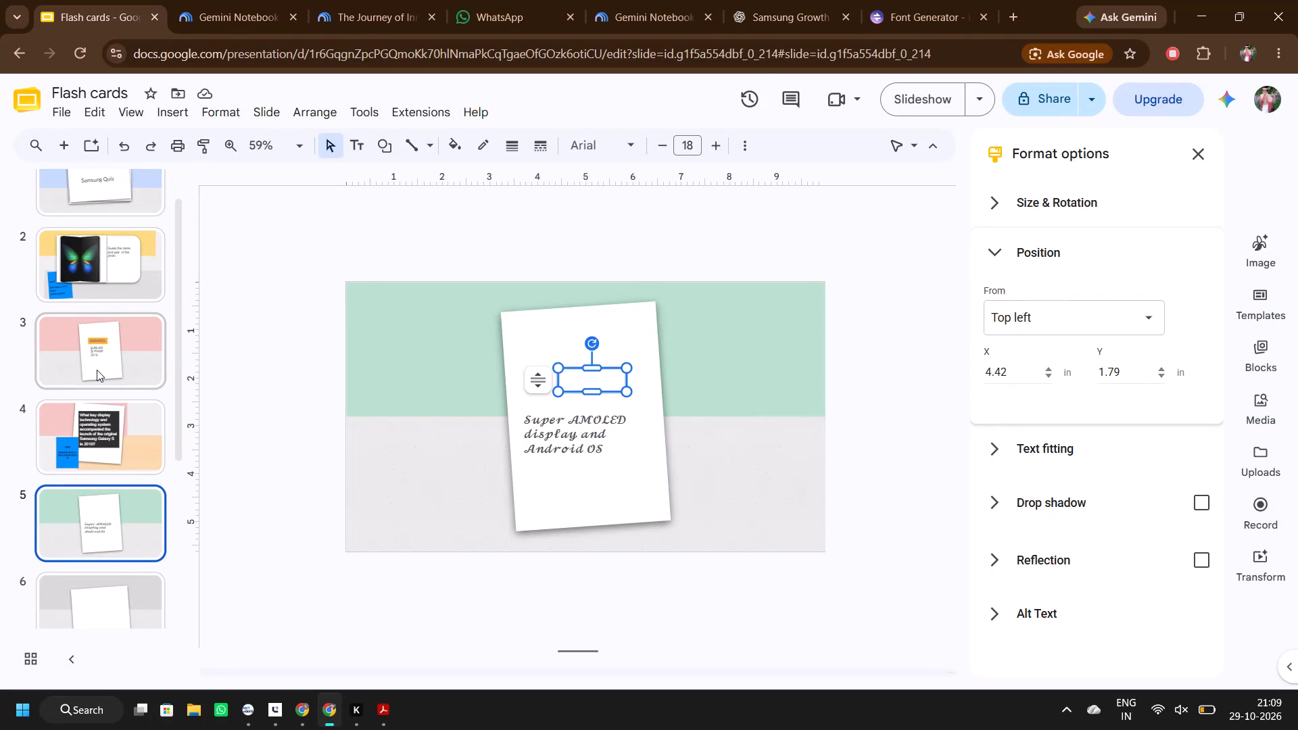
{"action": "left_click", "coordinate": [97, 370]}
{"action": "left_click", "coordinate": [559, 383]}
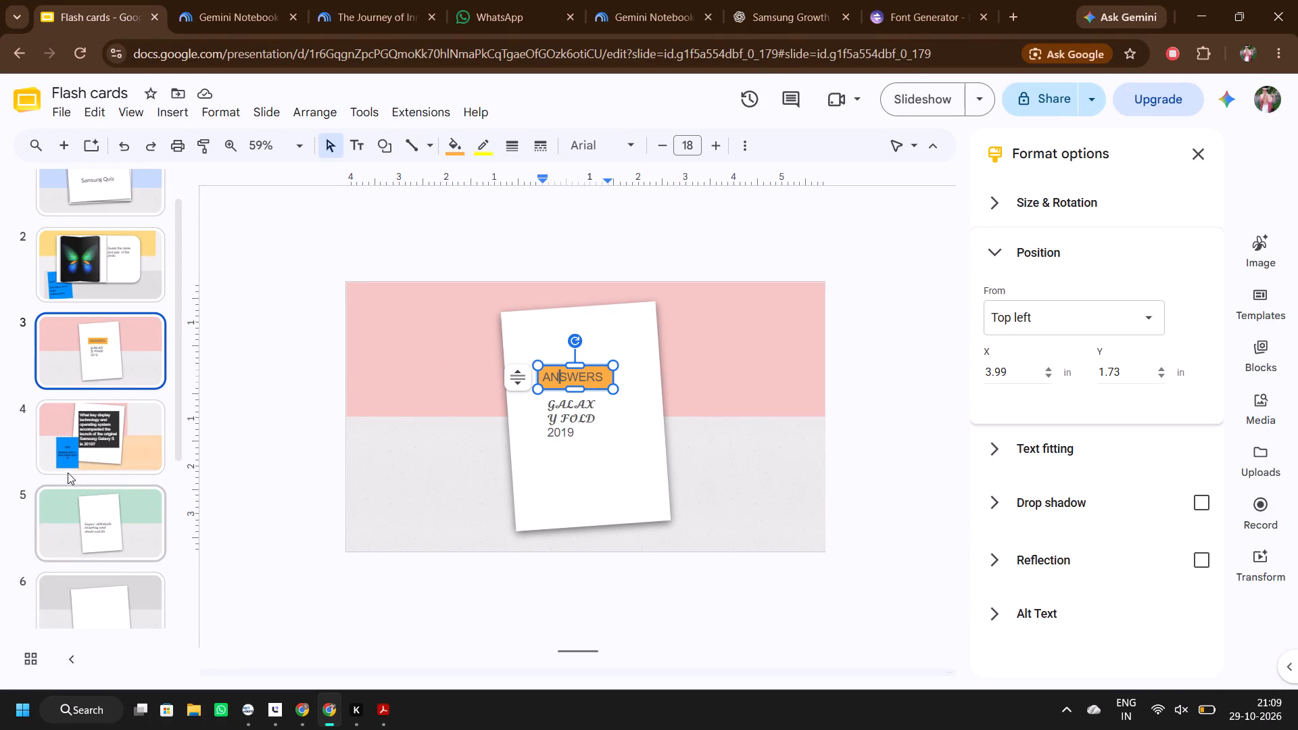
{"action": "left_click", "coordinate": [80, 504]}
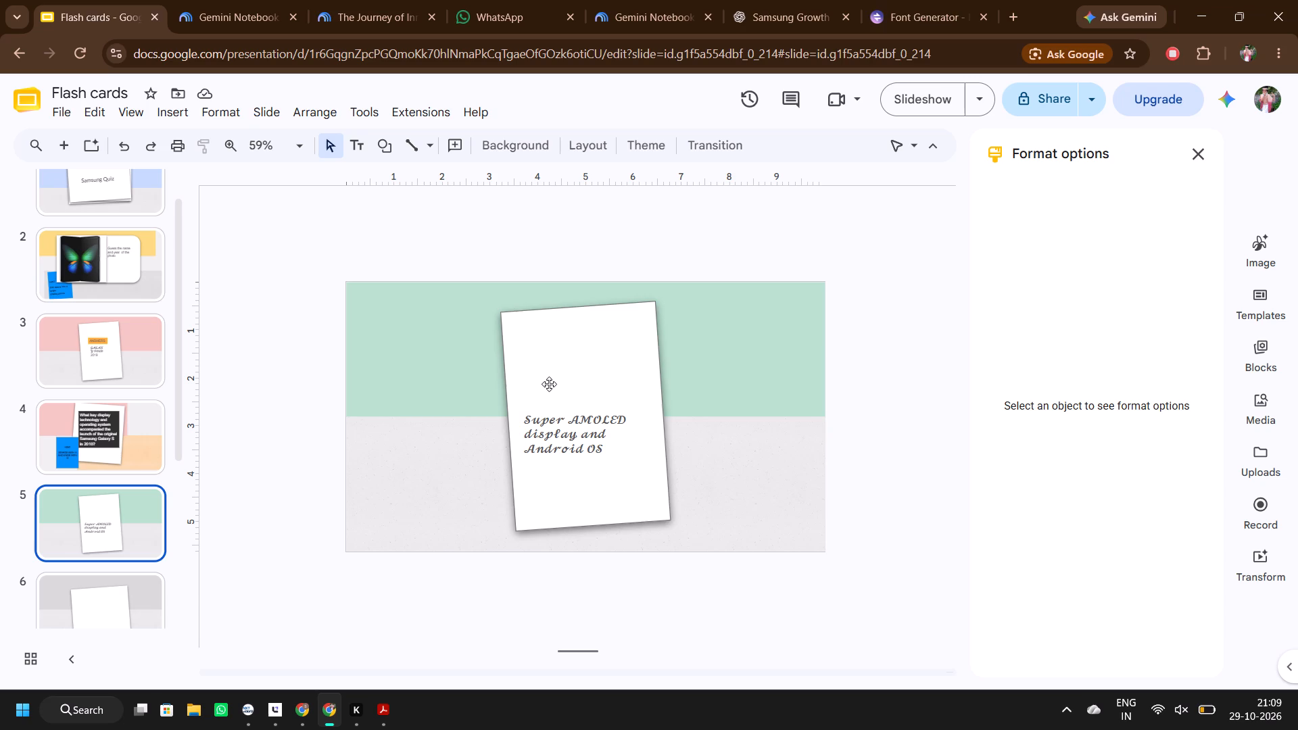
{"action": "left_click", "coordinate": [358, 150]}
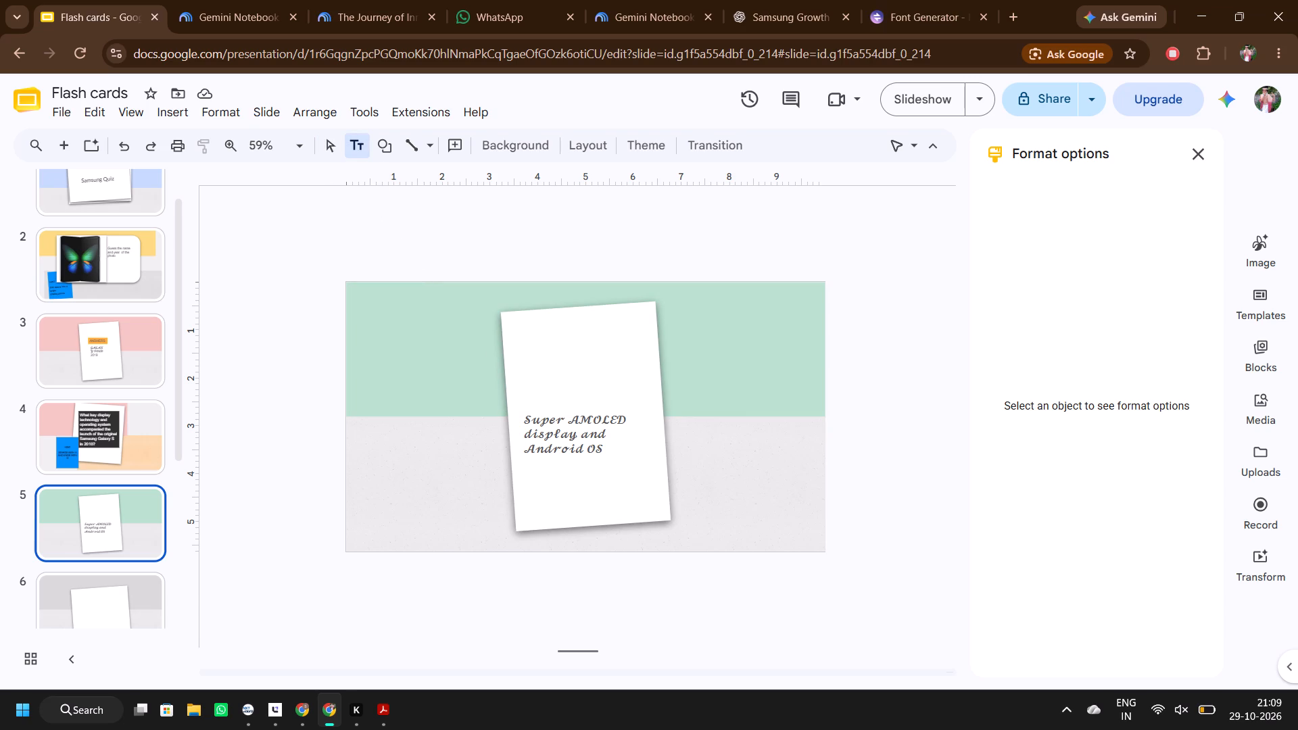
{"action": "left_click", "coordinate": [550, 379]}
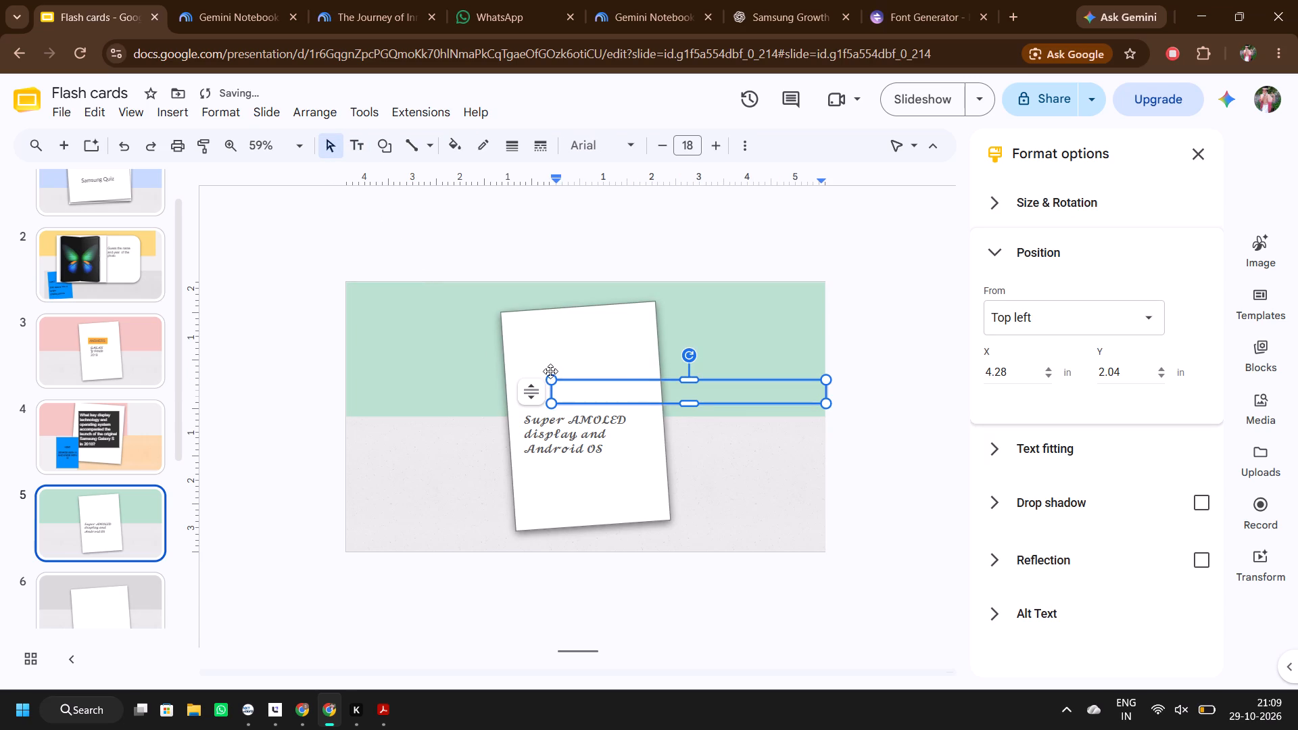
{"action": "type", "text": "AN"}
{"action": "type", "text": "SWERS"}
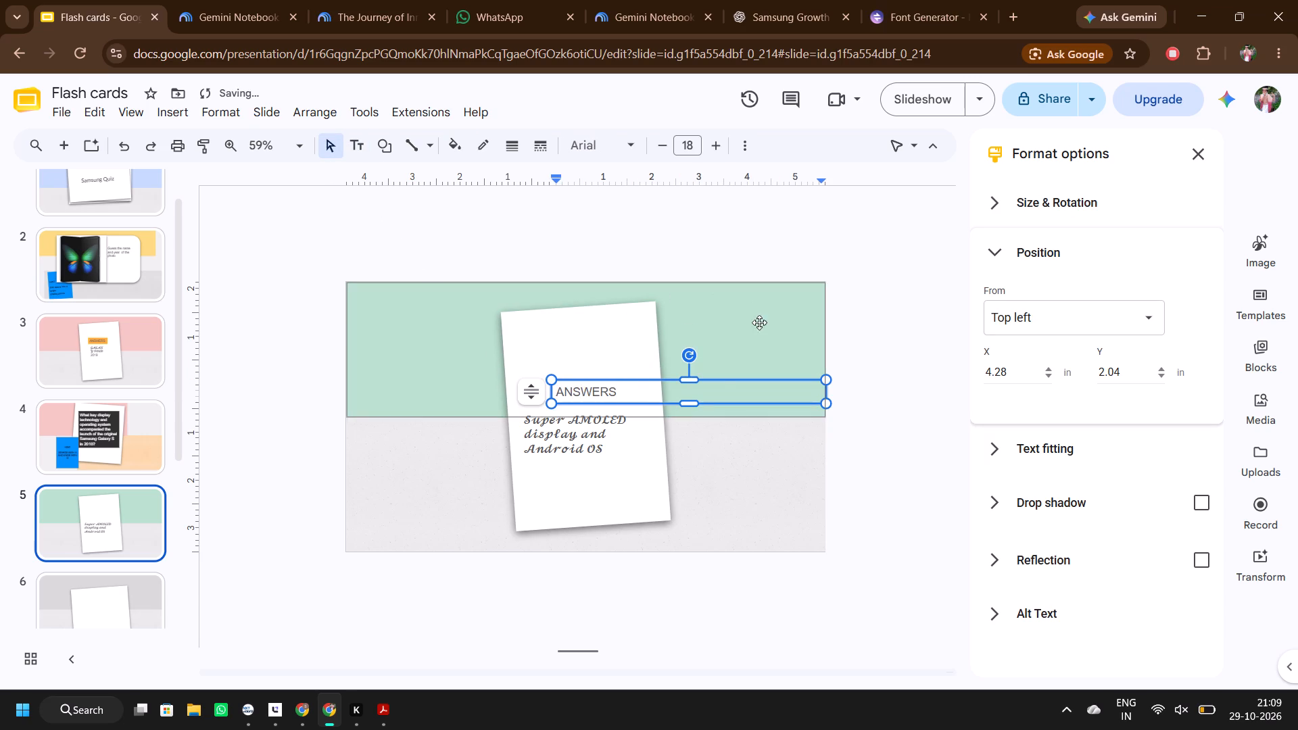
Fill the ANSWERS text box on slide 5 with the theme's orange, like slide 3's label.
{"action": "left_click", "coordinate": [563, 391]}
{"action": "left_click_drag", "start_coordinate": [563, 391], "coordinate": [599, 391]}
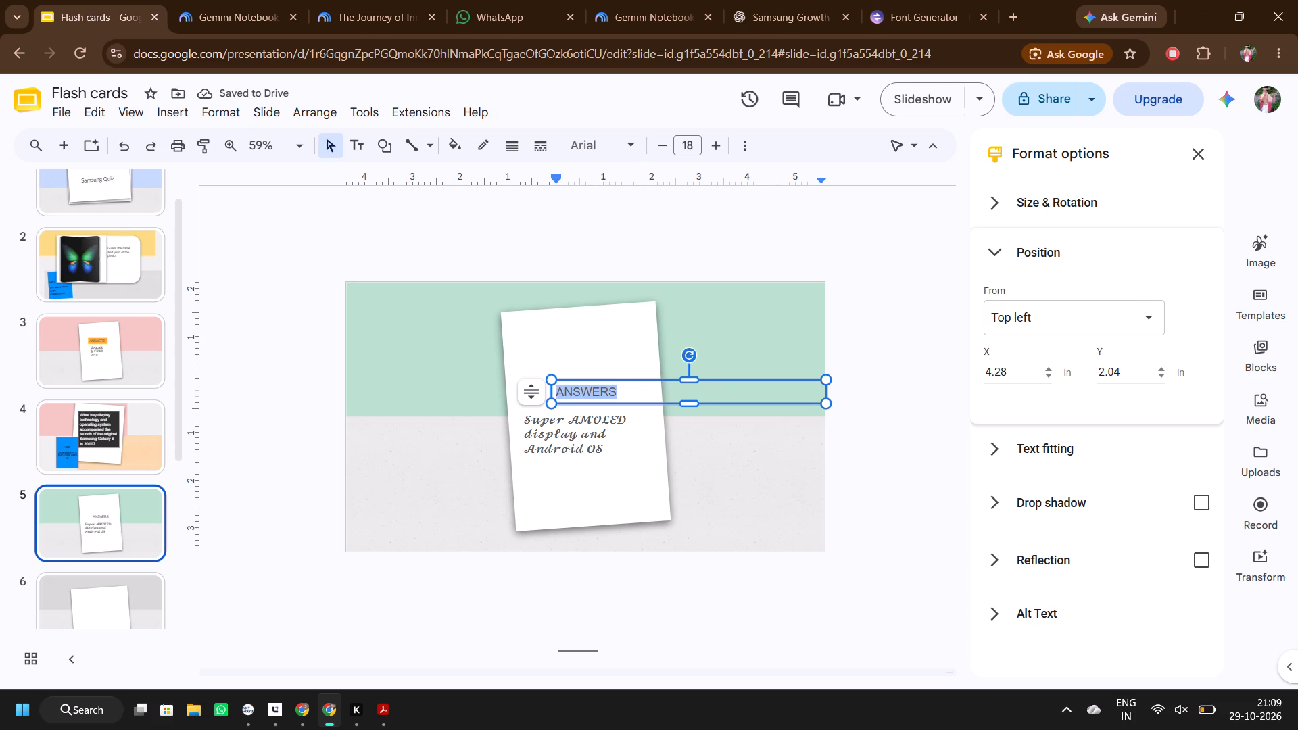
{"action": "left_click_drag", "start_coordinate": [599, 391], "coordinate": [600, 391]}
{"action": "left_click", "coordinate": [462, 150]}
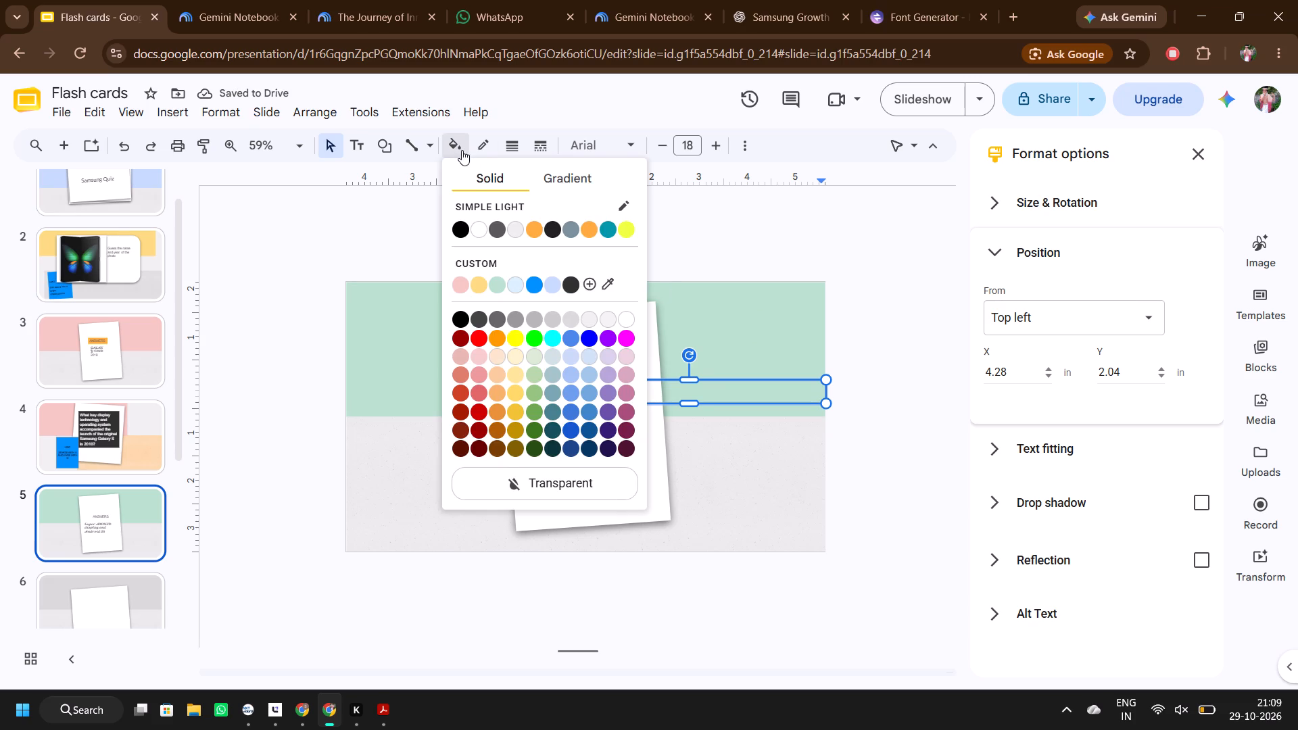
{"action": "left_click", "coordinate": [622, 224]}
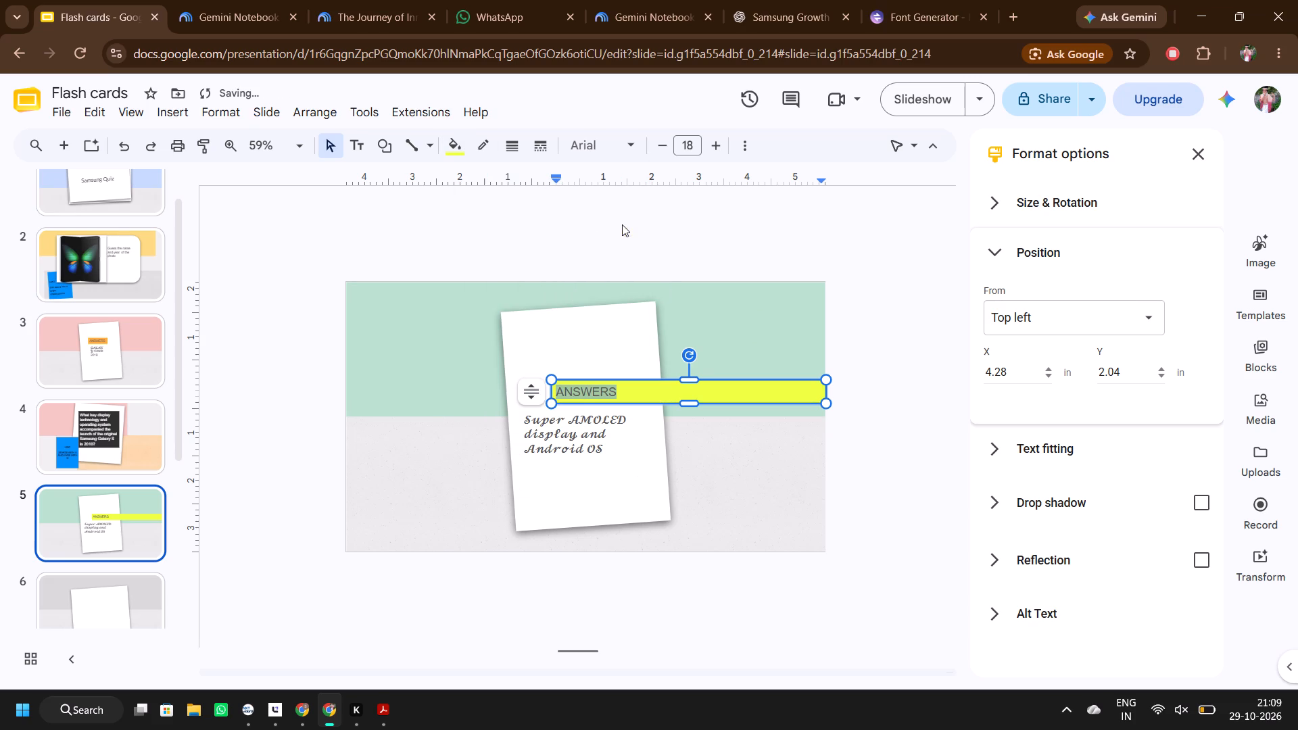
{"action": "left_click", "coordinate": [457, 146]}
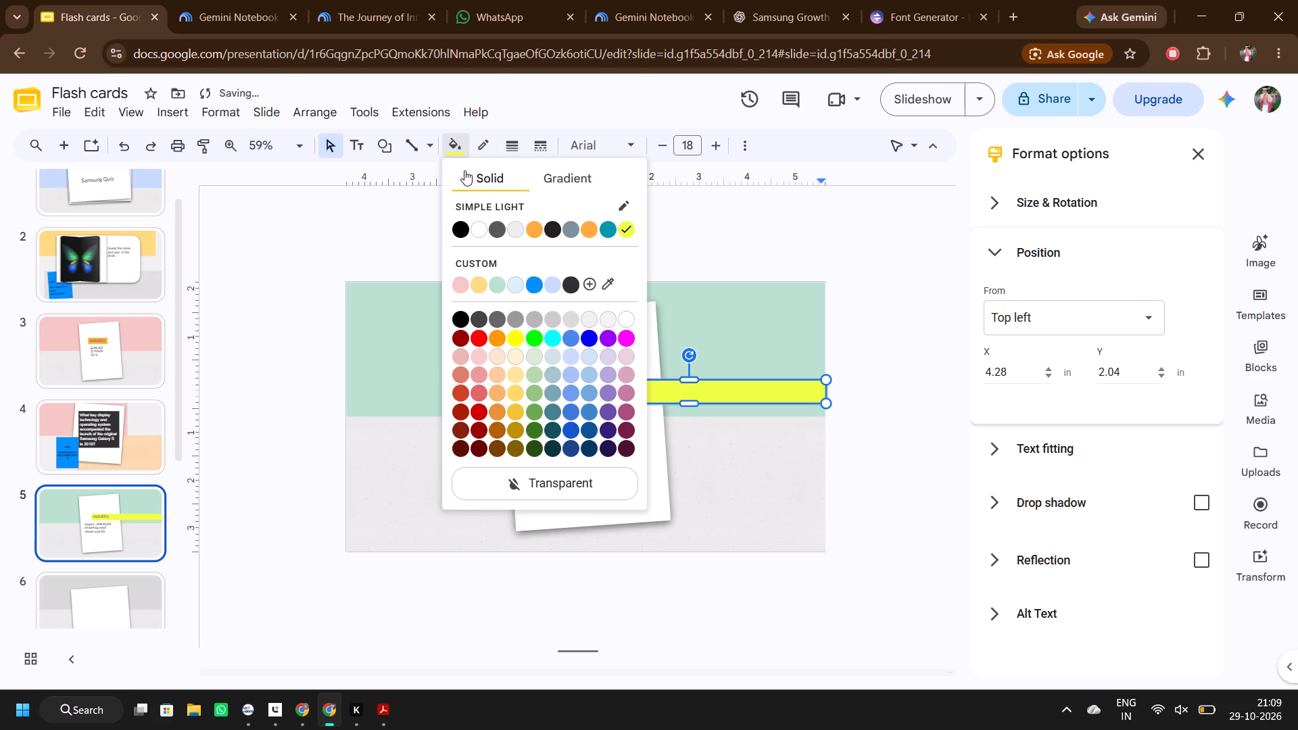
{"action": "left_click", "coordinate": [538, 227]}
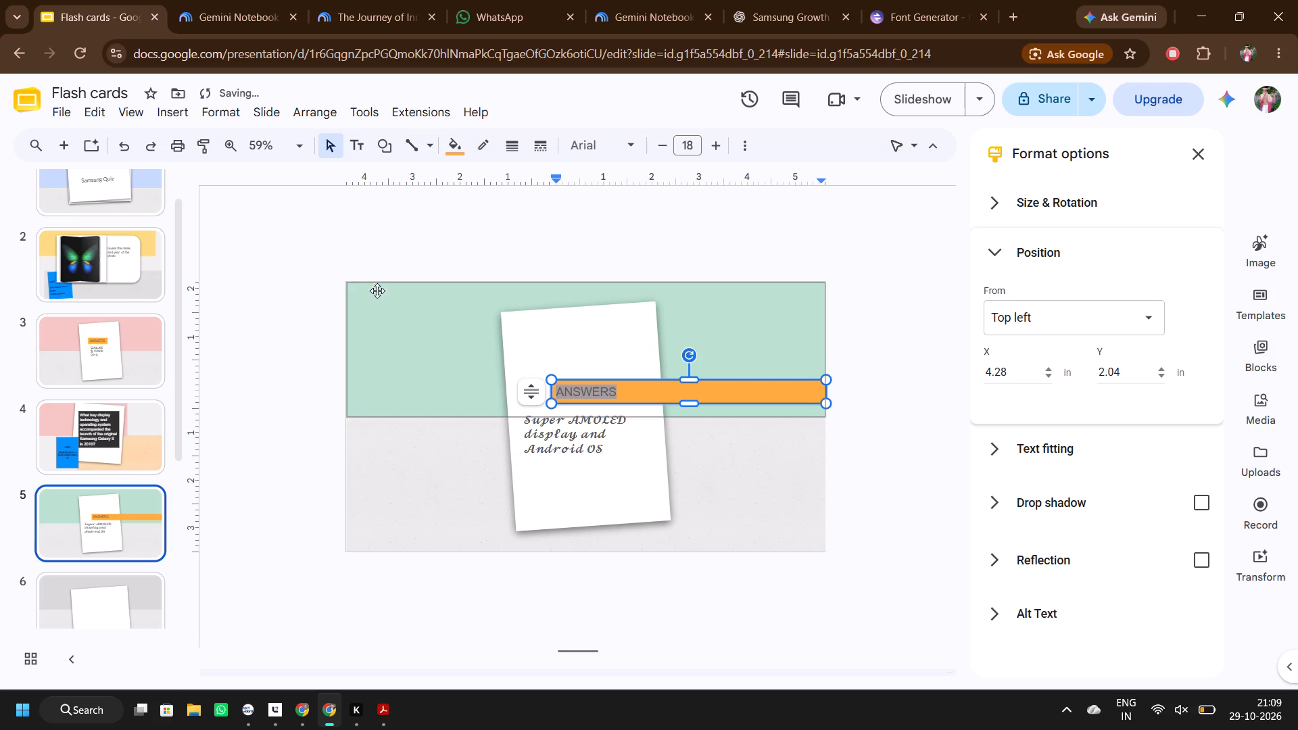
Using slide 3's ANSWERS label as reference, narrow slide 5's orange box to fit the word on one line within the card.
{"action": "left_click", "coordinate": [93, 335]}
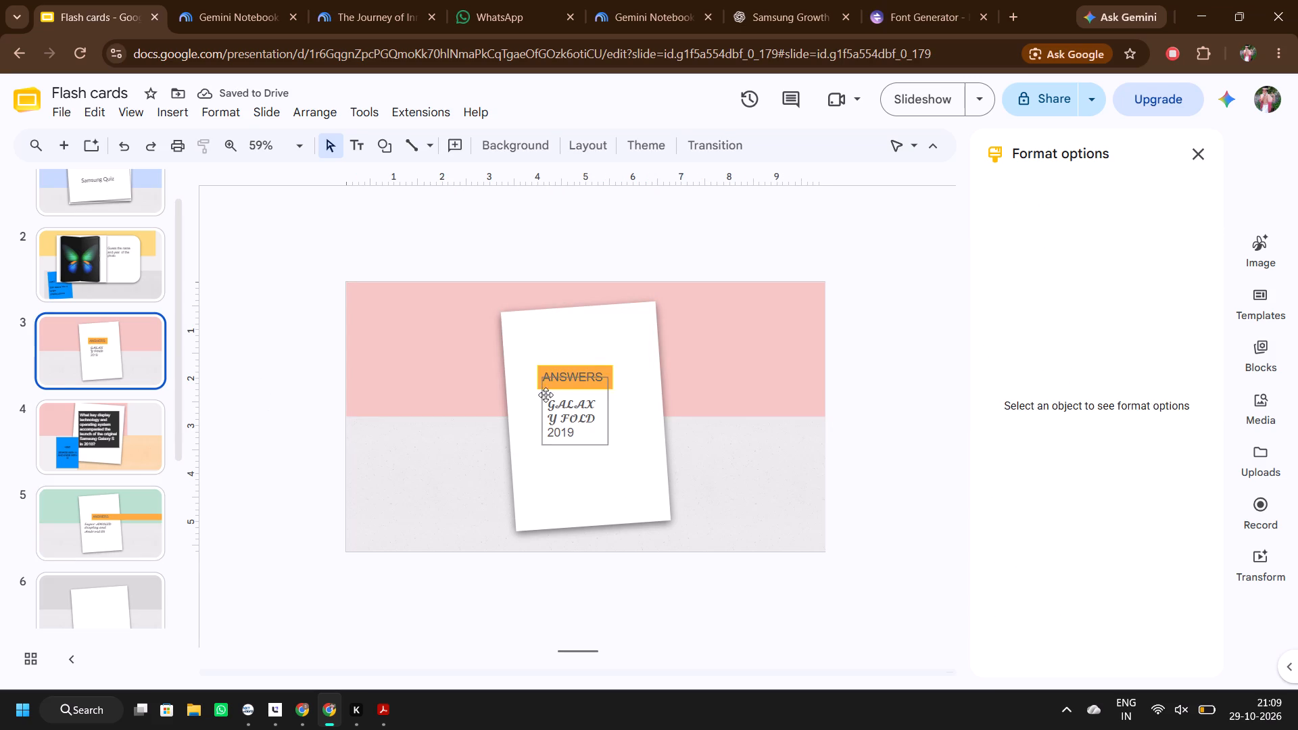
{"action": "left_click", "coordinate": [560, 389]}
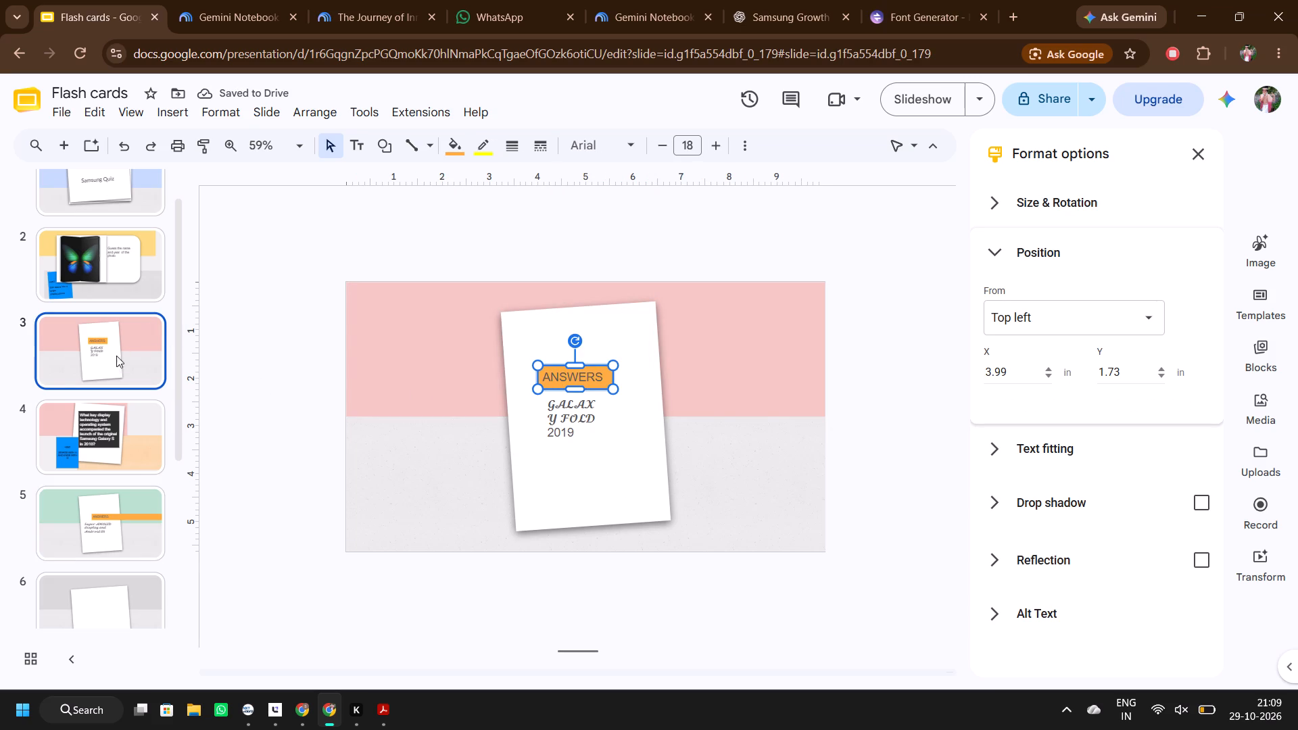
{"action": "left_click", "coordinate": [109, 520]}
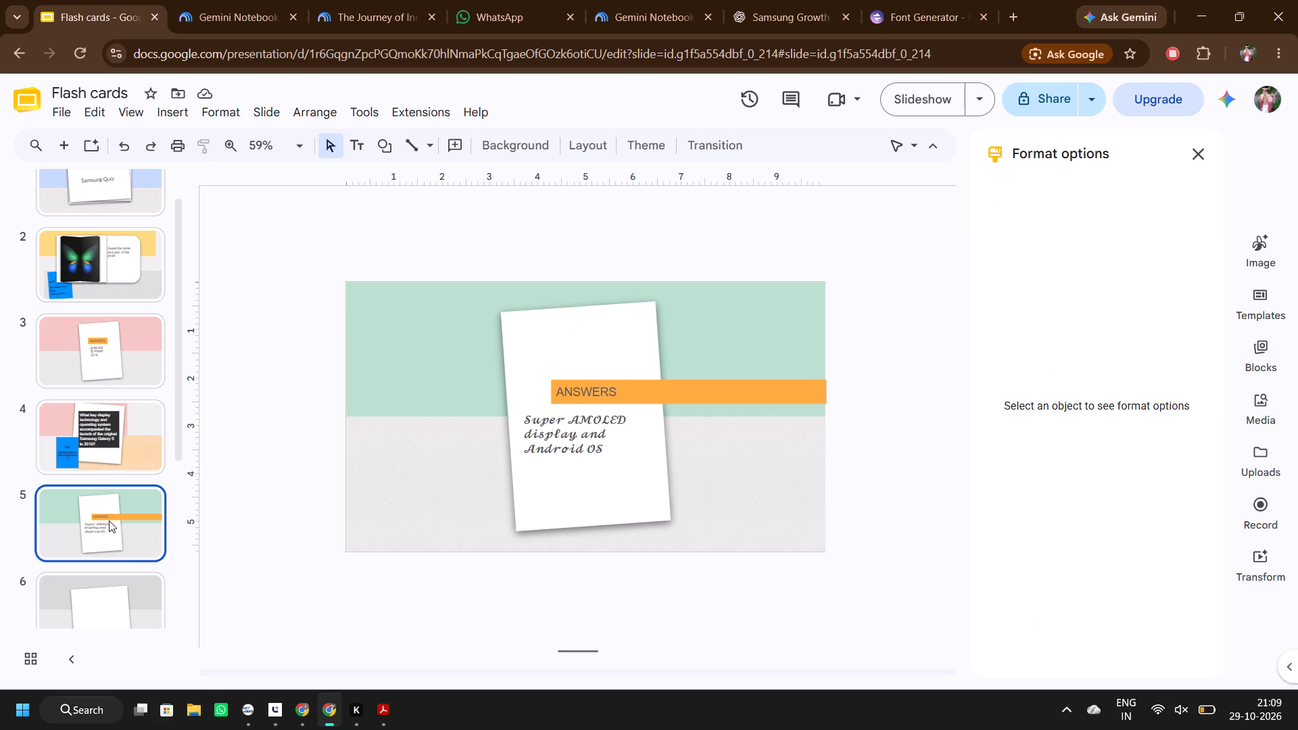
{"action": "left_click", "coordinate": [693, 399]}
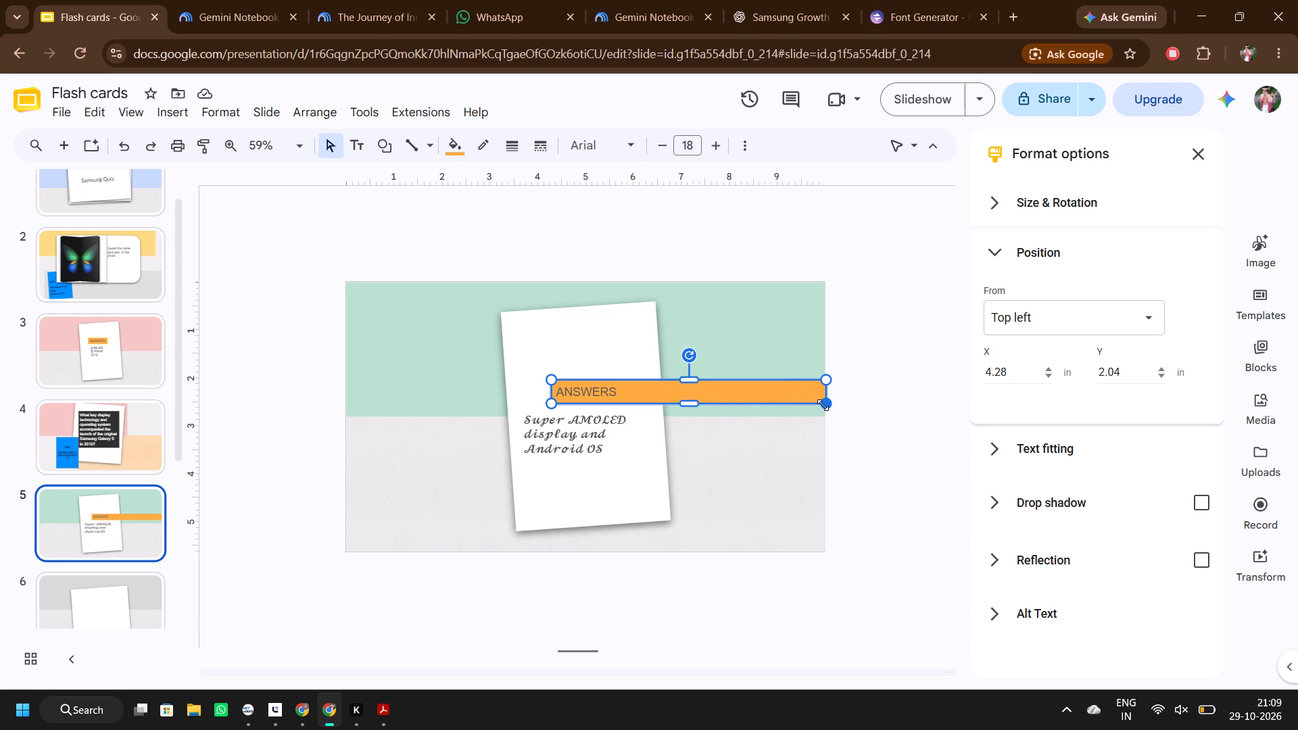
{"action": "left_click", "coordinate": [823, 405]}
{"action": "left_click_drag", "start_coordinate": [823, 405], "coordinate": [650, 420]}
{"action": "left_click_drag", "start_coordinate": [650, 420], "coordinate": [622, 400]}
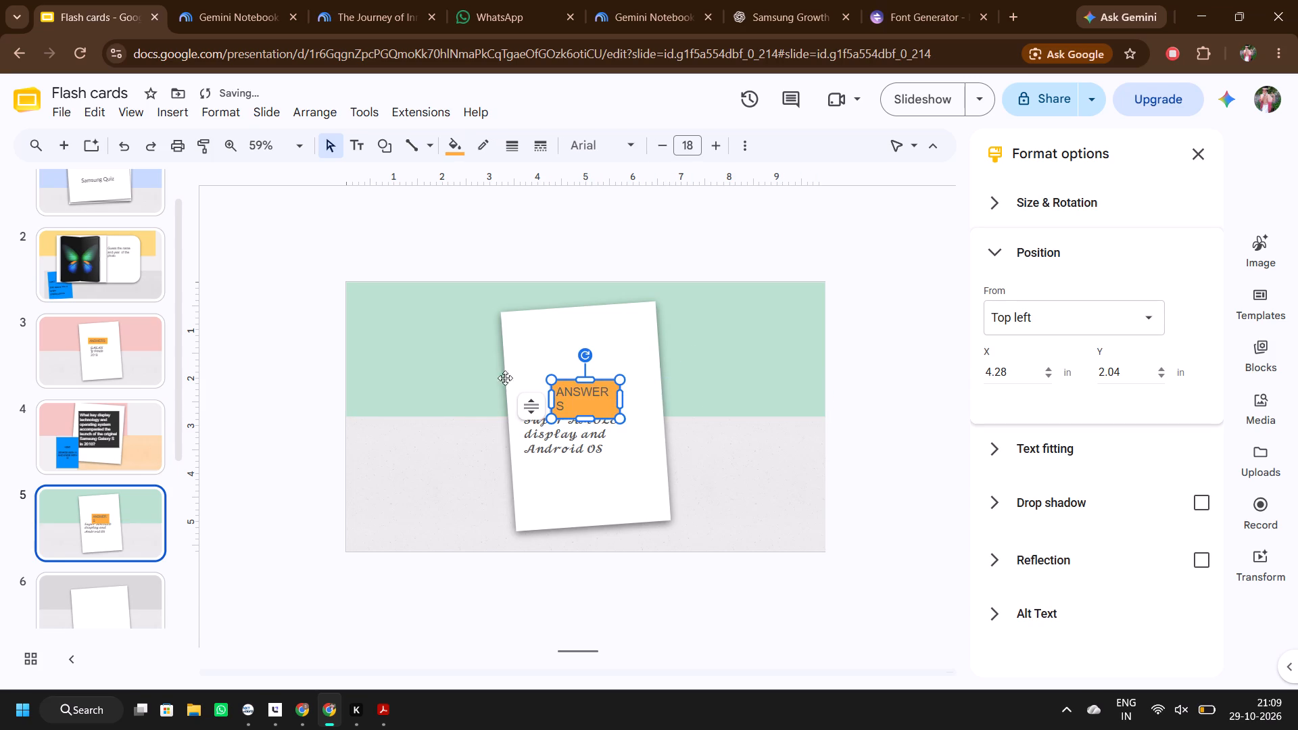
{"action": "left_click_drag", "start_coordinate": [623, 402], "coordinate": [632, 401]}
Shift slide 5's ANSWERS label toward the card's left side, starting at about X 3.87 in, and trim its right end close to the word.
{"action": "left_click_drag", "start_coordinate": [588, 397], "coordinate": [563, 387]}
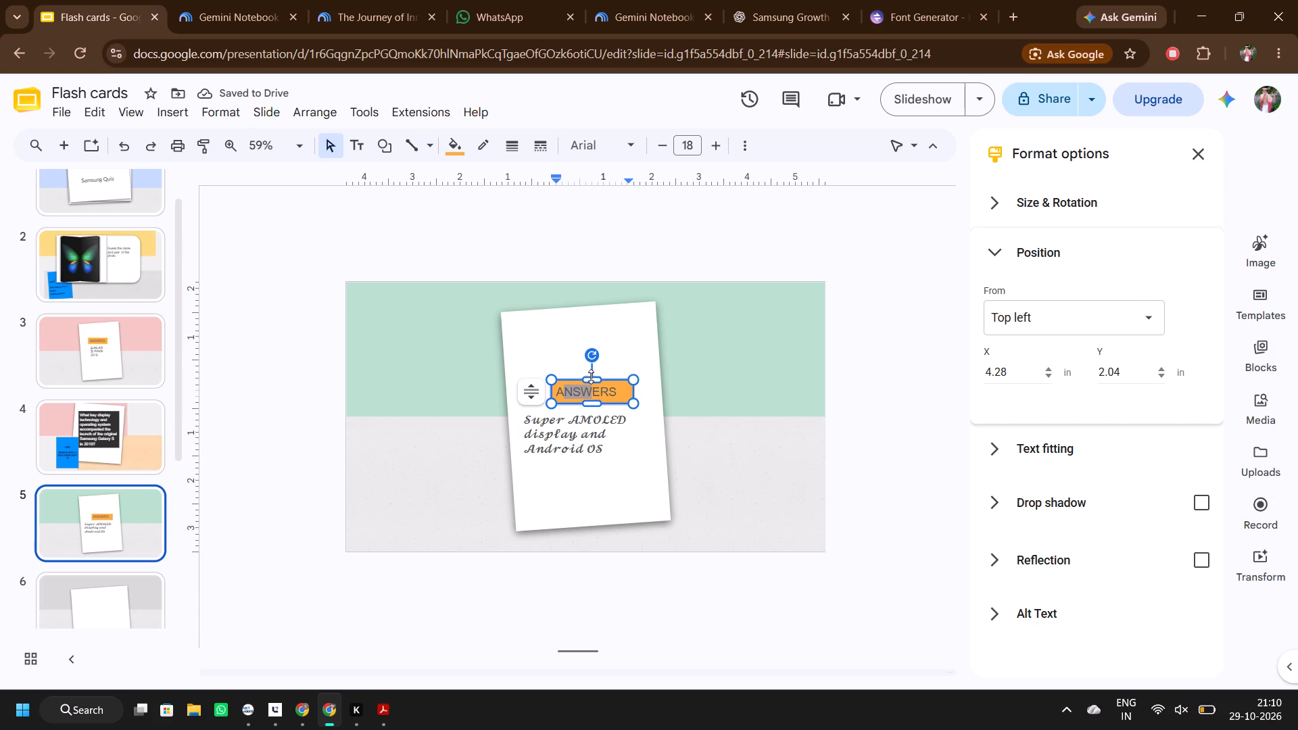
{"action": "left_click", "coordinate": [589, 379]}
{"action": "left_click_drag", "start_coordinate": [589, 379], "coordinate": [564, 379]}
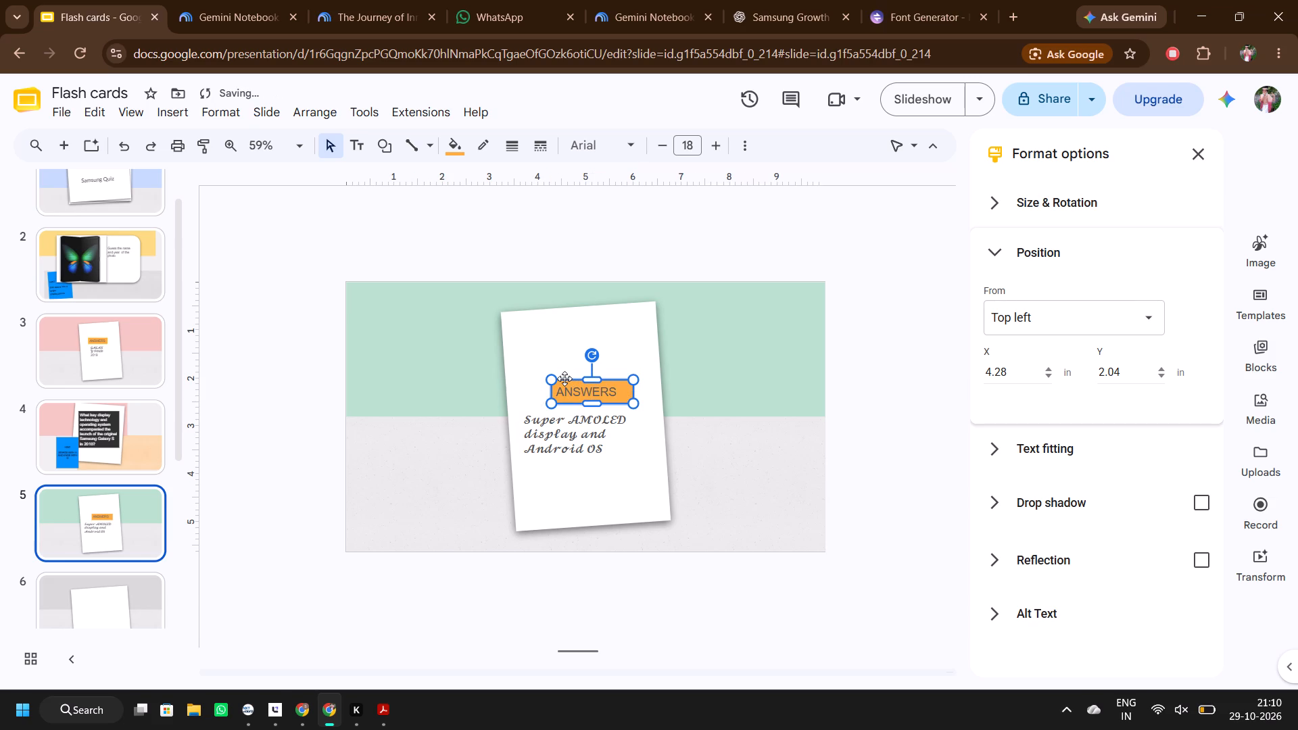
{"action": "left_click", "coordinate": [548, 403]}
{"action": "left_click_drag", "start_coordinate": [548, 403], "coordinate": [538, 403]}
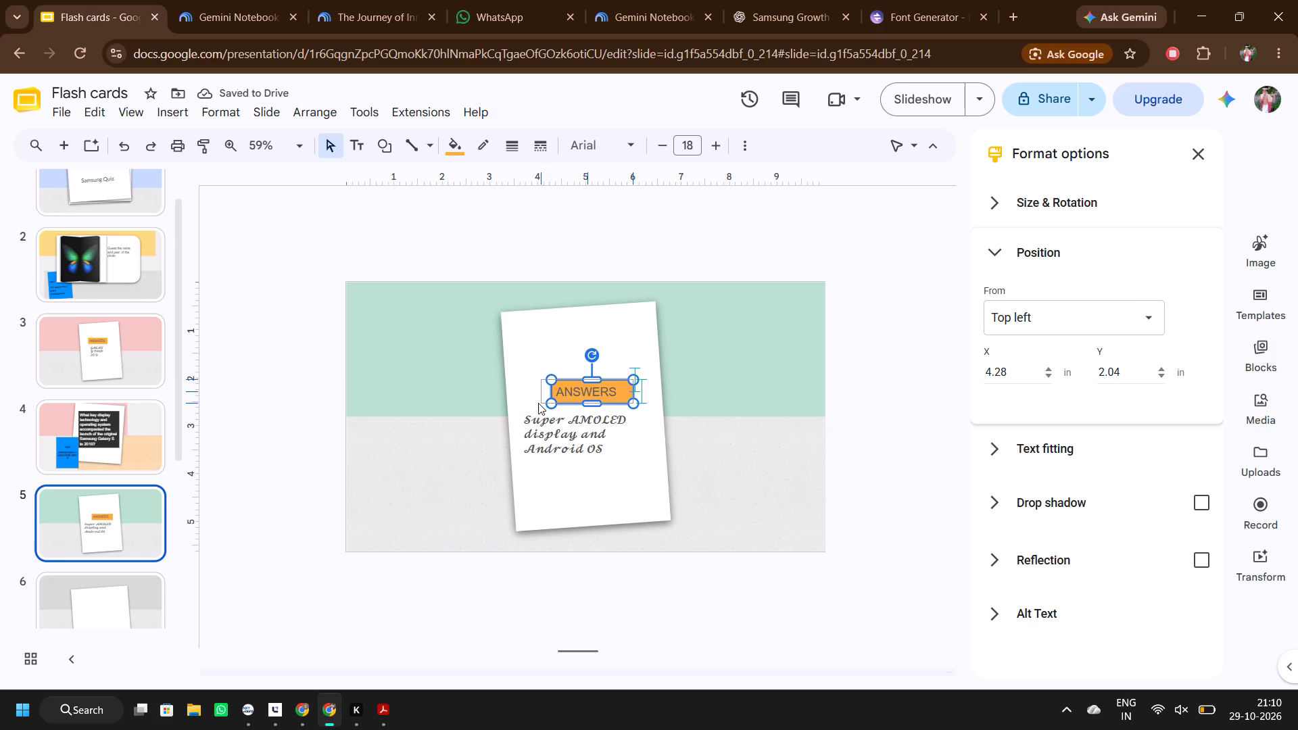
{"action": "left_click_drag", "start_coordinate": [538, 403], "coordinate": [531, 403]}
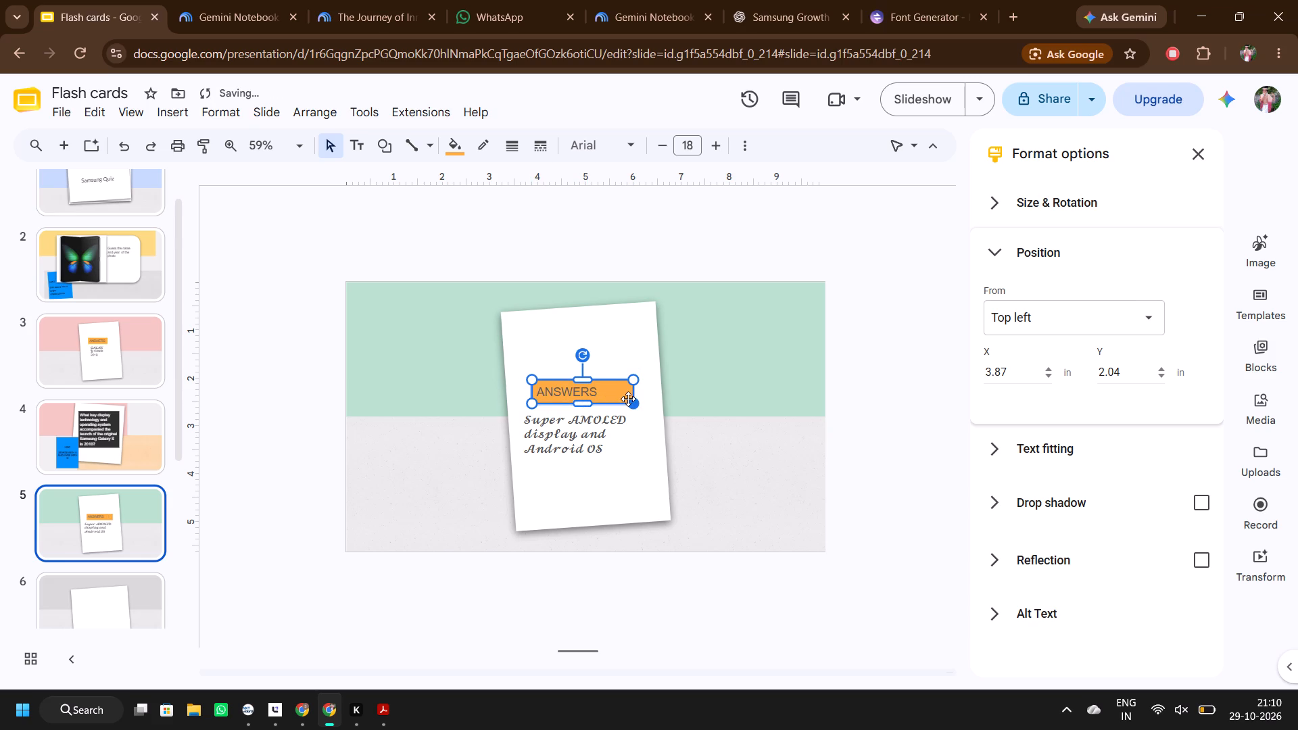
{"action": "left_click_drag", "start_coordinate": [634, 401], "coordinate": [610, 403]}
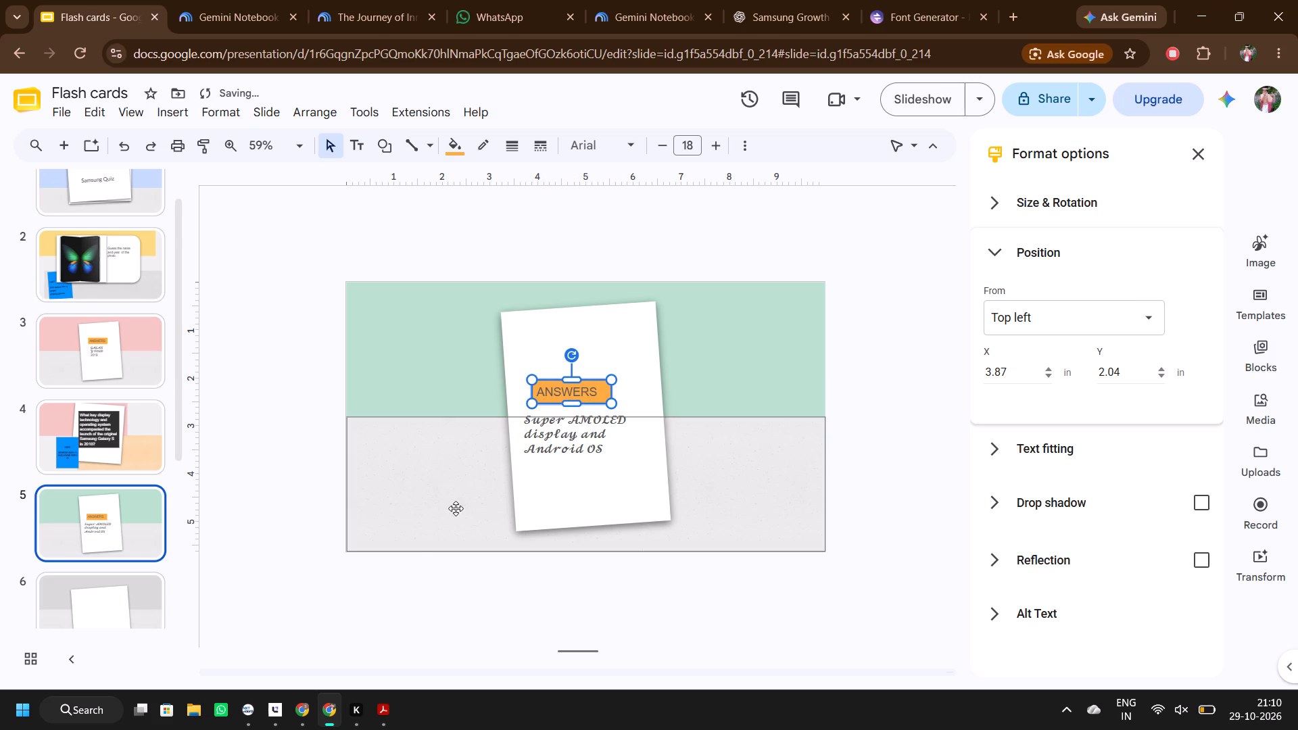
{"action": "left_click", "coordinate": [327, 595]}
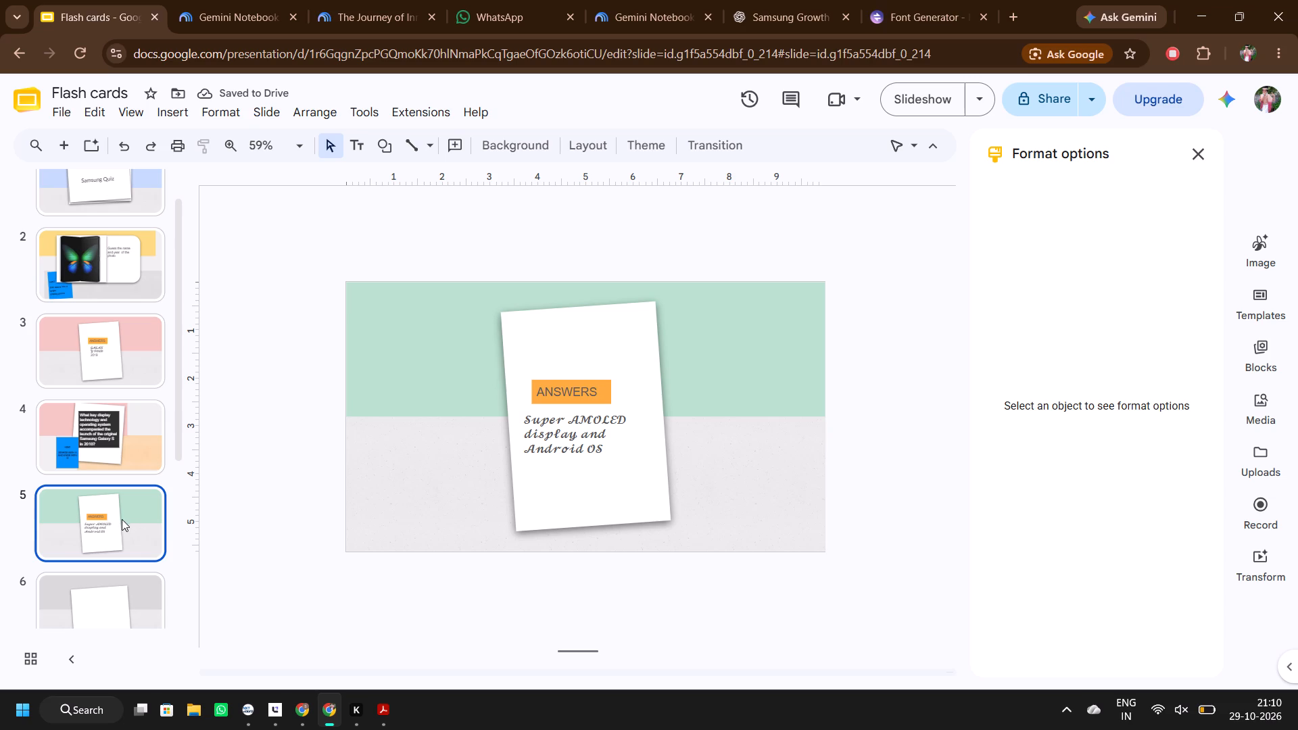
Move slide 6's upper grey background rectangle up and left to about X -1.55 in and Y -0.46 in.
{"action": "left_click", "coordinate": [180, 391]}
{"action": "left_click_drag", "start_coordinate": [180, 391], "coordinate": [166, 438]}
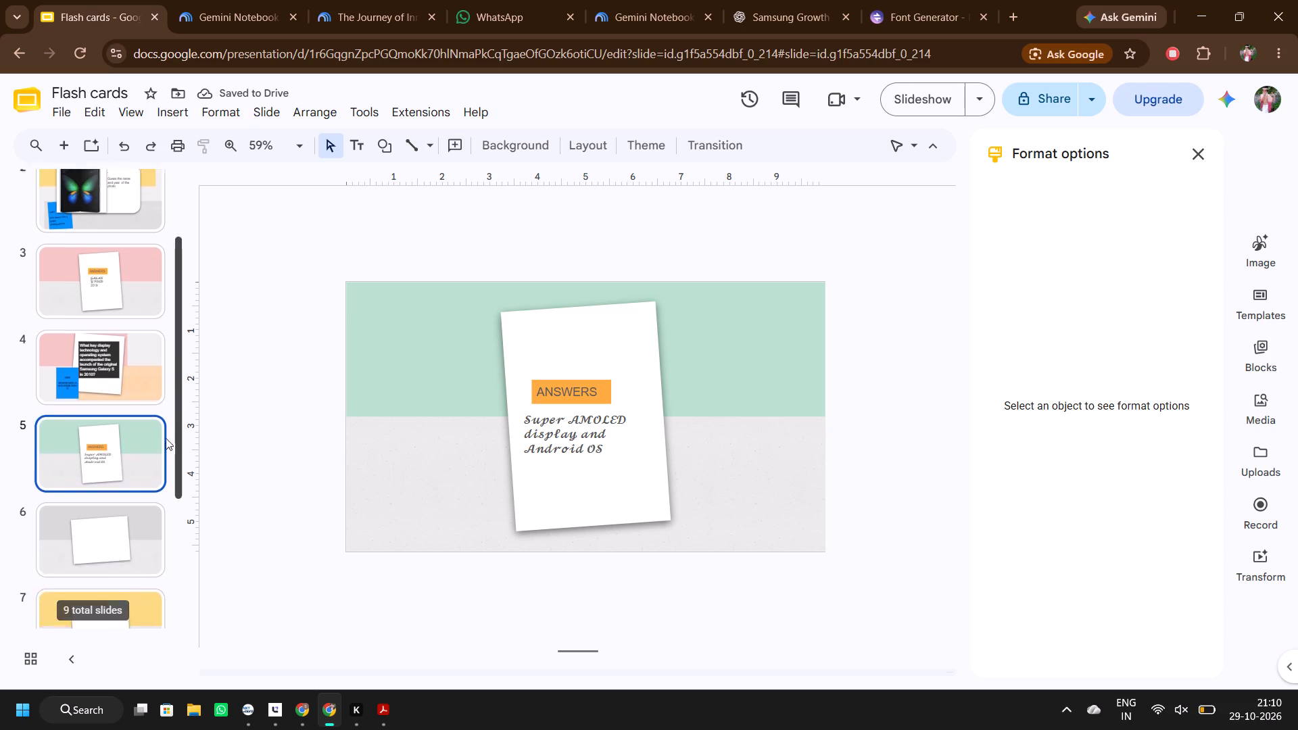
{"action": "left_click_drag", "start_coordinate": [166, 438], "coordinate": [152, 600]}
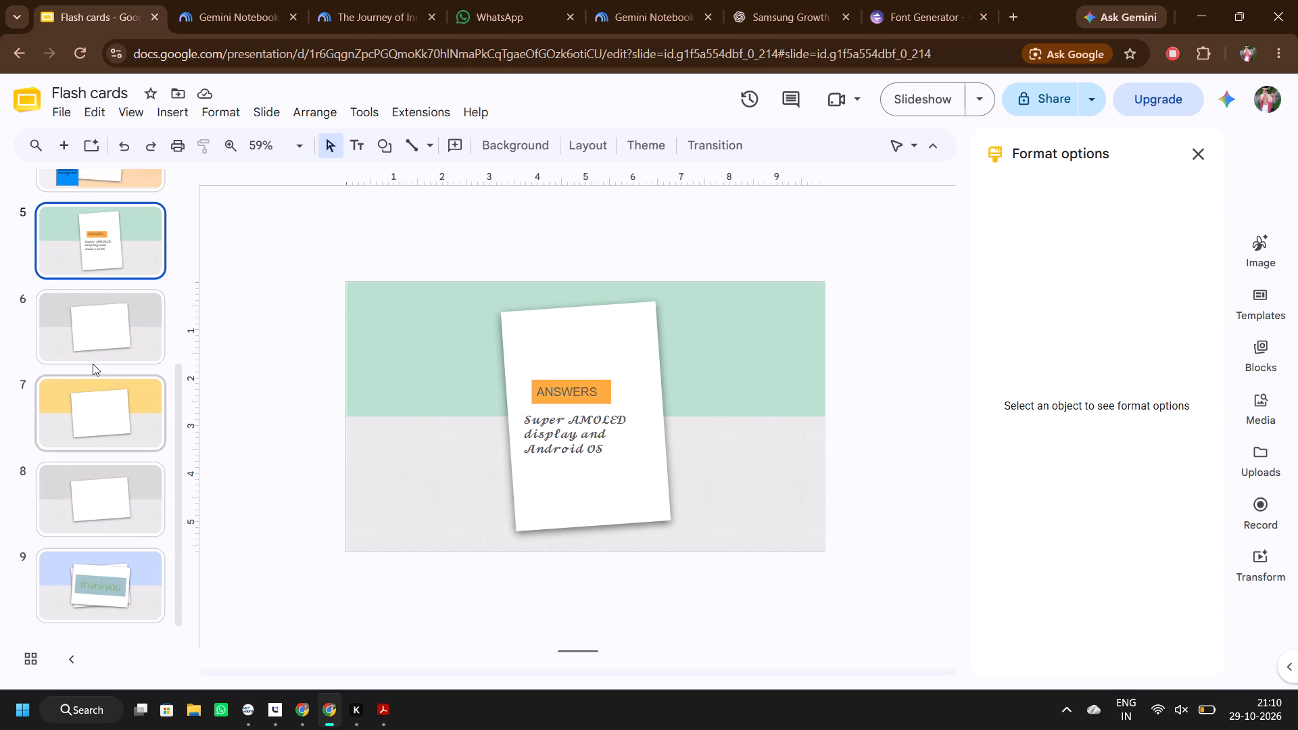
{"action": "left_click", "coordinate": [99, 348]}
{"action": "left_click_drag", "start_coordinate": [396, 369], "coordinate": [321, 347]}
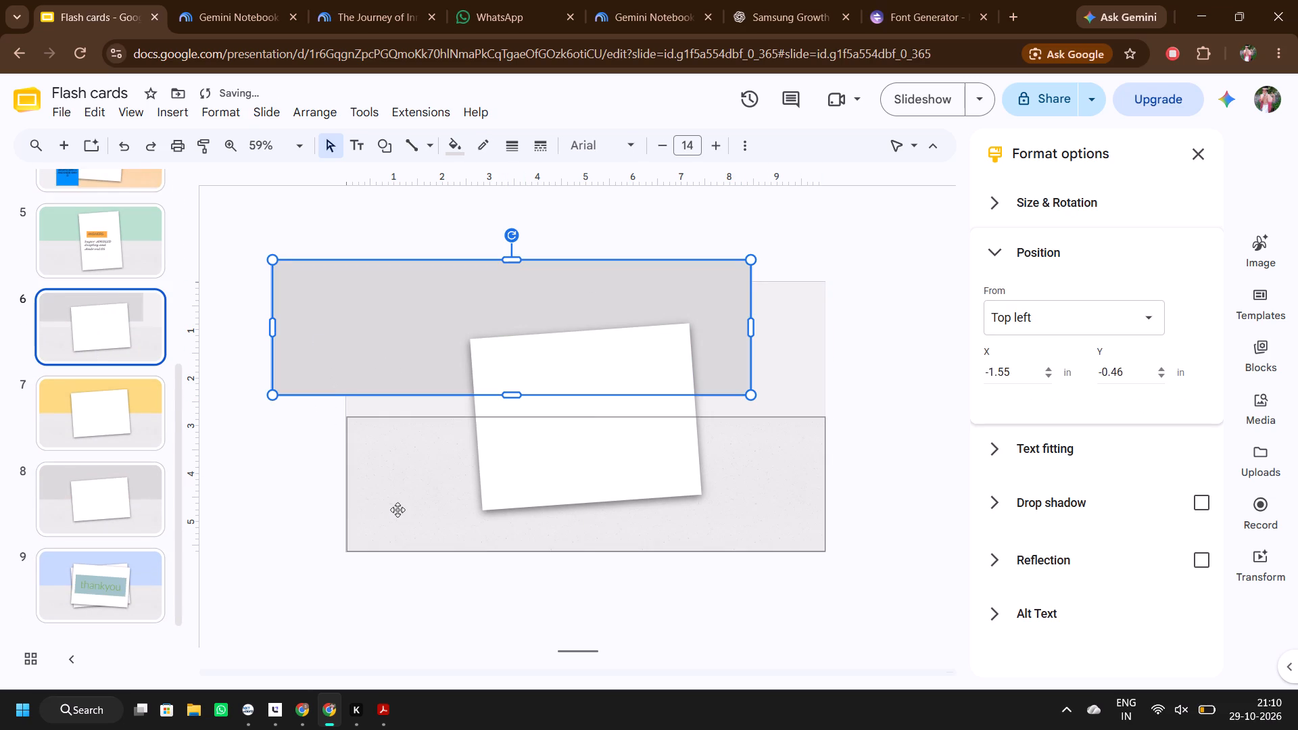
Move slide 6's lower textured background image right and down to about X 2.49 in and Y 3.33 in.
{"action": "left_click", "coordinate": [398, 510]}
{"action": "left_click_drag", "start_coordinate": [398, 510], "coordinate": [516, 534]}
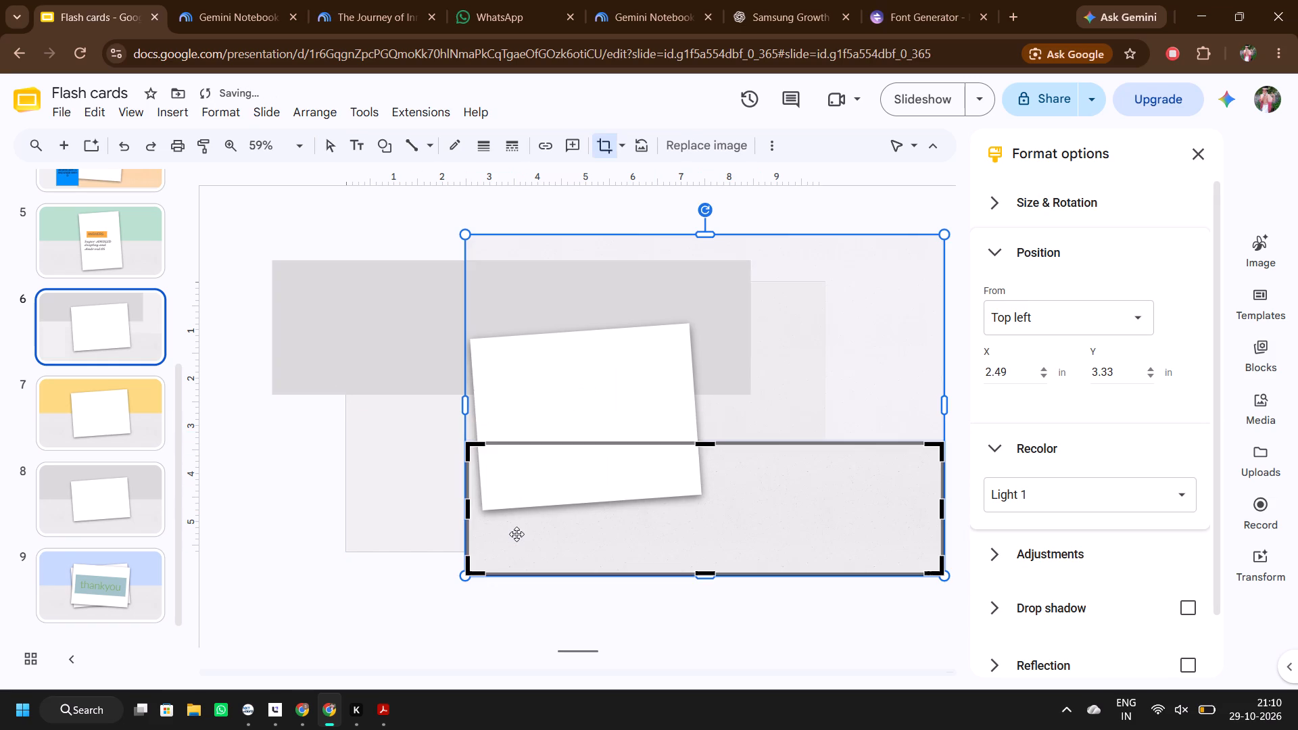
{"action": "left_click", "coordinate": [356, 548]}
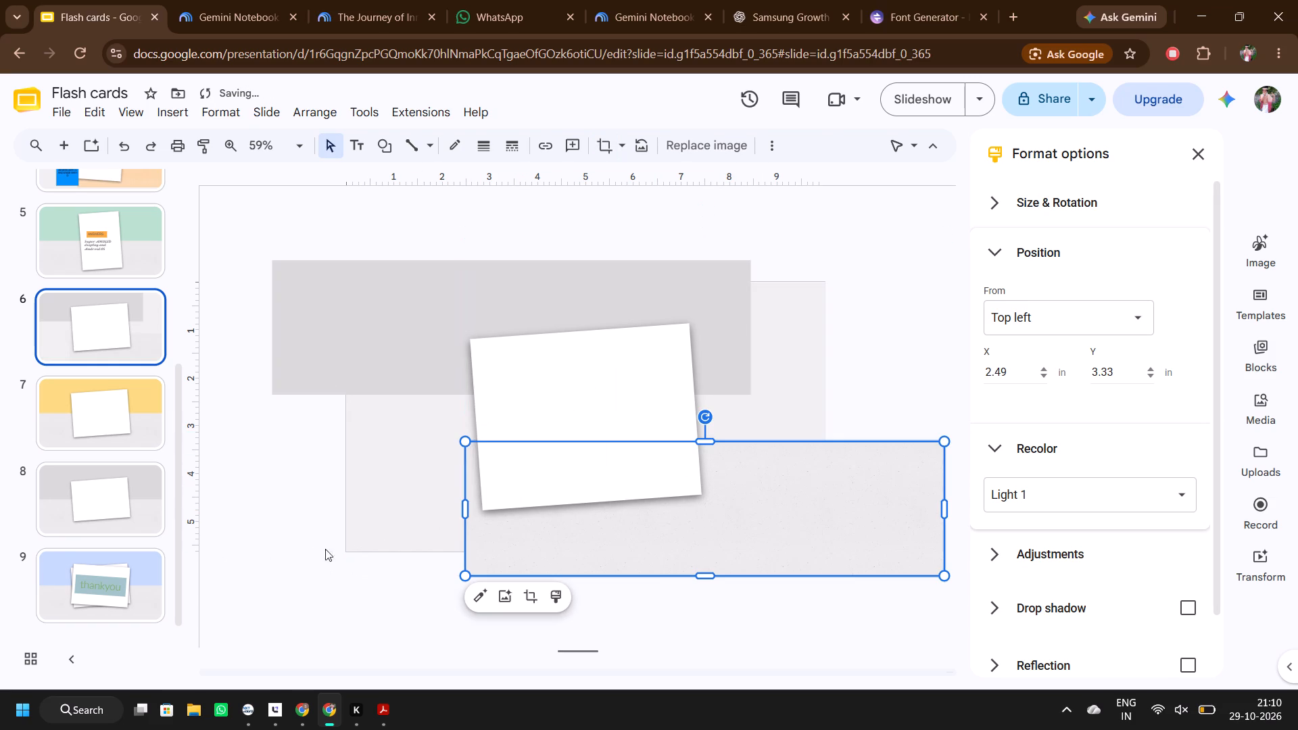
Recolor slide 6's lower textured background image with the blue Dark 7 preset.
{"action": "left_click", "coordinate": [587, 372]}
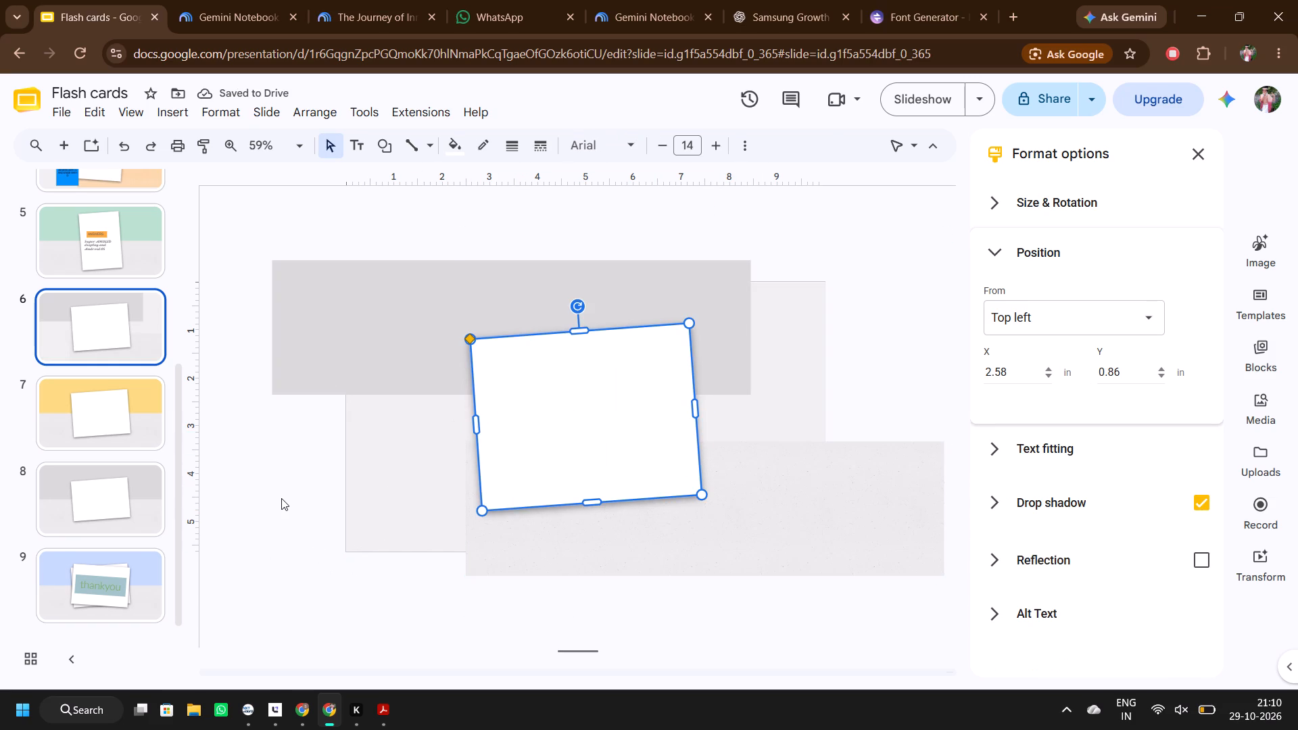
{"action": "left_click", "coordinate": [784, 517]}
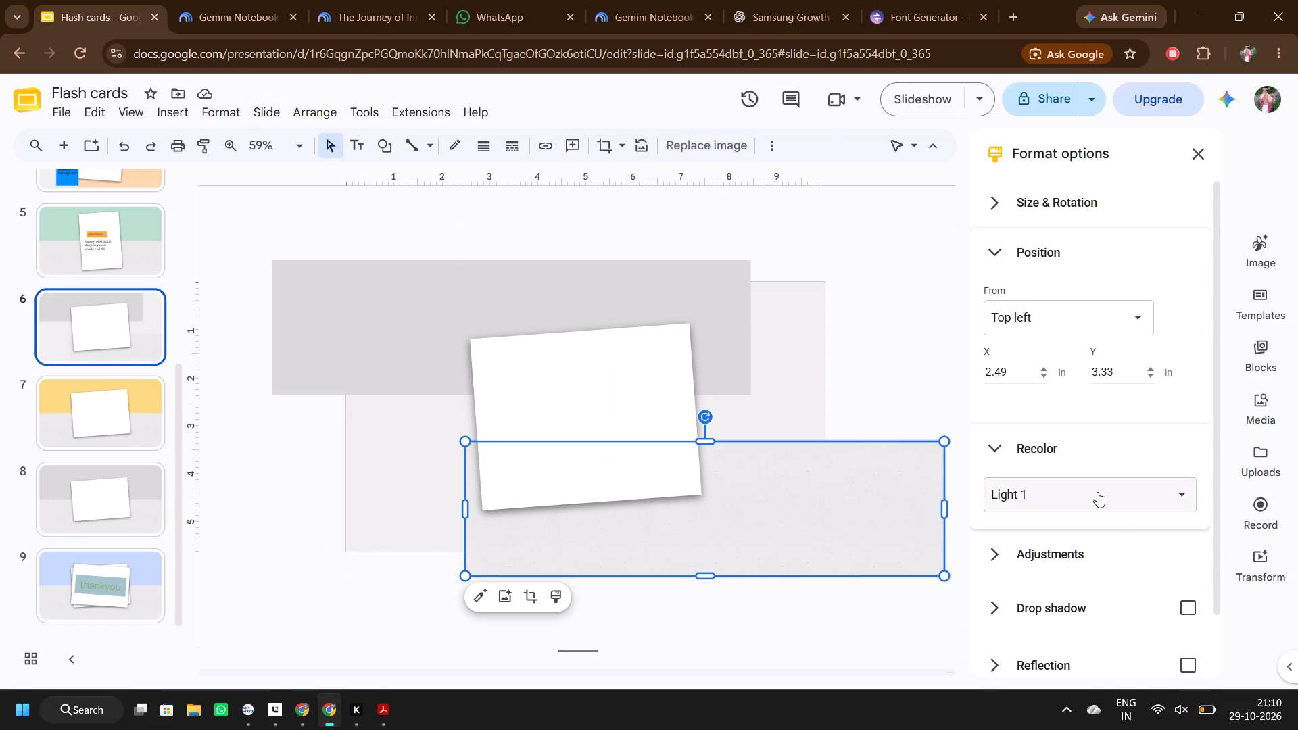
{"action": "left_click", "coordinate": [1097, 492]}
{"action": "left_click_drag", "start_coordinate": [1199, 529], "coordinate": [1200, 570]}
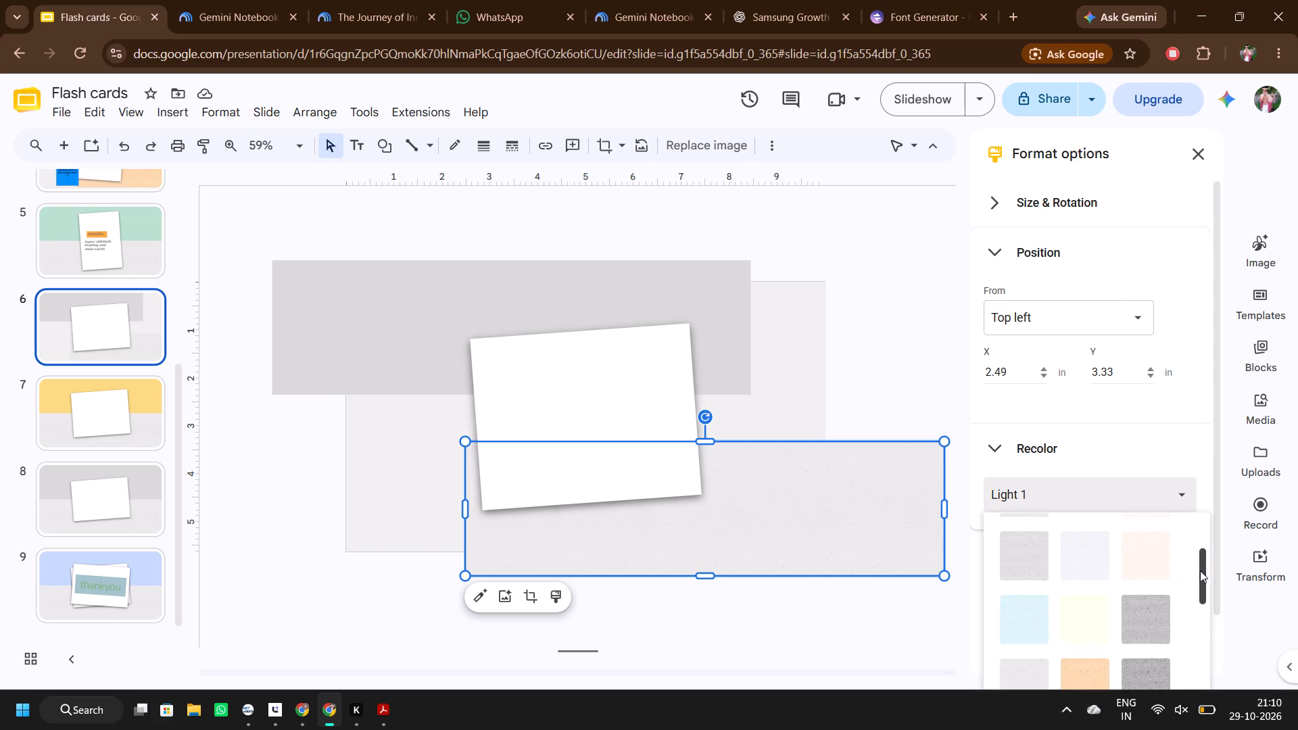
{"action": "left_click_drag", "start_coordinate": [1200, 570], "coordinate": [1191, 606]}
{"action": "left_click", "coordinate": [1139, 614]}
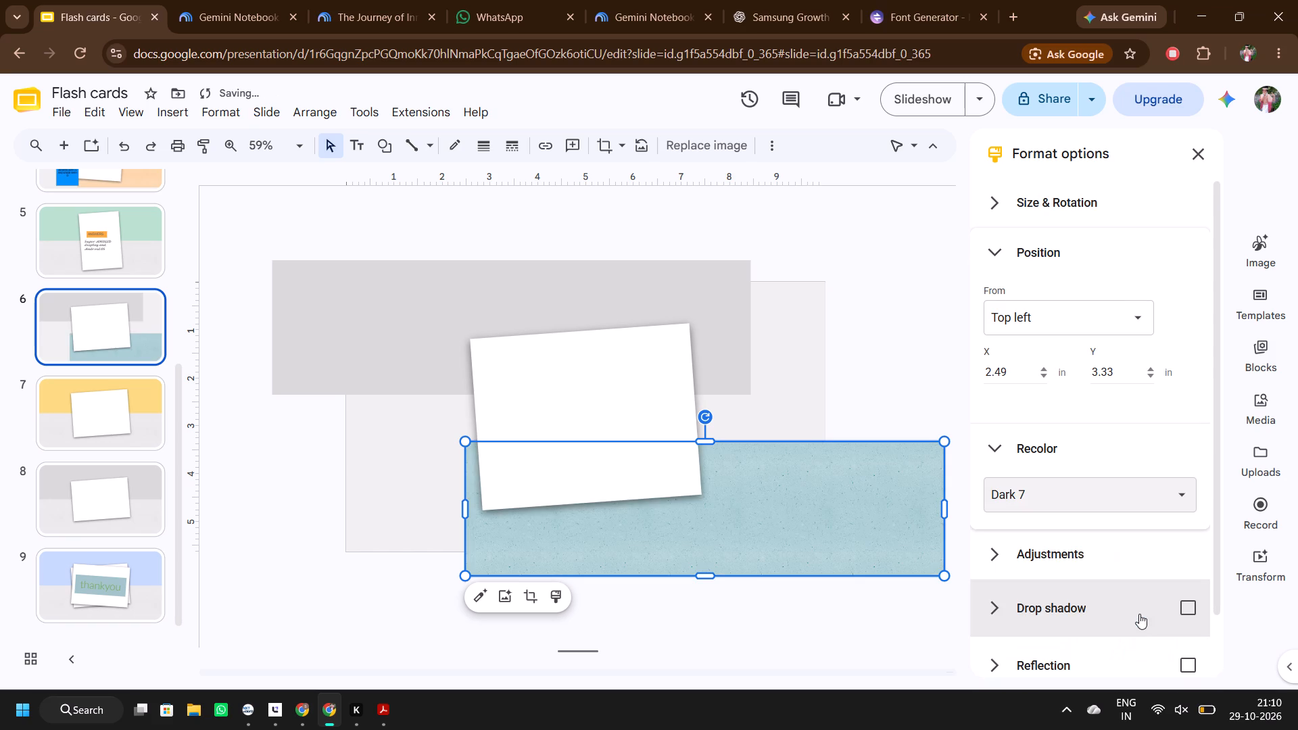
{"action": "left_click", "coordinate": [272, 585]}
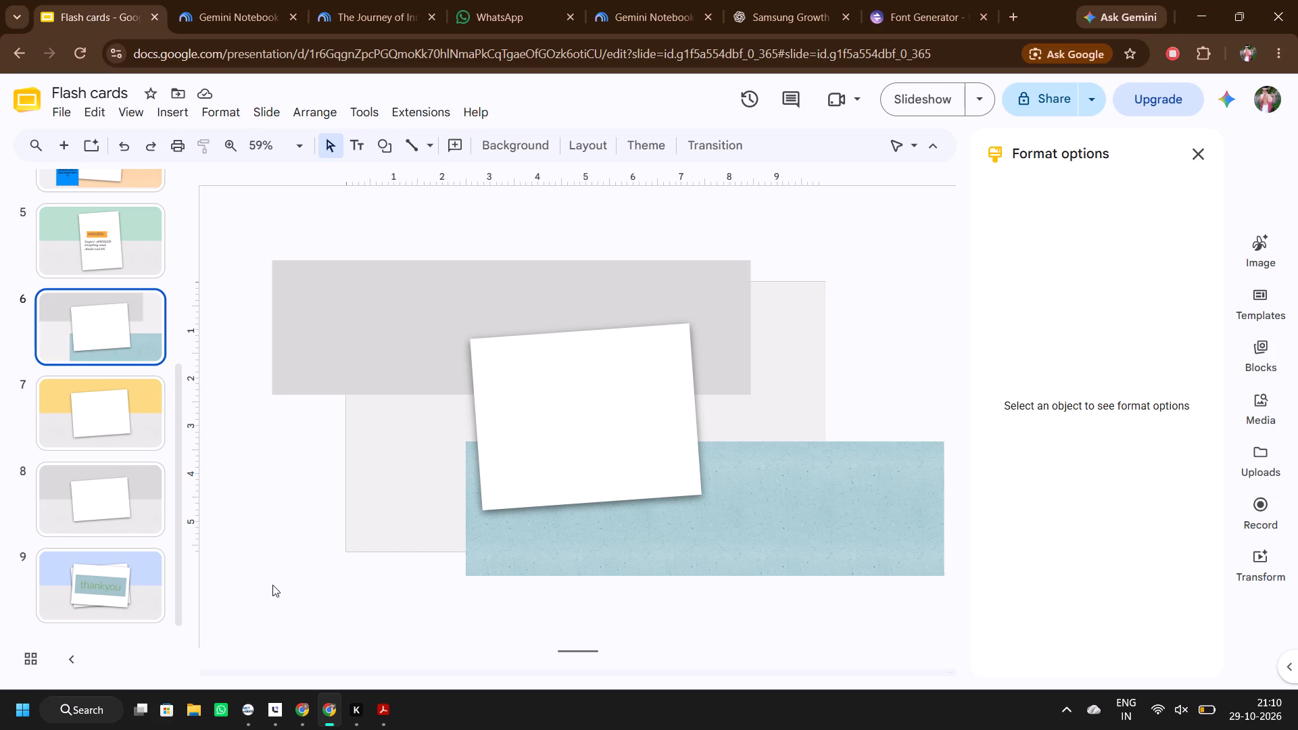
Go back to slide 1, the Samsung Quiz title card.
{"action": "left_click", "coordinate": [178, 385]}
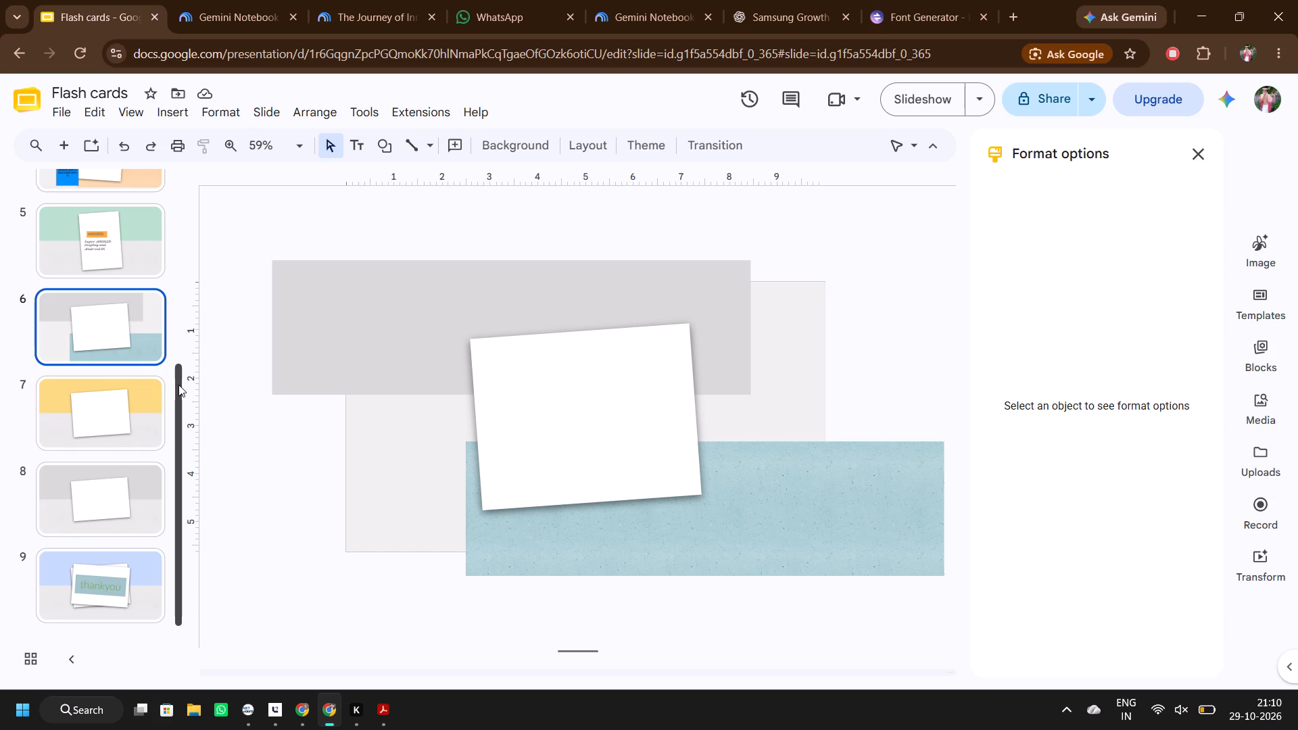
{"action": "left_click_drag", "start_coordinate": [178, 385], "coordinate": [187, 162]}
{"action": "left_click", "coordinate": [107, 197]}
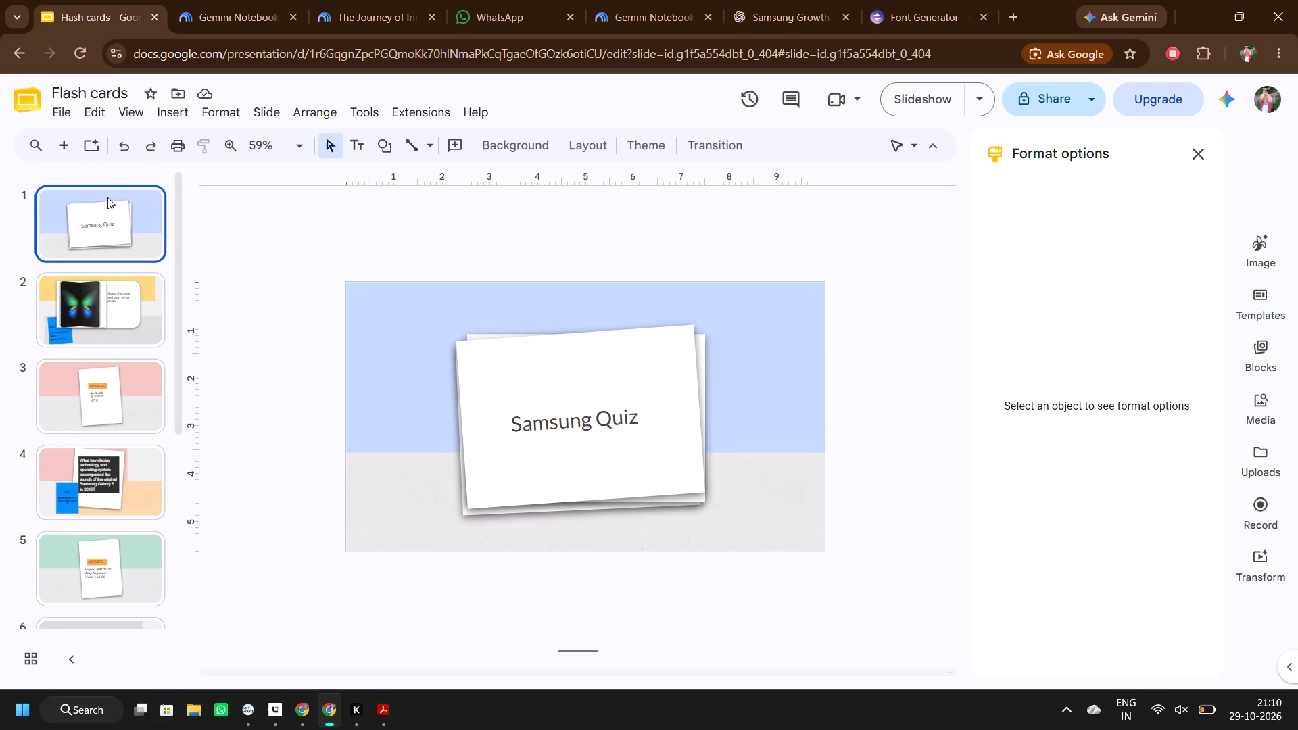
Preview the deck as a slideshow from the Samsung Quiz title card through slide 6, and exit the slideshow.
{"action": "left_click", "coordinate": [95, 105]}
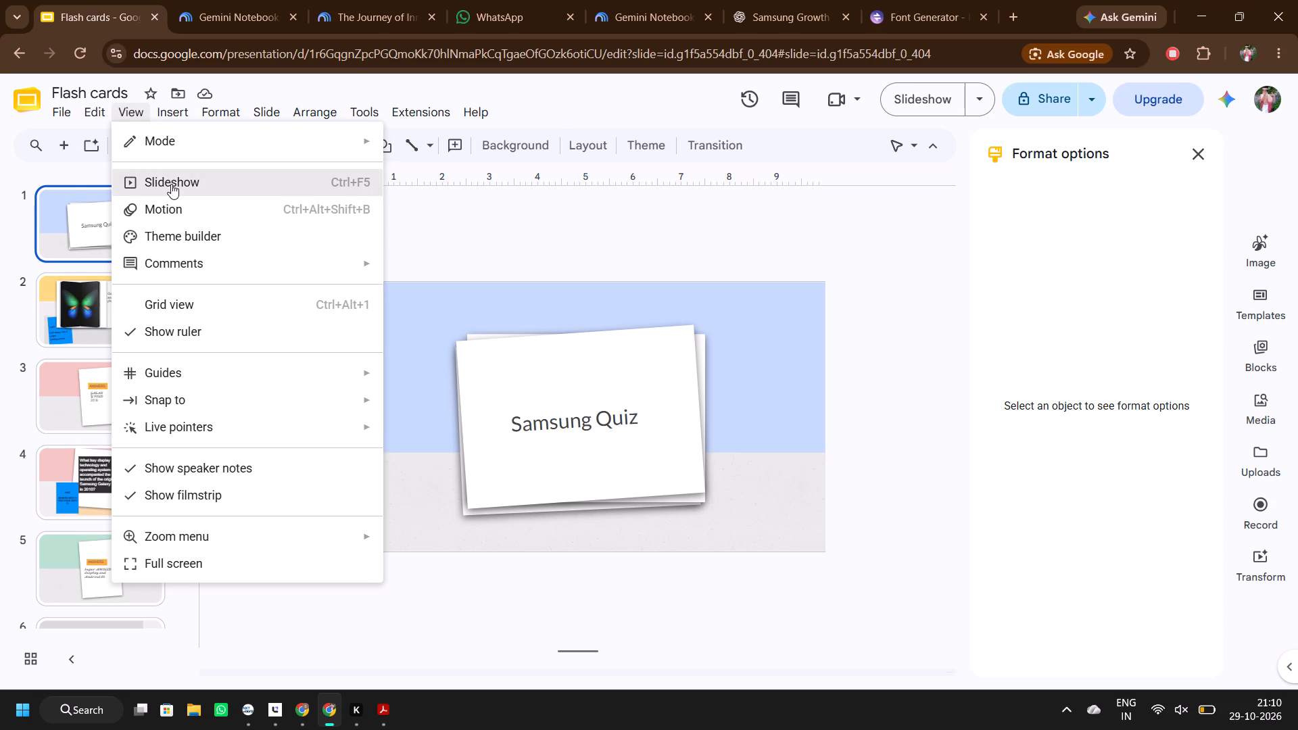
{"action": "left_click", "coordinate": [171, 184]}
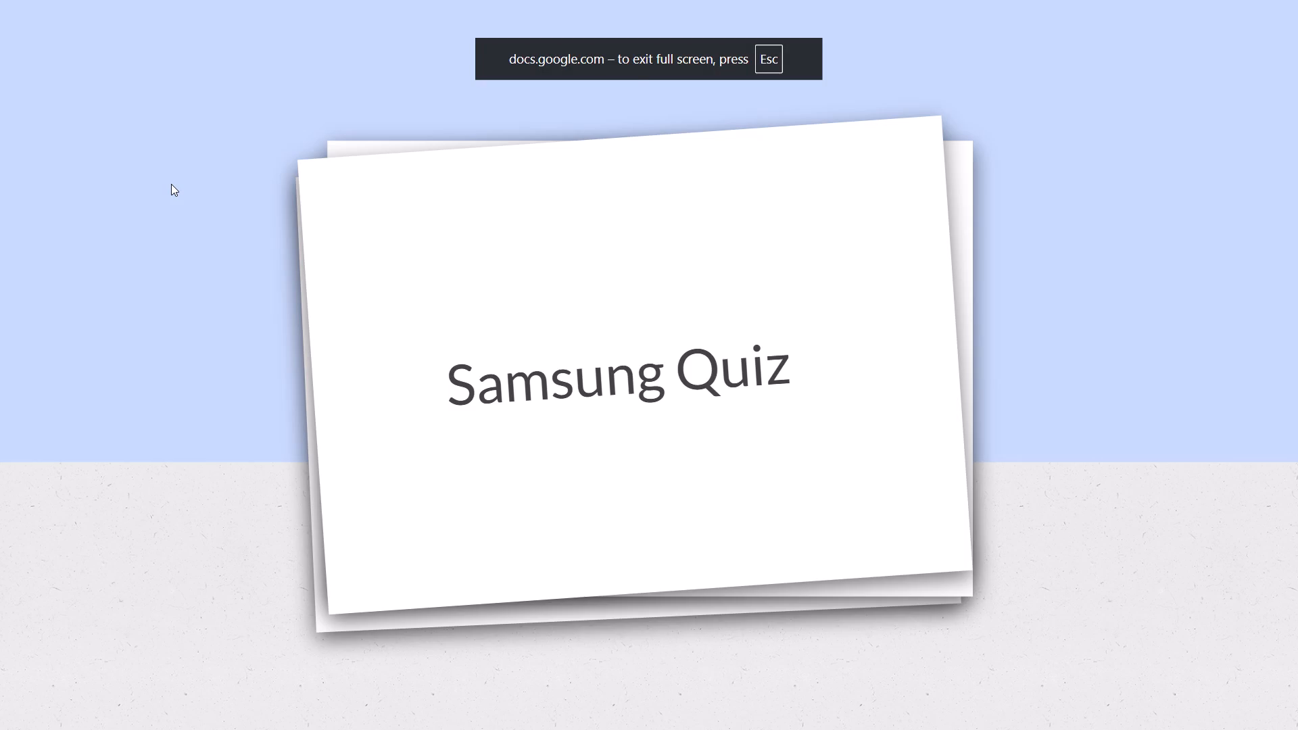
{"action": "key", "text": "Right"}
{"action": "key", "text": "Right"}
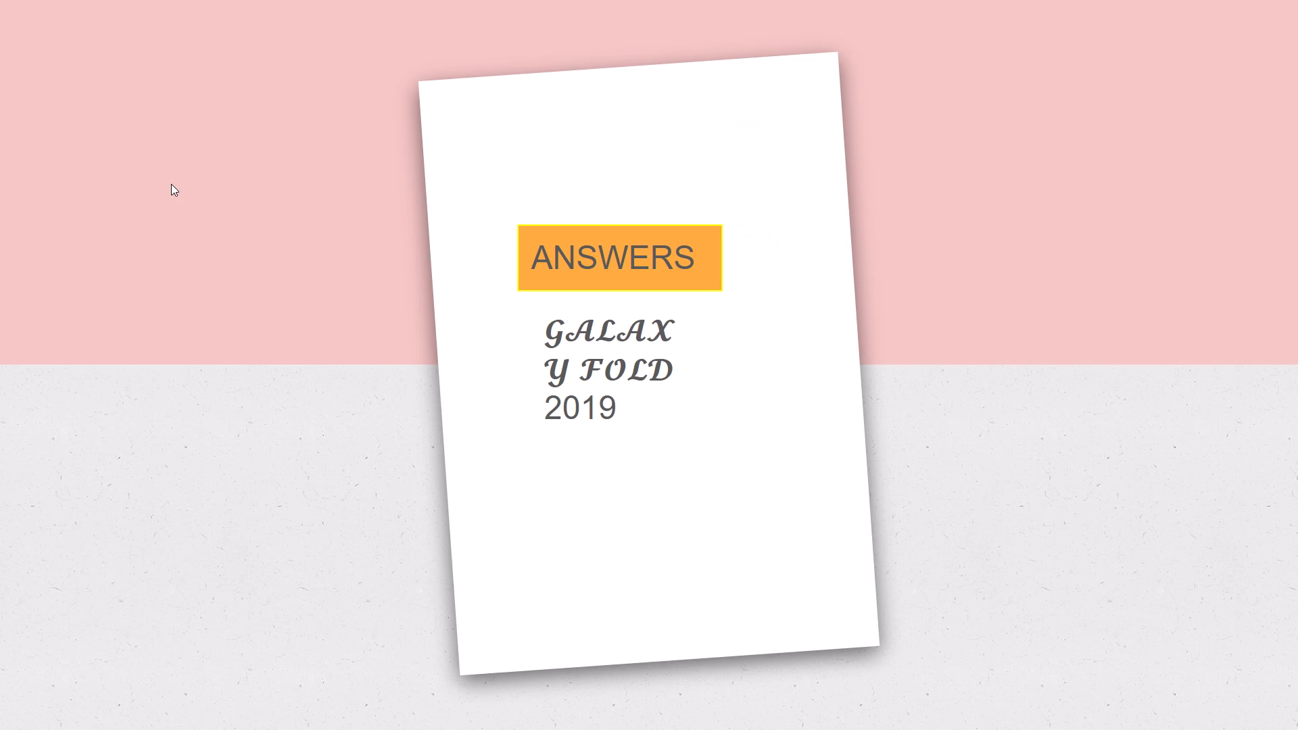
{"action": "key", "text": "Right"}
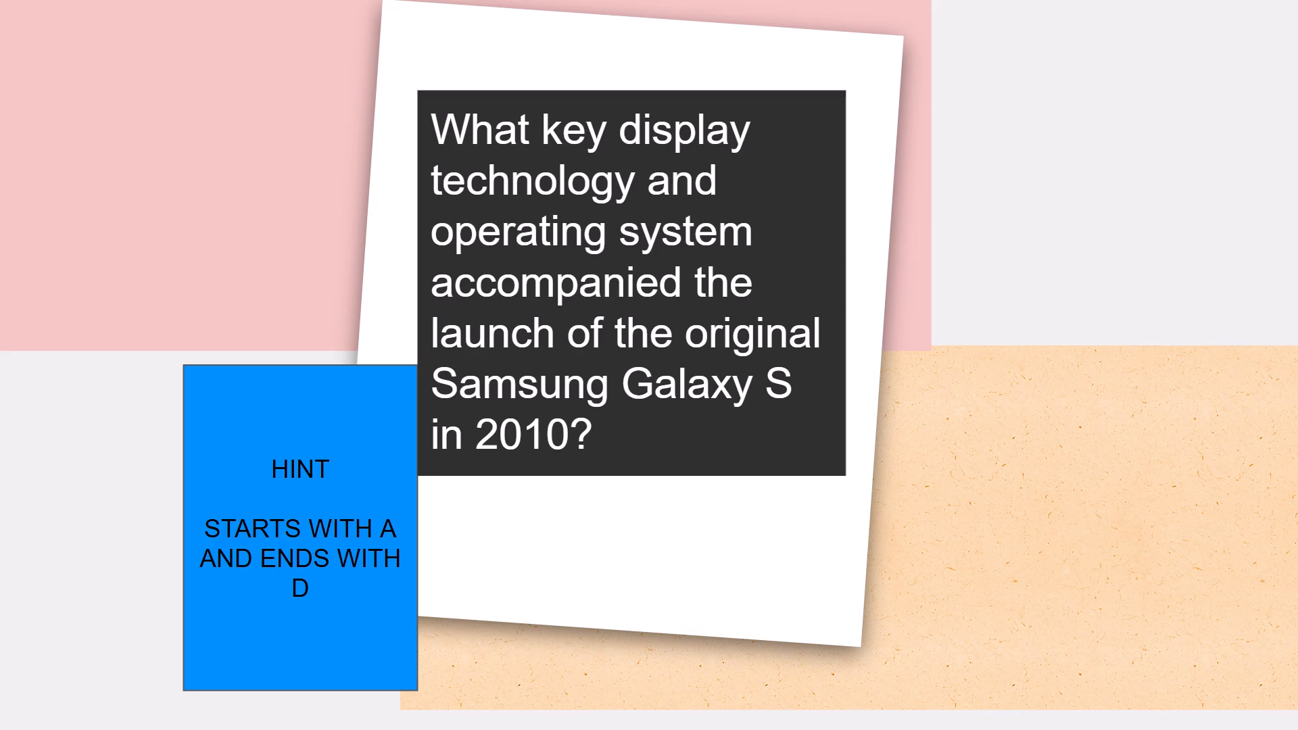
{"action": "key", "text": "Right"}
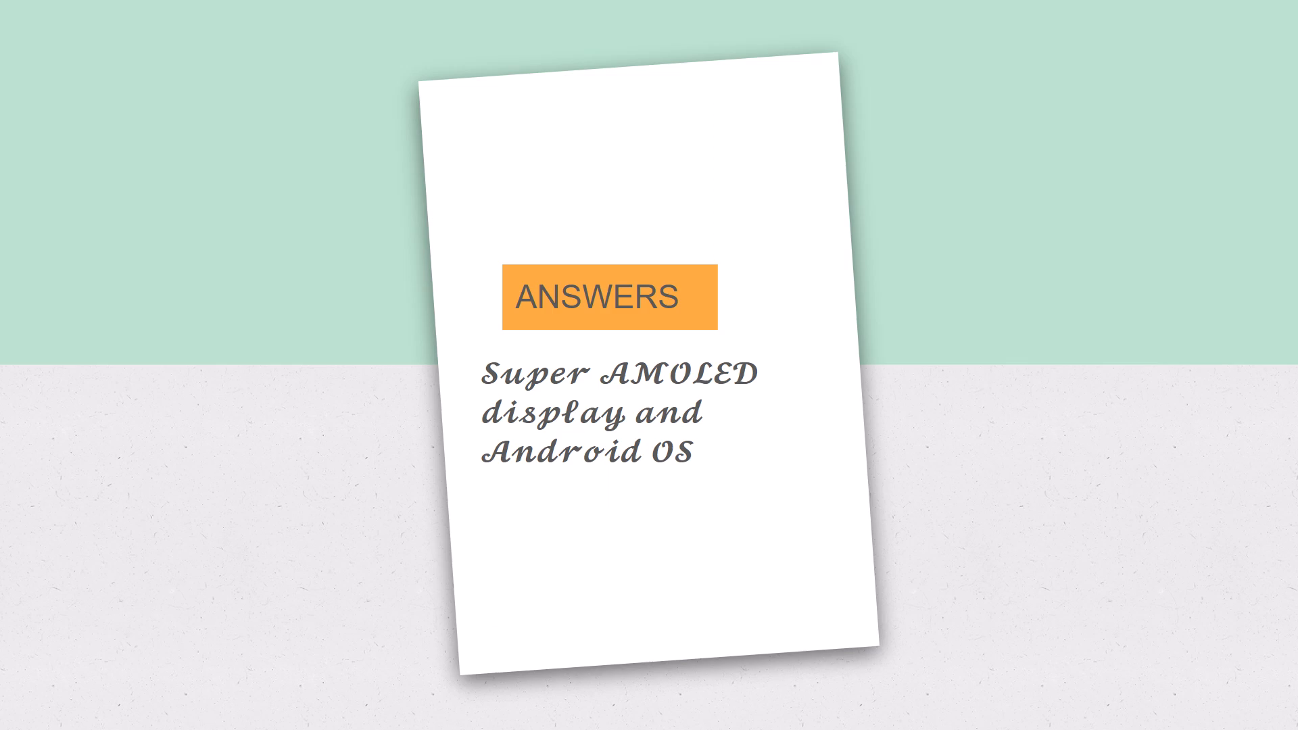
{"action": "key", "text": "Right"}
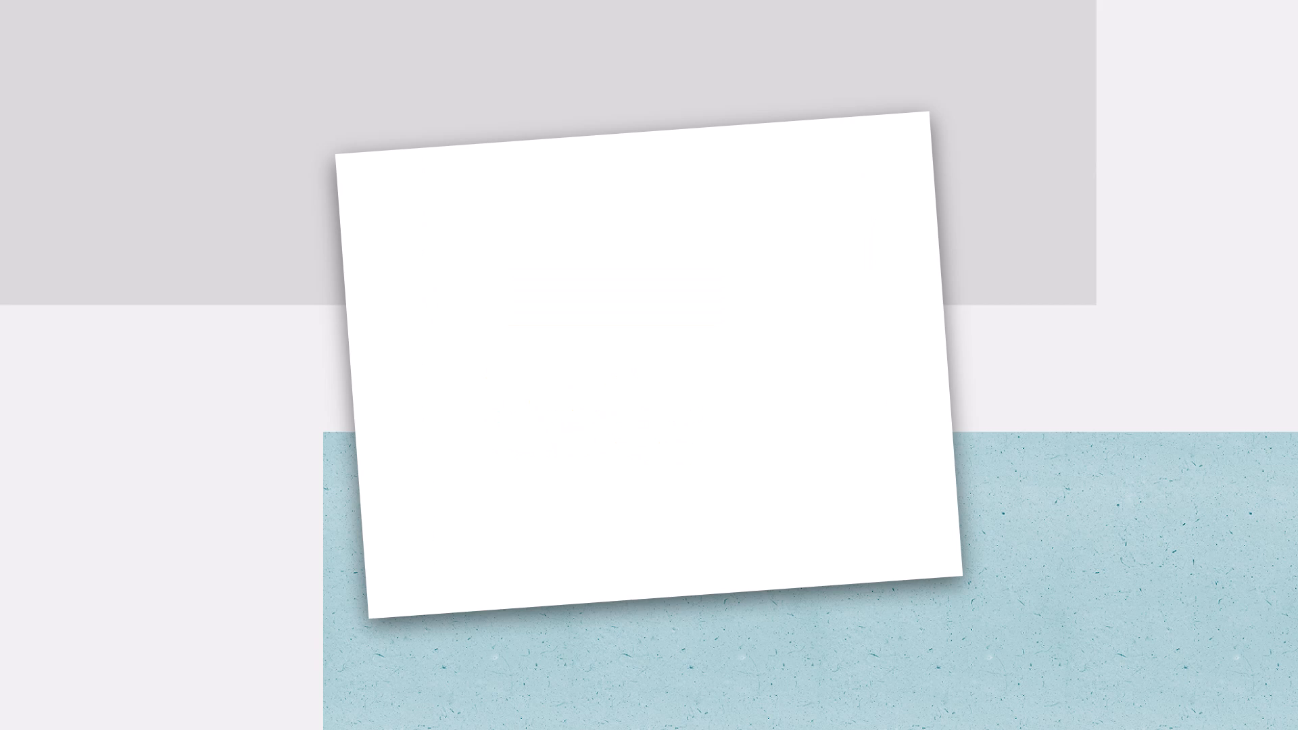
{"action": "key", "text": "Escape"}
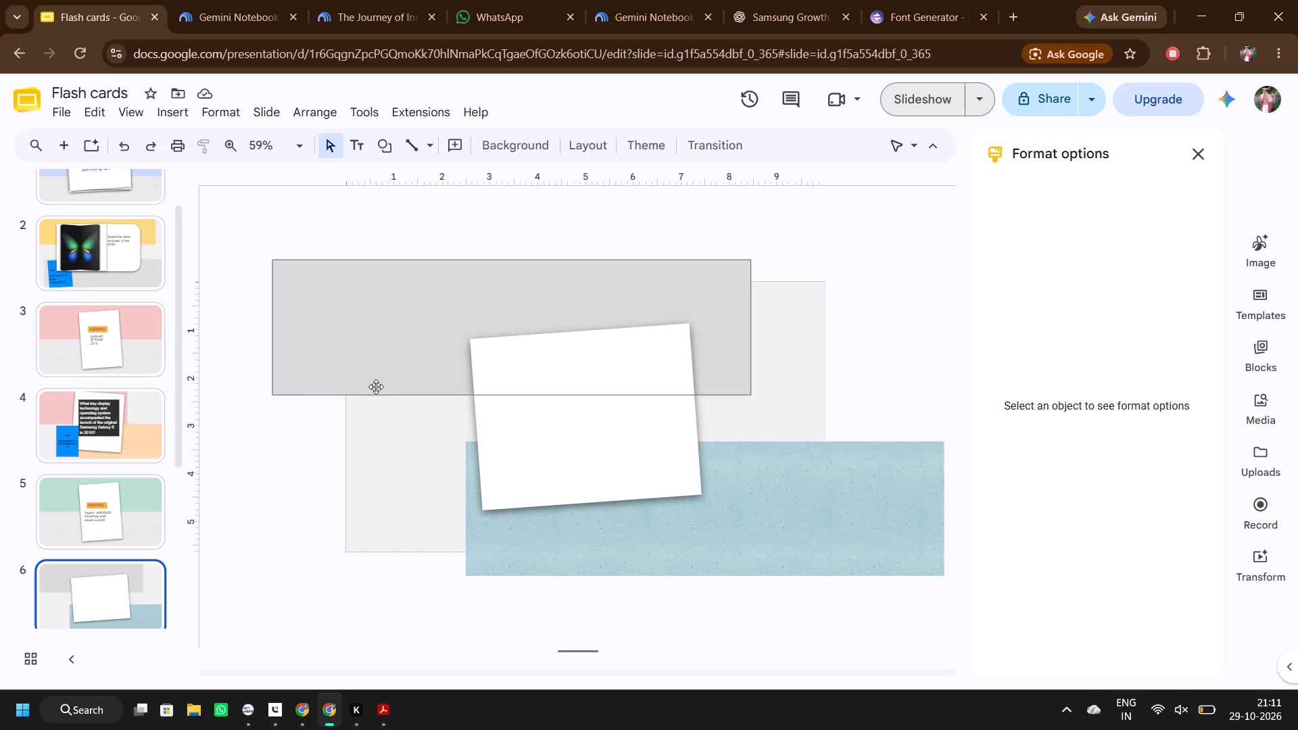
Slightly enlarge slide 6's tilted white card and give it strongly rounded corners.
{"action": "left_click", "coordinate": [569, 434]}
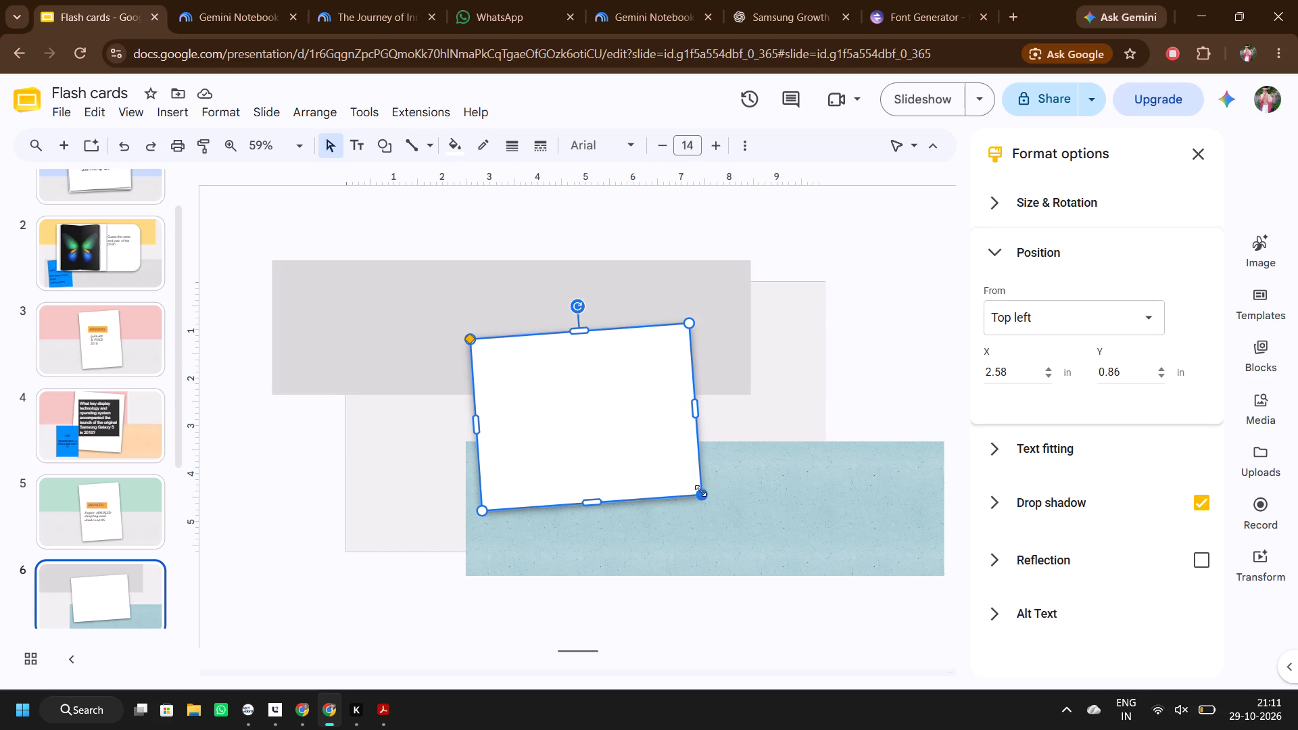
{"action": "left_click_drag", "start_coordinate": [702, 490], "coordinate": [692, 496]}
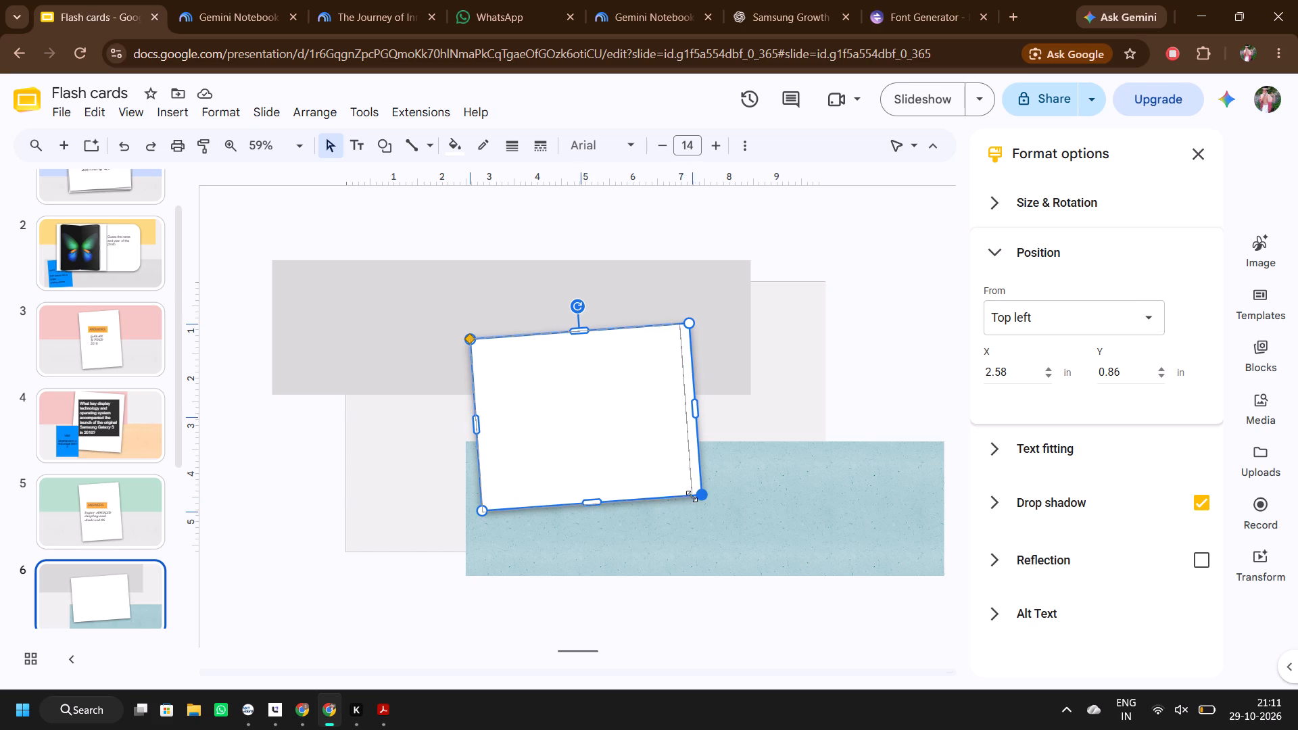
{"action": "left_click_drag", "start_coordinate": [692, 496], "coordinate": [702, 496]}
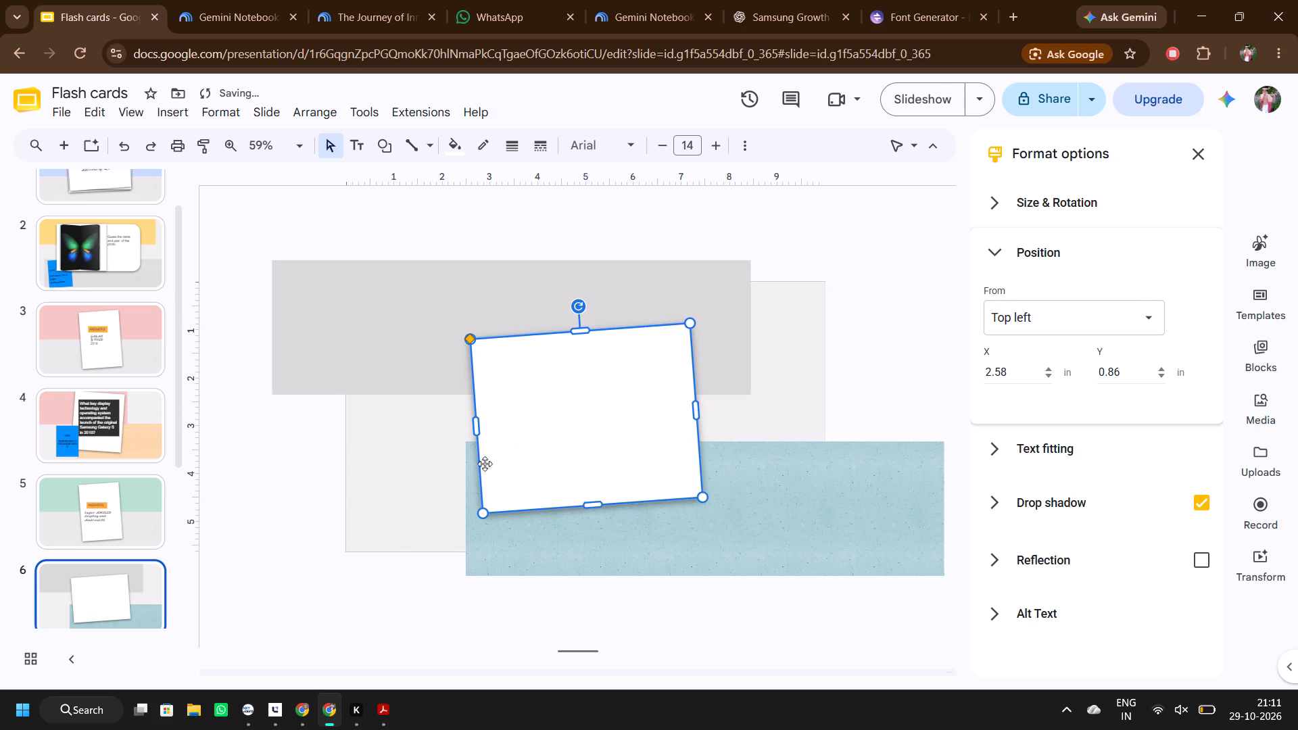
{"action": "left_click", "coordinate": [483, 514]}
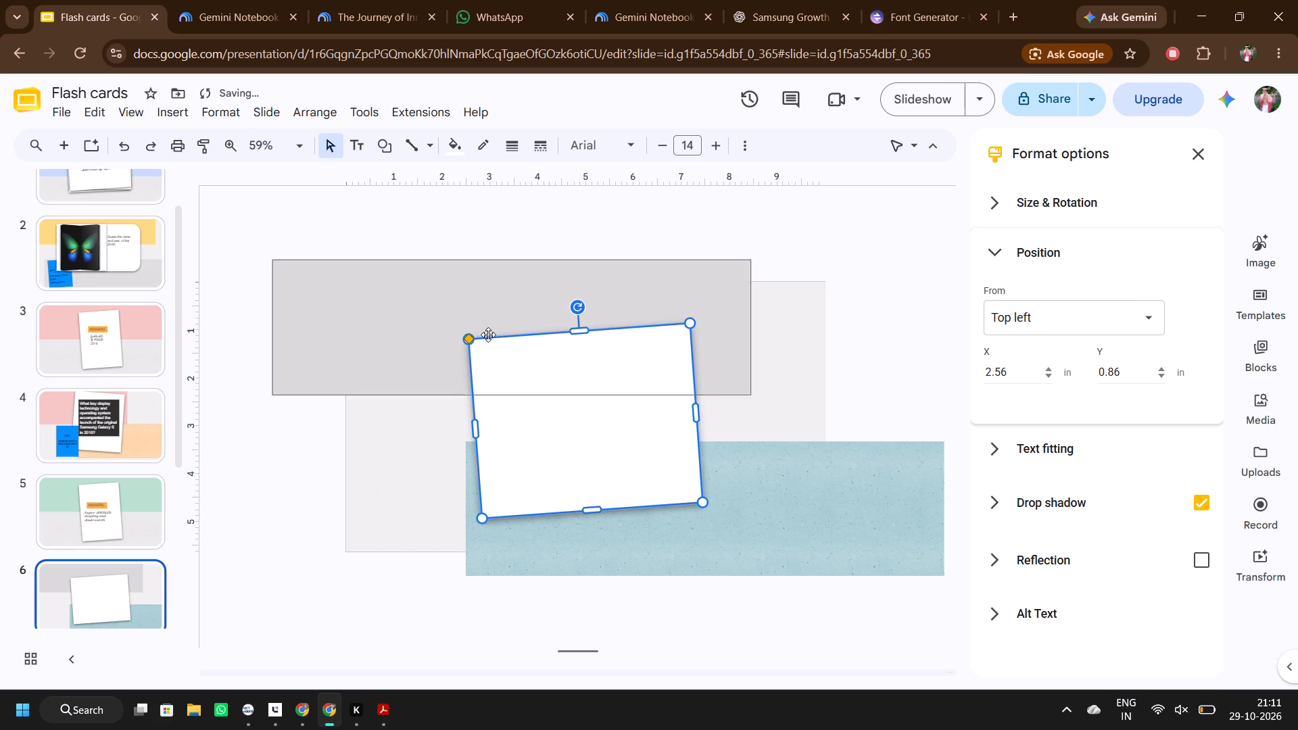
{"action": "left_click_drag", "start_coordinate": [468, 343], "coordinate": [484, 353]}
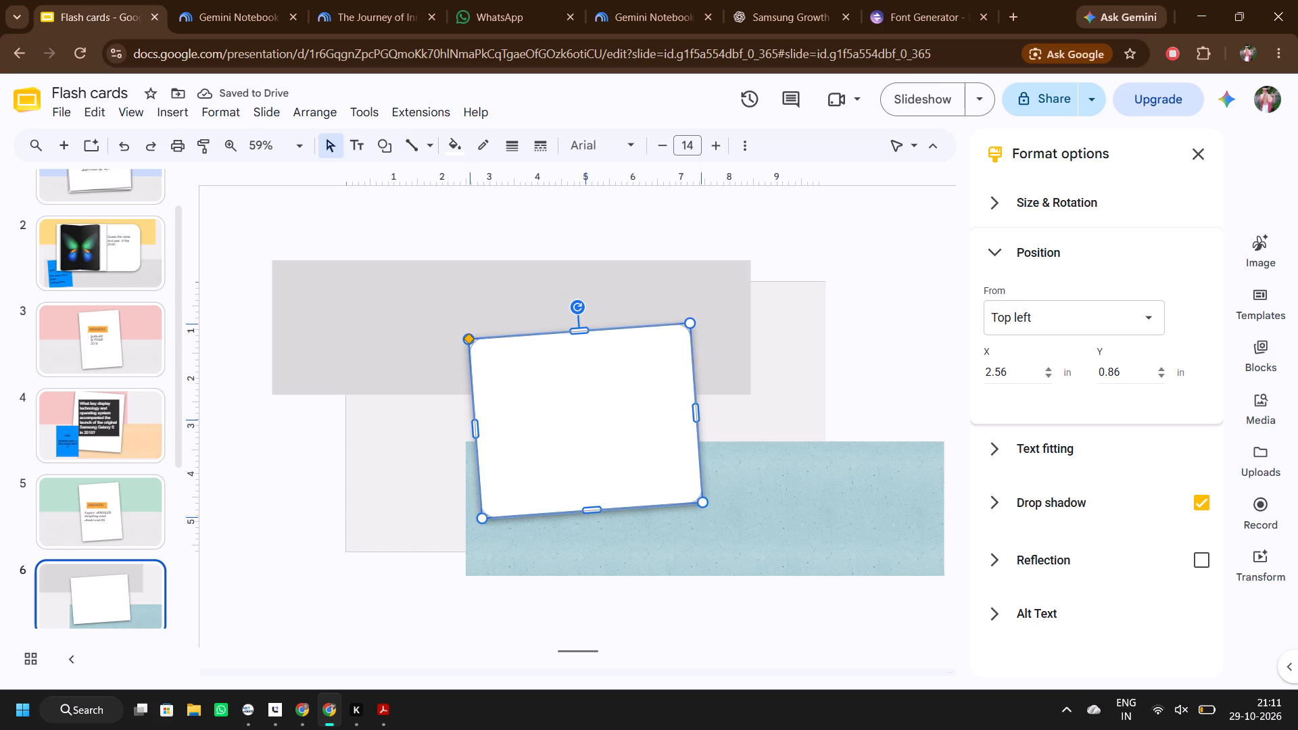
{"action": "left_click_drag", "start_coordinate": [484, 353], "coordinate": [534, 397]}
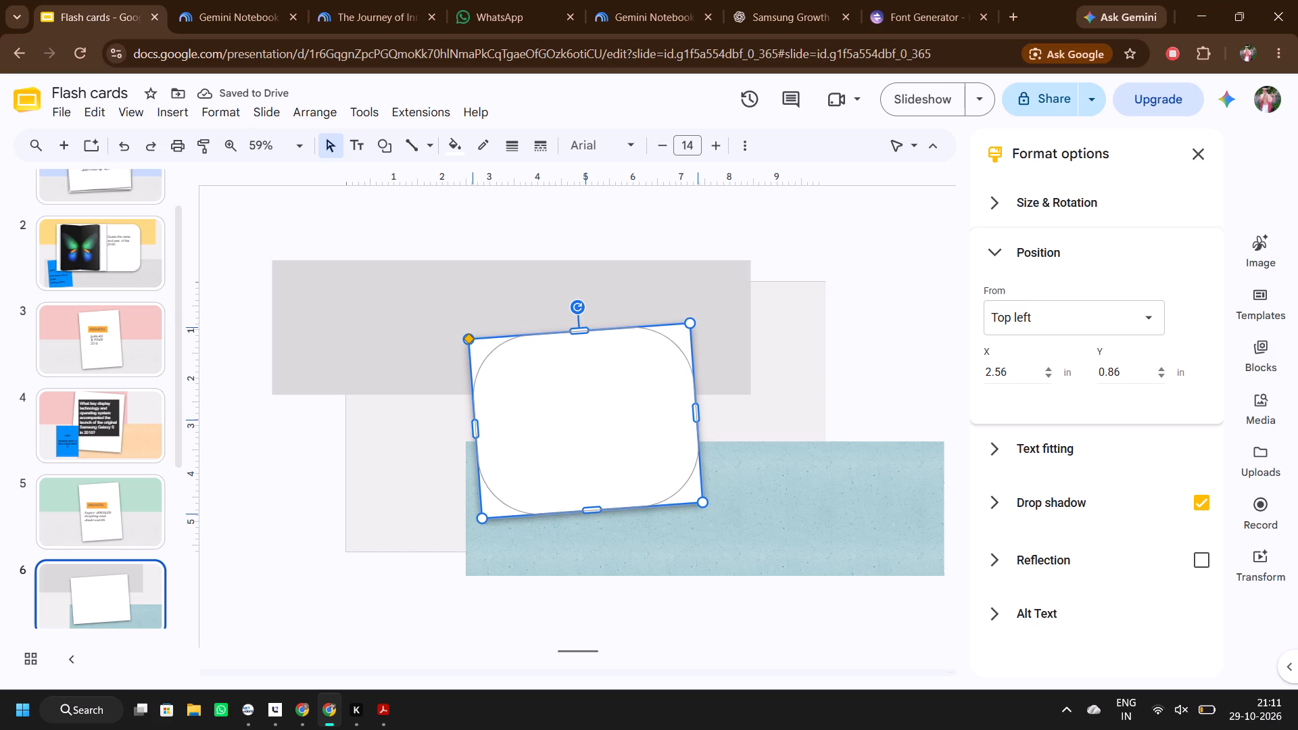
{"action": "left_click_drag", "start_coordinate": [534, 397], "coordinate": [536, 399]}
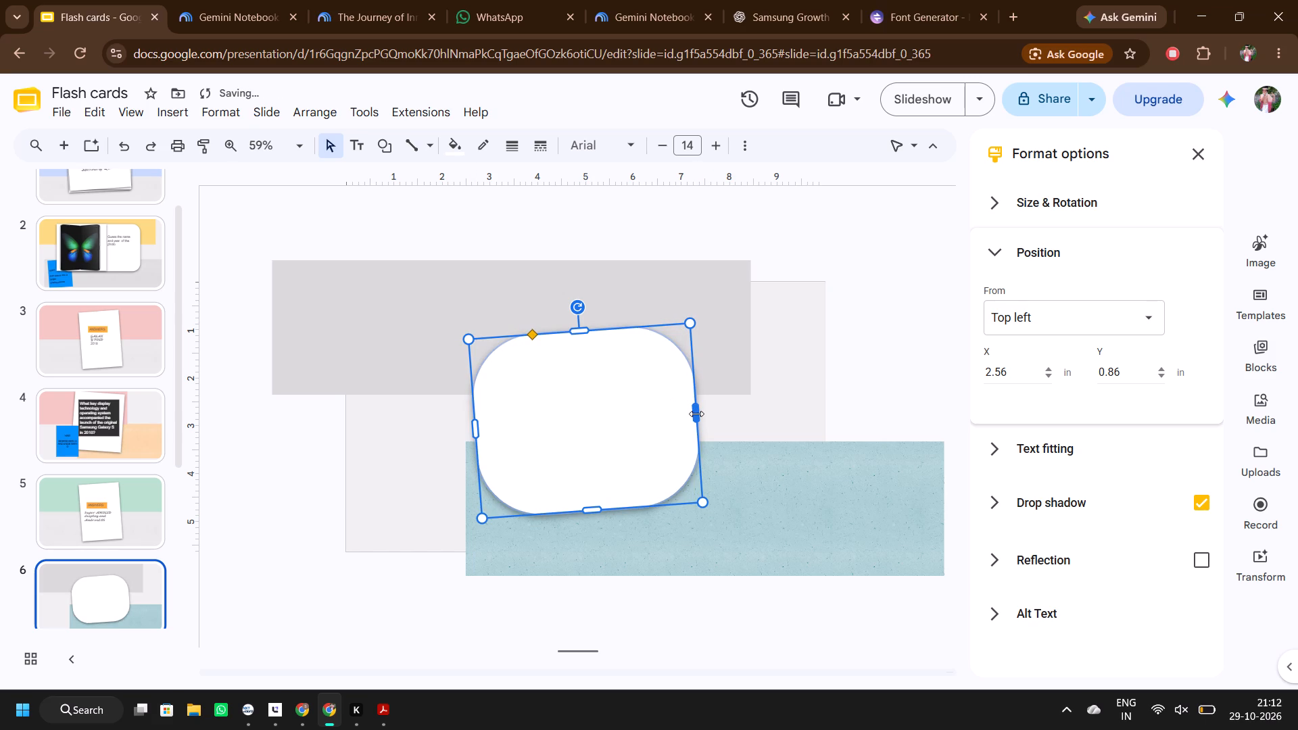
Widen slide 6's rounded white card on both sides to about X 2.41 in and Y 0.76 in, and fine-tune its corner rounding.
{"action": "left_click_drag", "start_coordinate": [696, 414], "coordinate": [759, 424]}
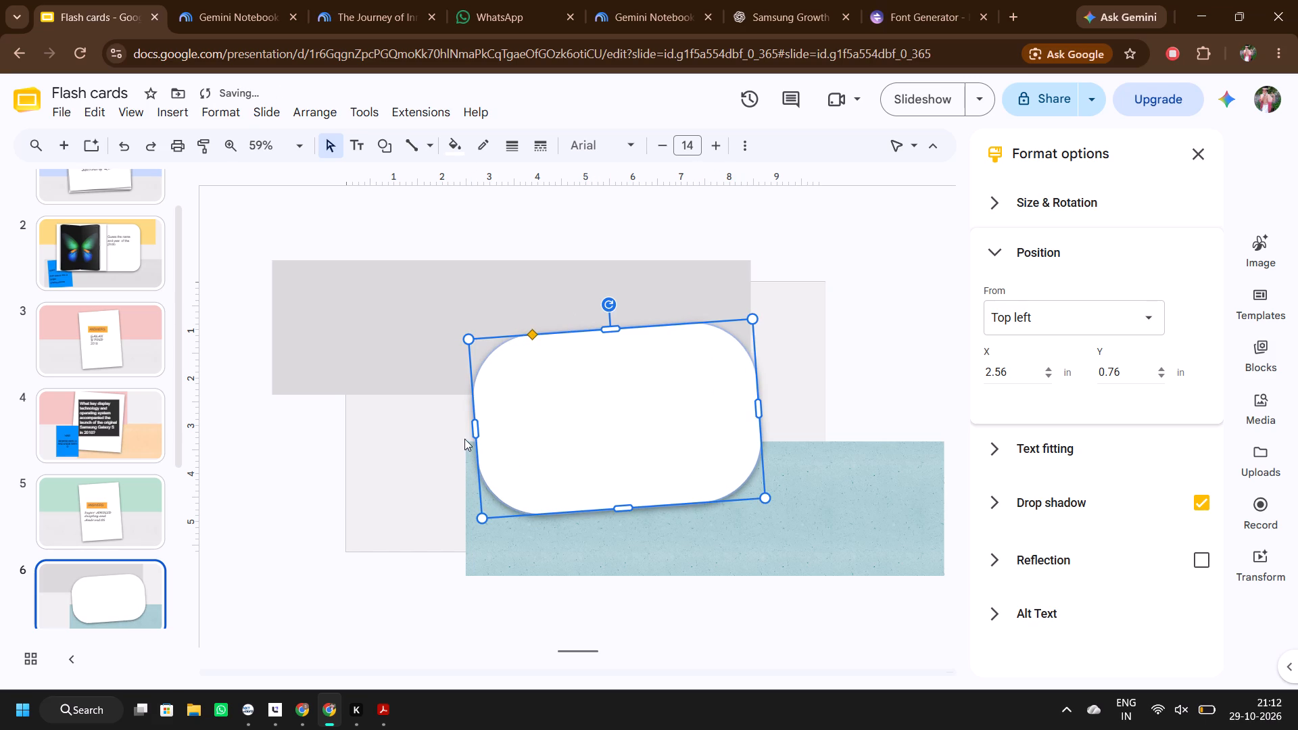
{"action": "left_click_drag", "start_coordinate": [479, 431], "coordinate": [468, 431]}
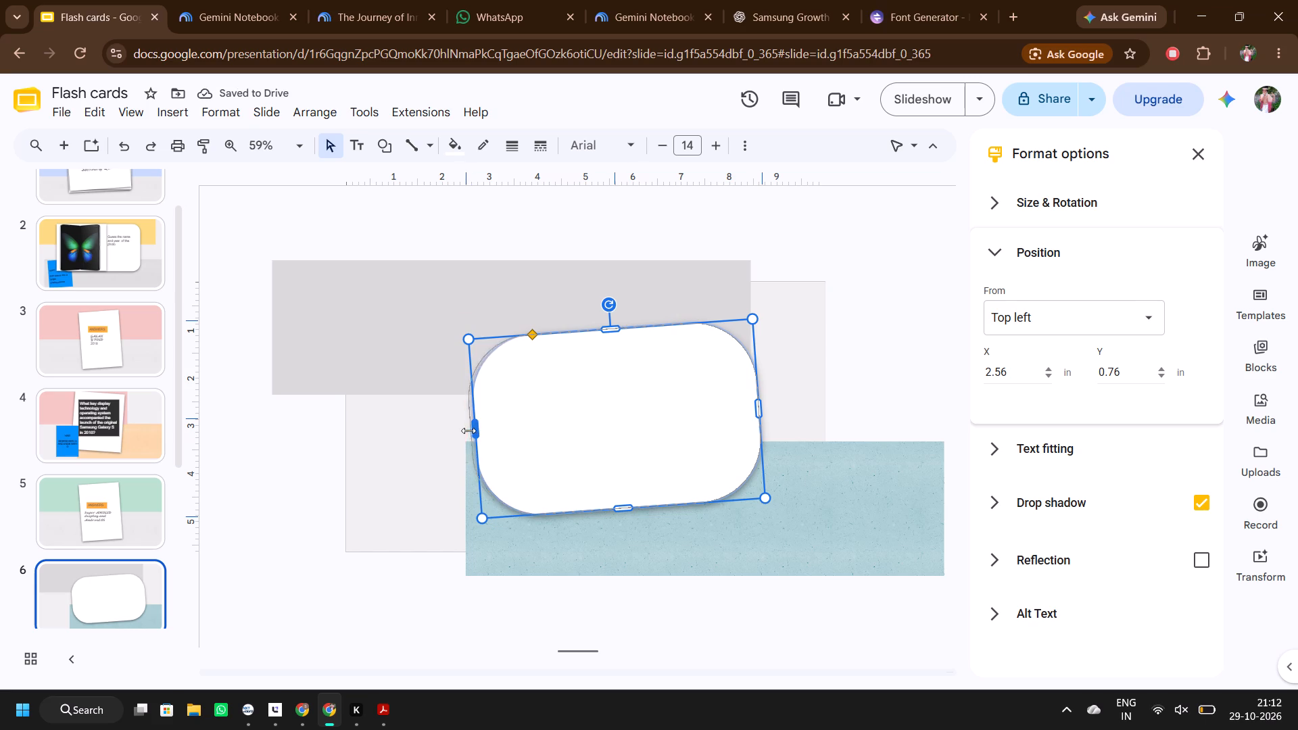
{"action": "left_click_drag", "start_coordinate": [468, 431], "coordinate": [468, 431]}
{"action": "left_click_drag", "start_coordinate": [525, 337], "coordinate": [551, 380]}
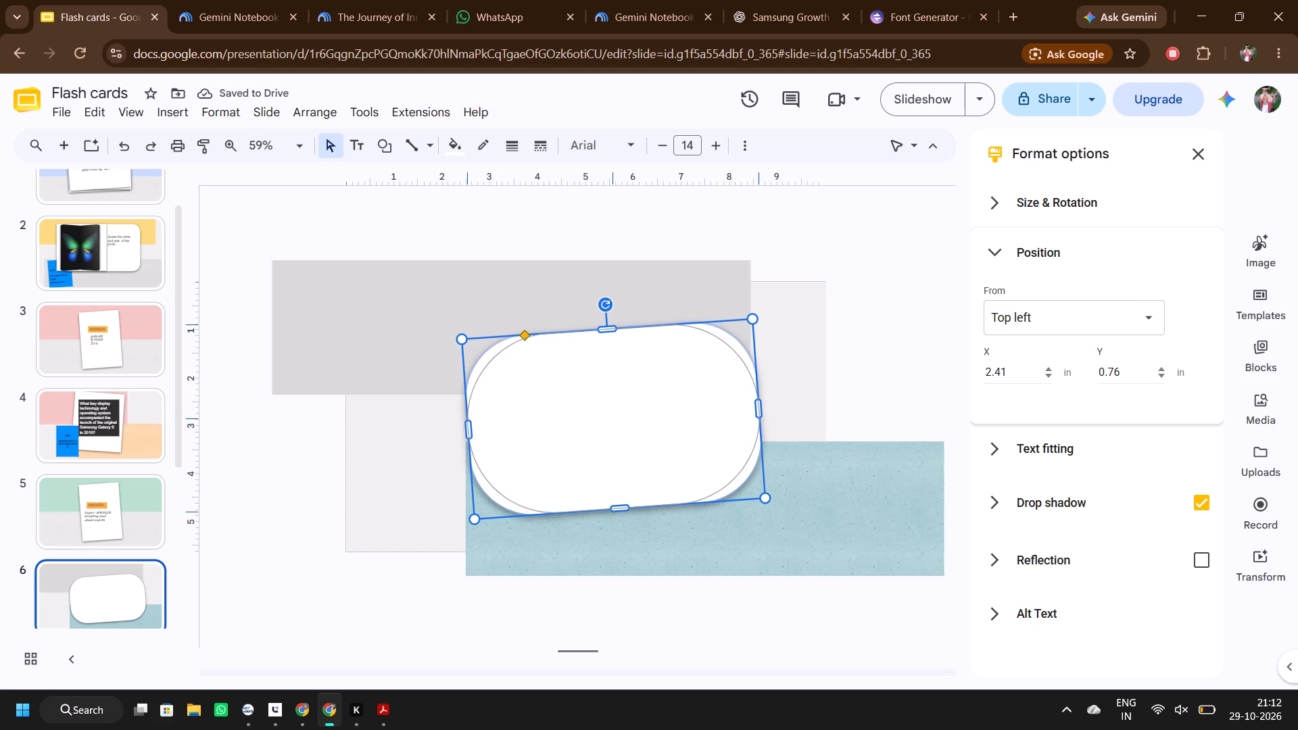
{"action": "left_click_drag", "start_coordinate": [551, 380], "coordinate": [529, 356]}
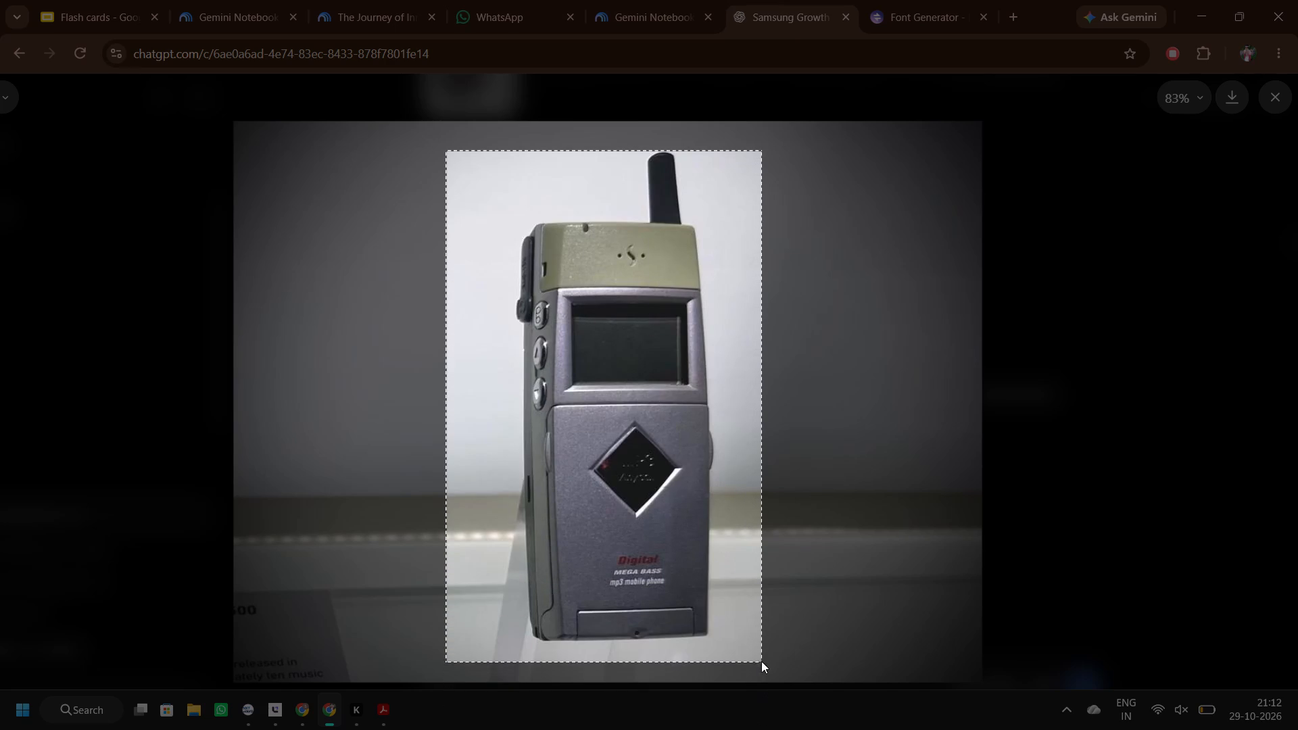
{"action": "left_click_drag", "start_coordinate": [761, 661], "coordinate": [761, 661]}
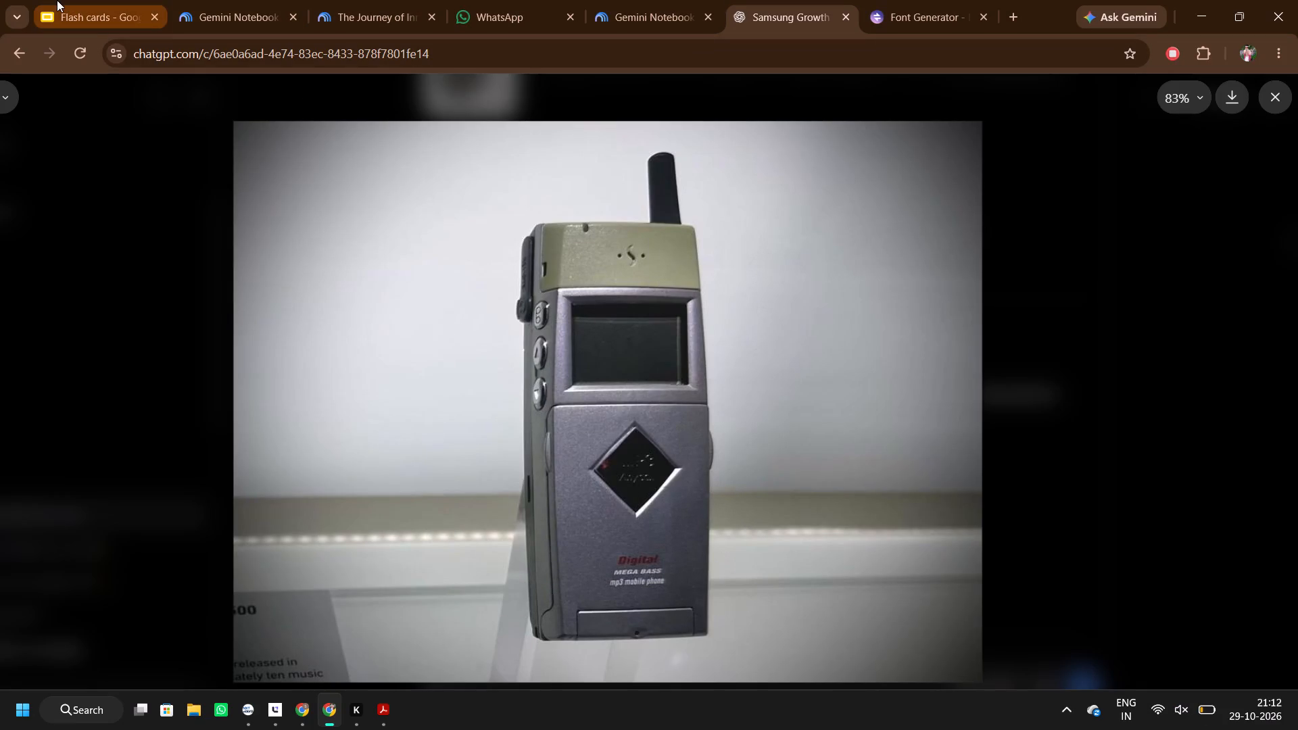
Switch to the Flash cards presentation and insert the newest Gallery screenshot, the MP3 phone picture, from the computer onto slide 6.
{"action": "left_click", "coordinate": [57, 0]}
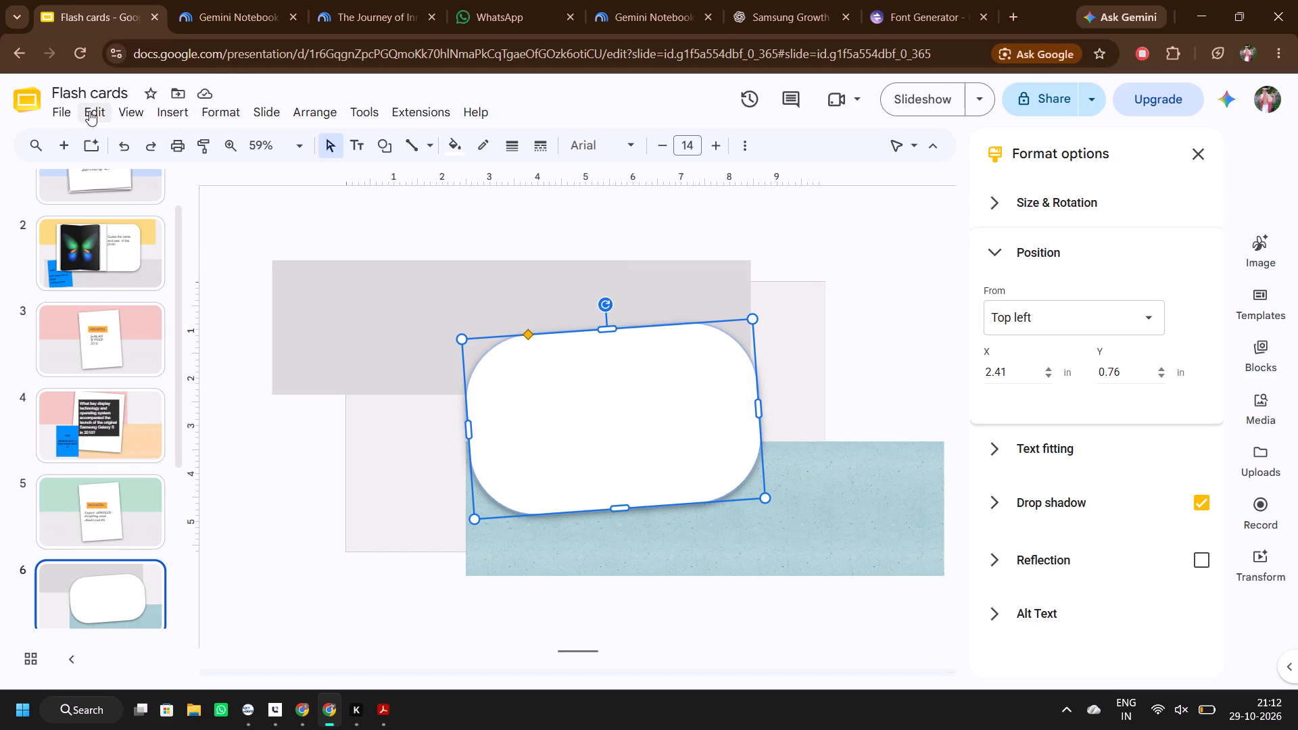
{"action": "left_click", "coordinate": [161, 114]}
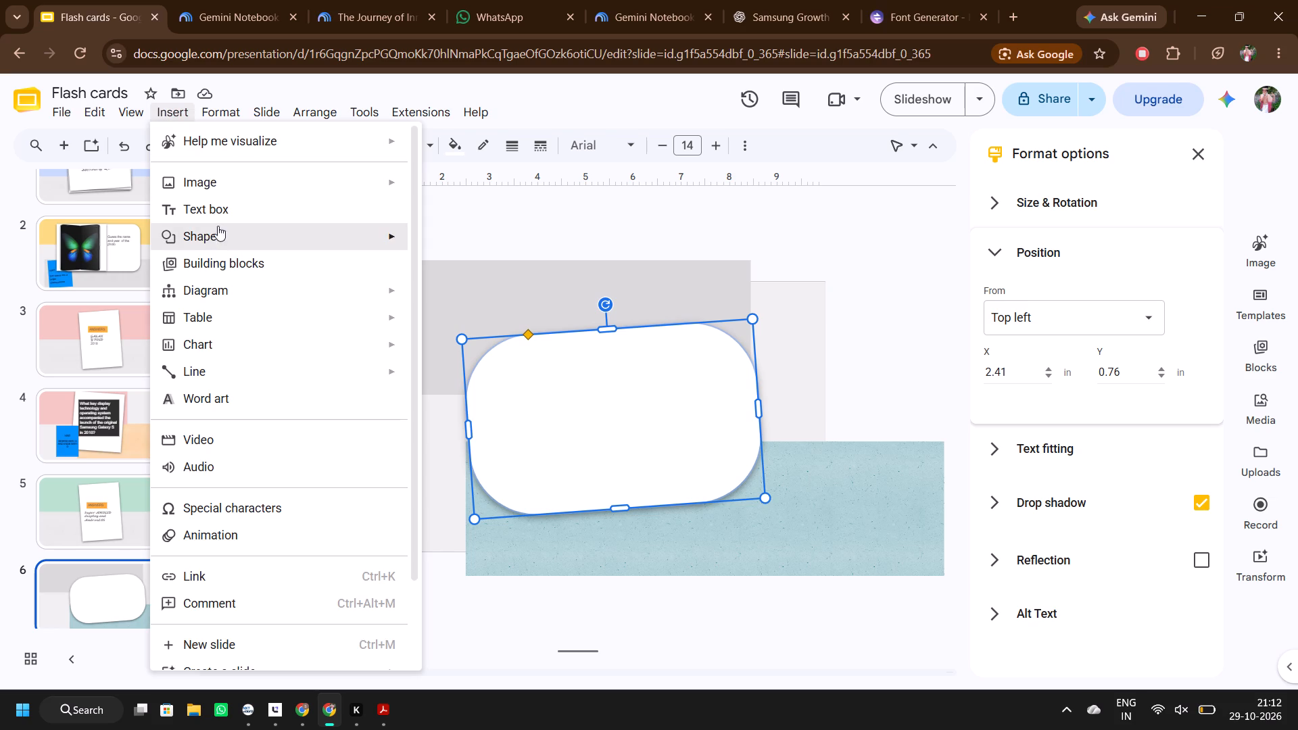
{"action": "left_click", "coordinate": [207, 186]}
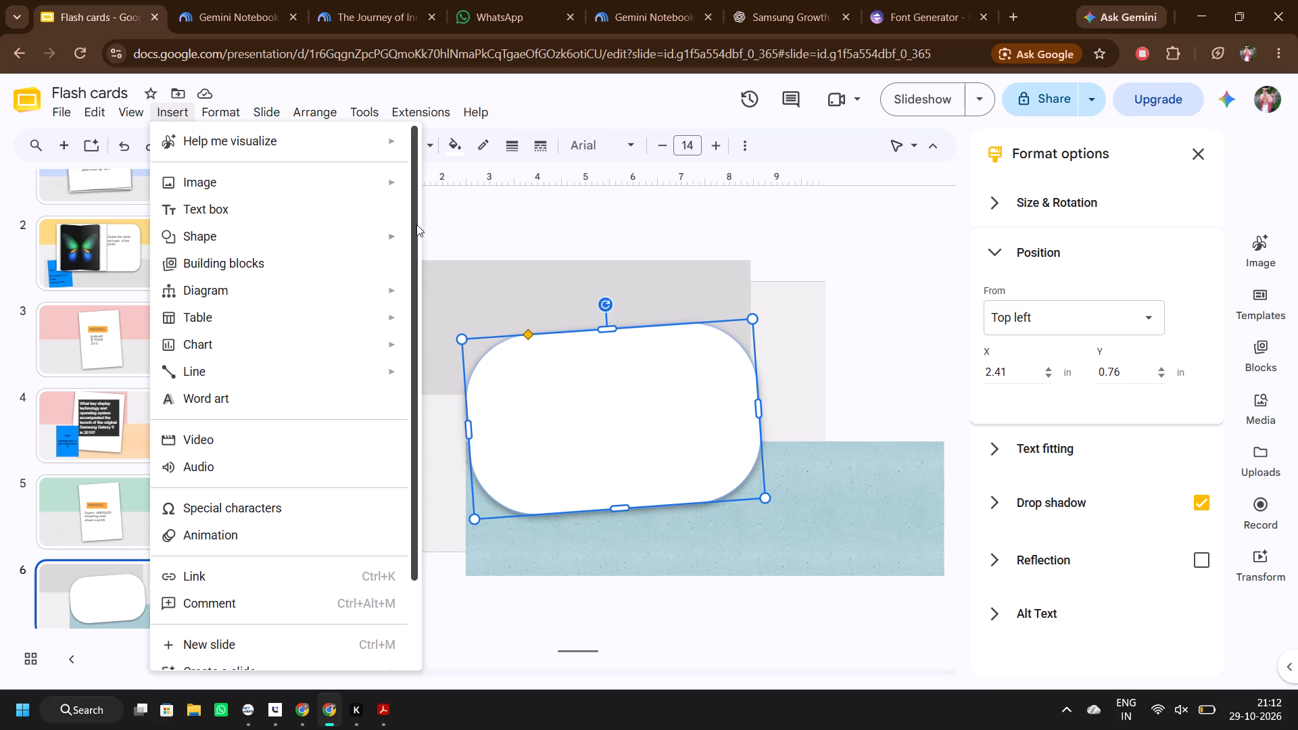
{"action": "left_click", "coordinate": [391, 182]}
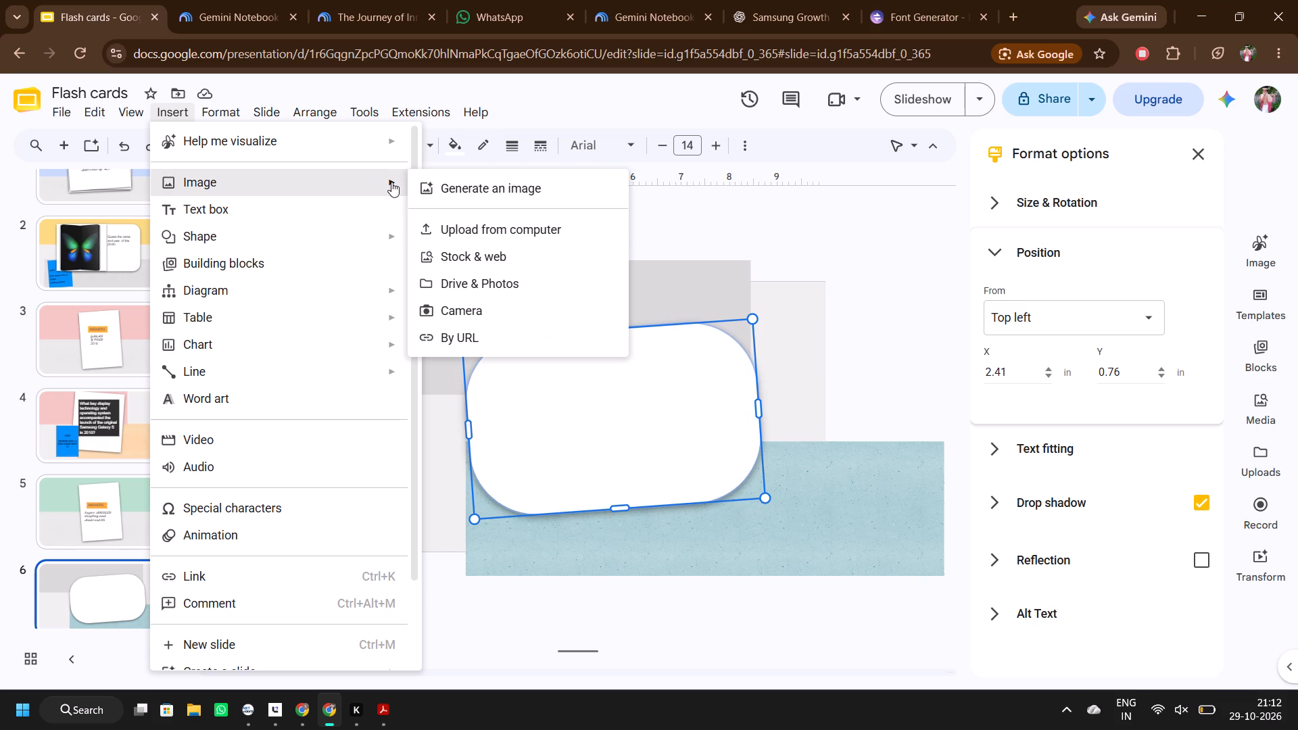
{"action": "left_click", "coordinate": [473, 234]}
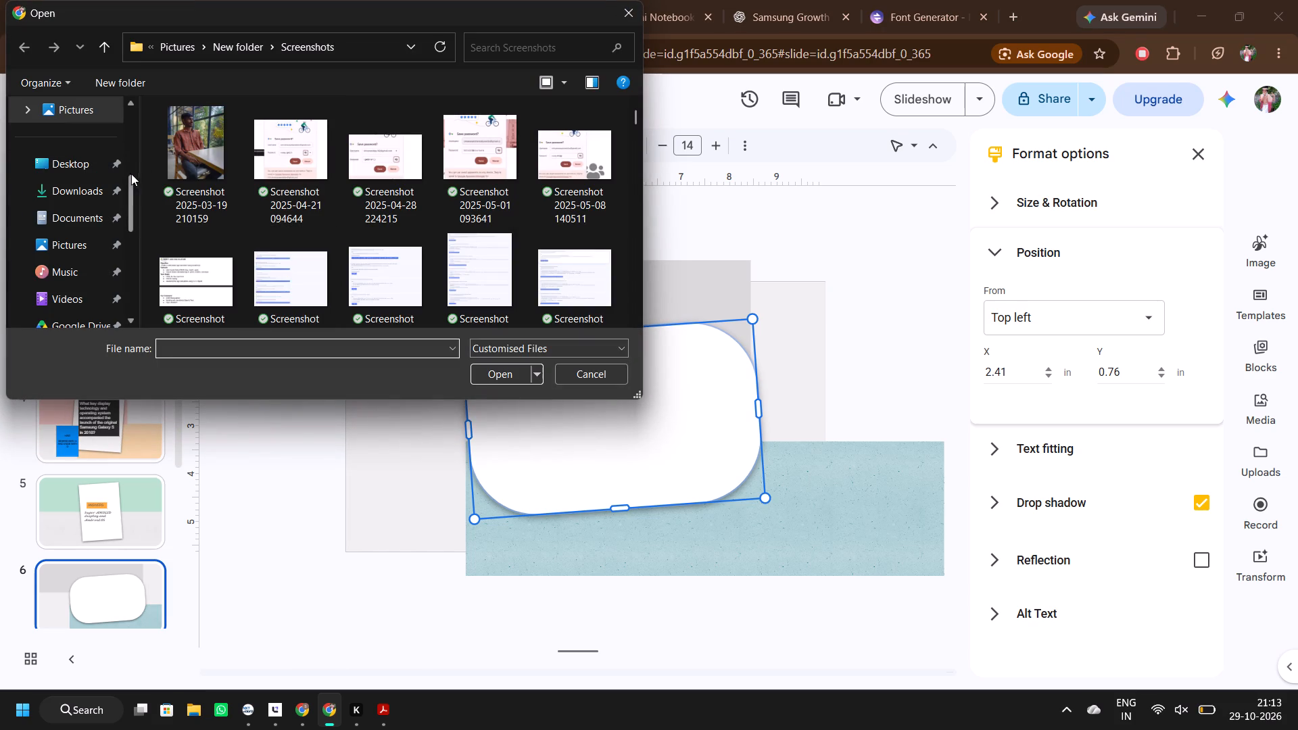
{"action": "left_click_drag", "start_coordinate": [122, 172], "coordinate": [129, 174]}
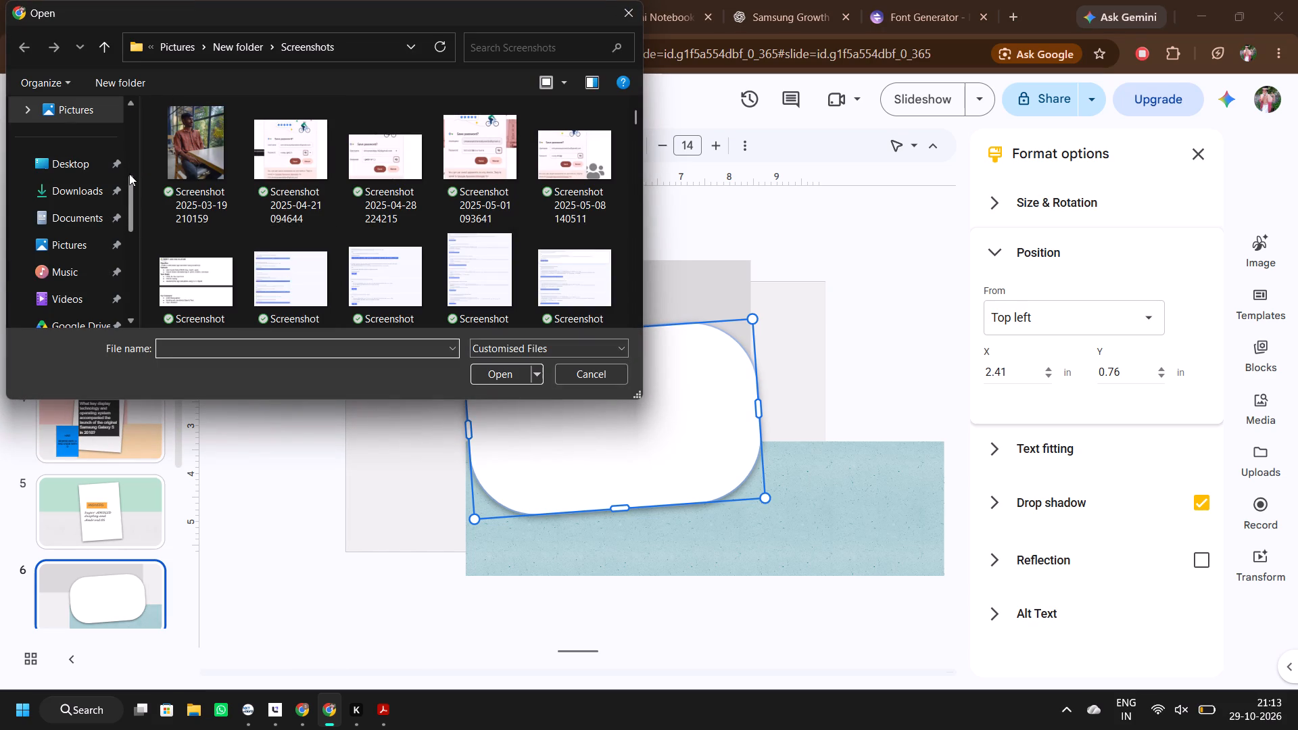
{"action": "left_click", "coordinate": [129, 174]}
{"action": "left_click_drag", "start_coordinate": [129, 174], "coordinate": [151, 97]}
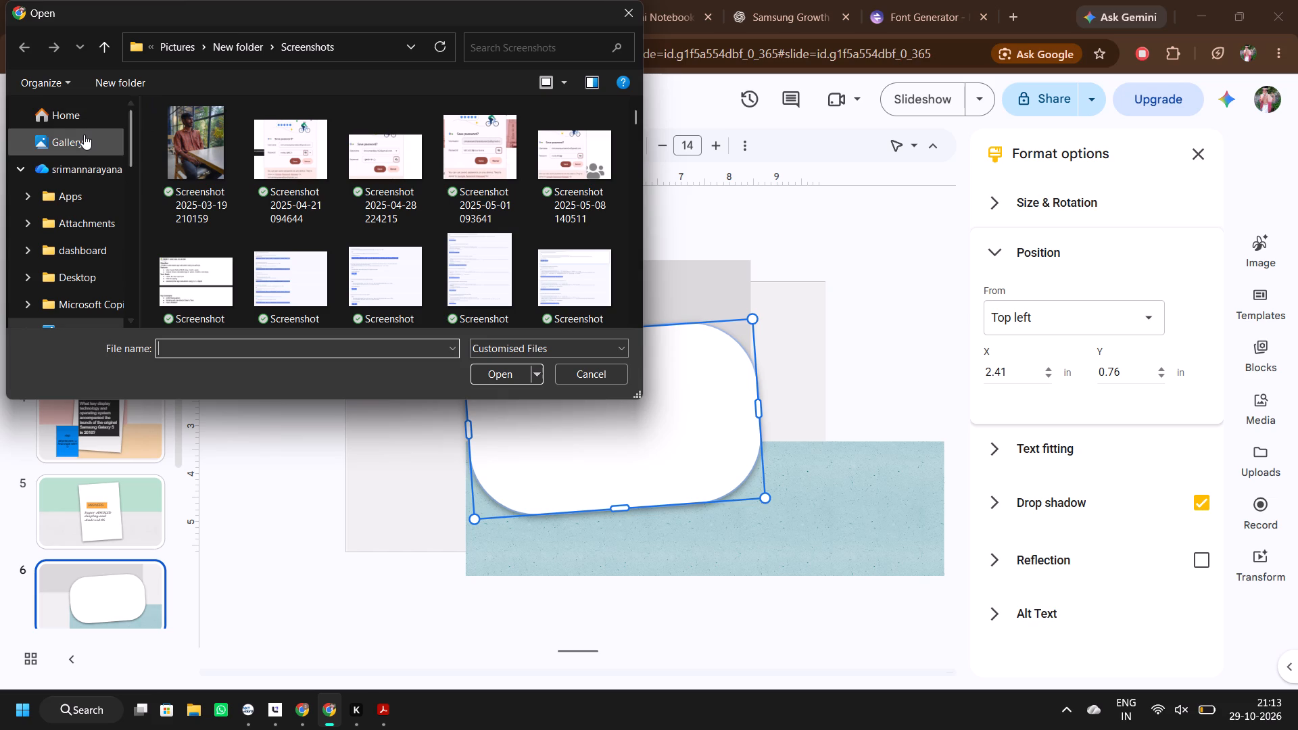
{"action": "left_click", "coordinate": [82, 136]}
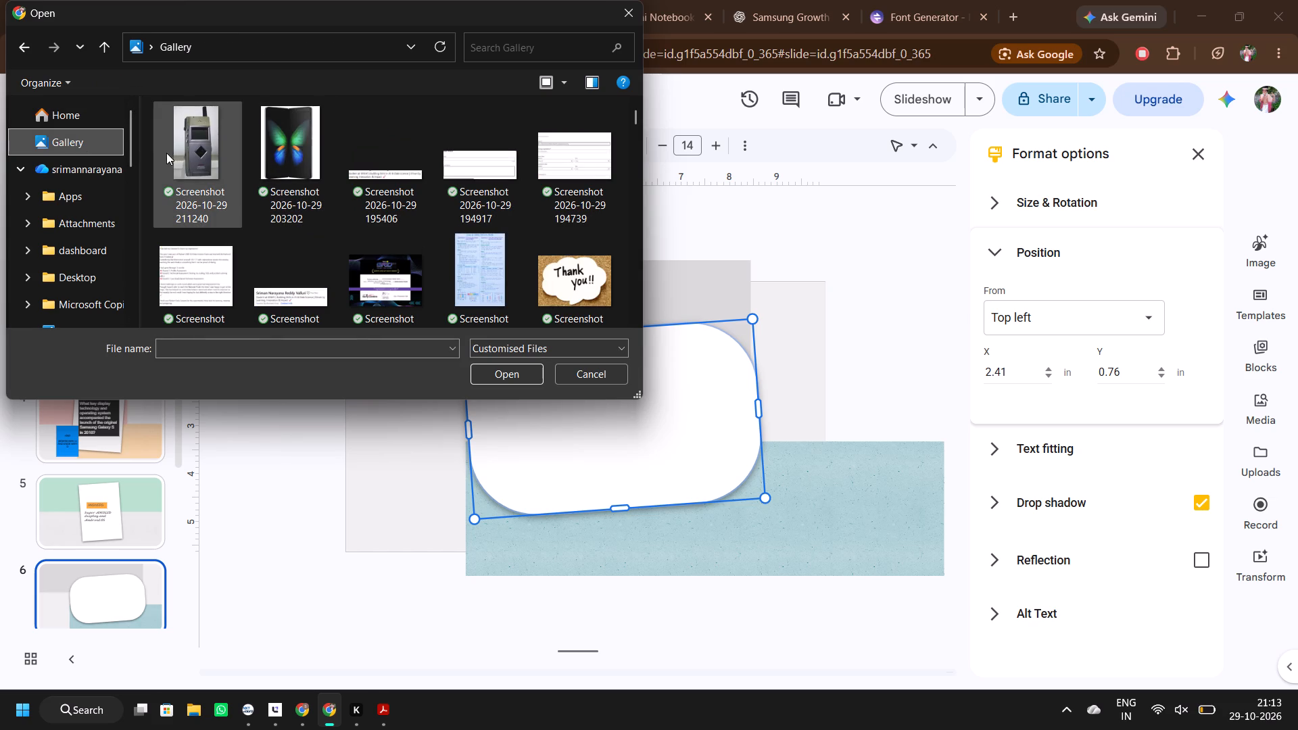
{"action": "left_click", "coordinate": [189, 153]}
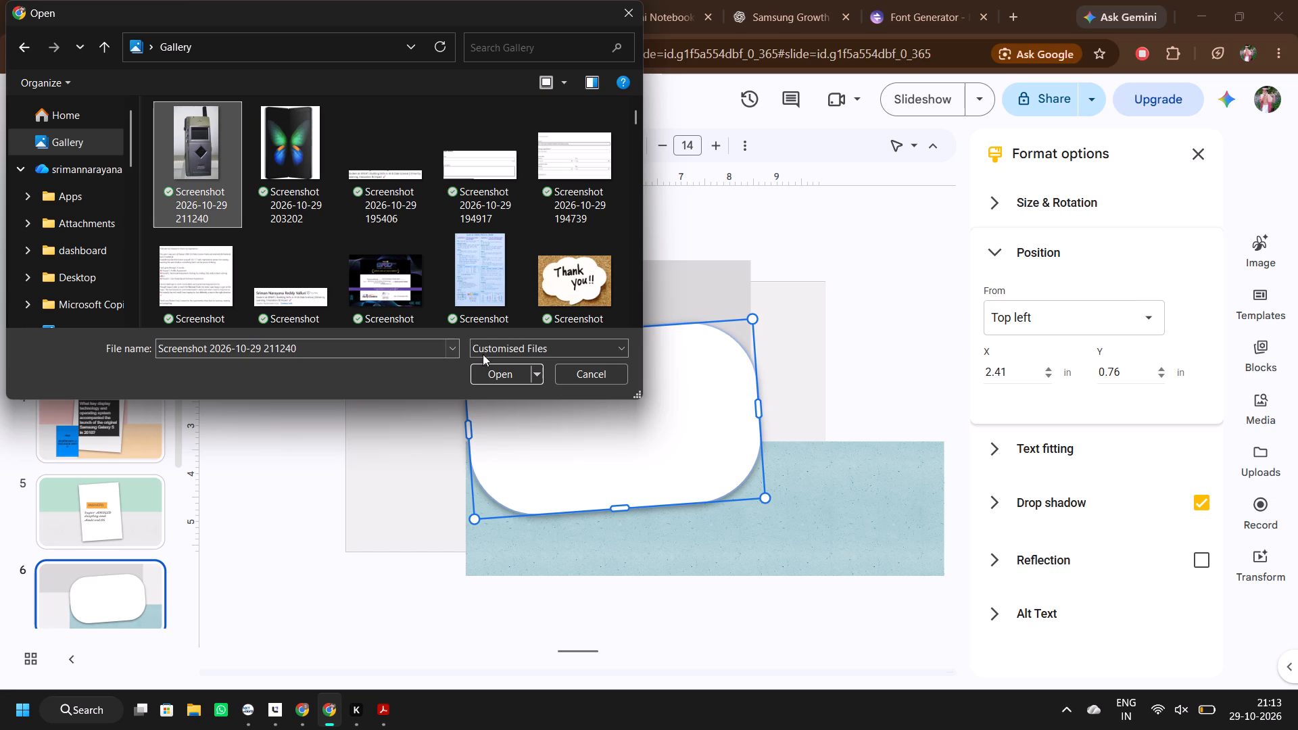
{"action": "left_click", "coordinate": [504, 375]}
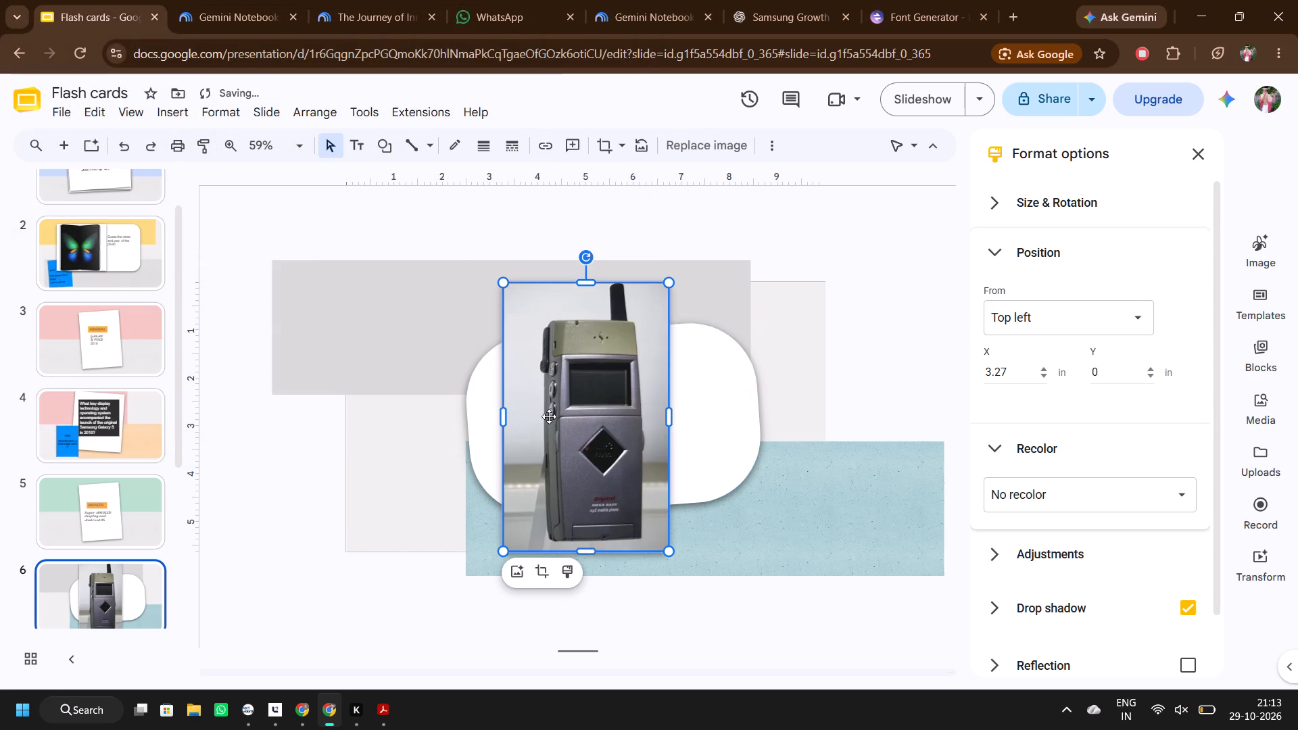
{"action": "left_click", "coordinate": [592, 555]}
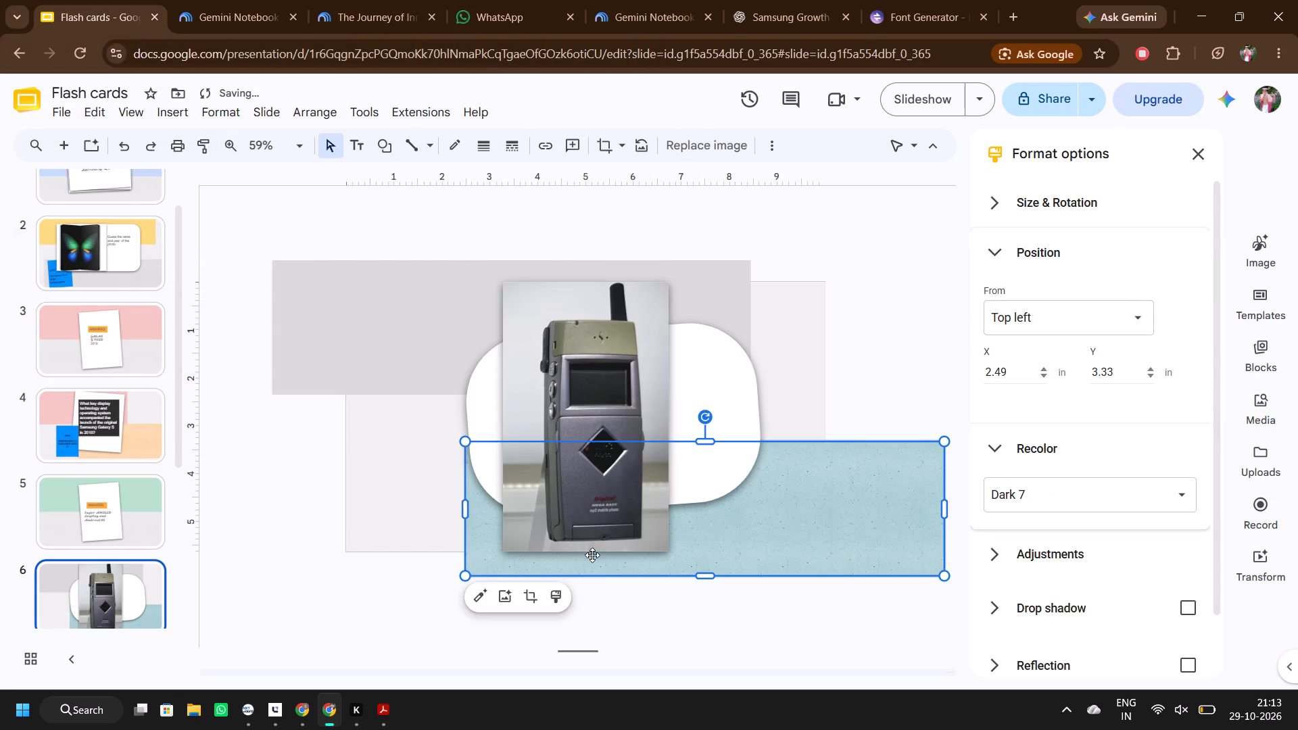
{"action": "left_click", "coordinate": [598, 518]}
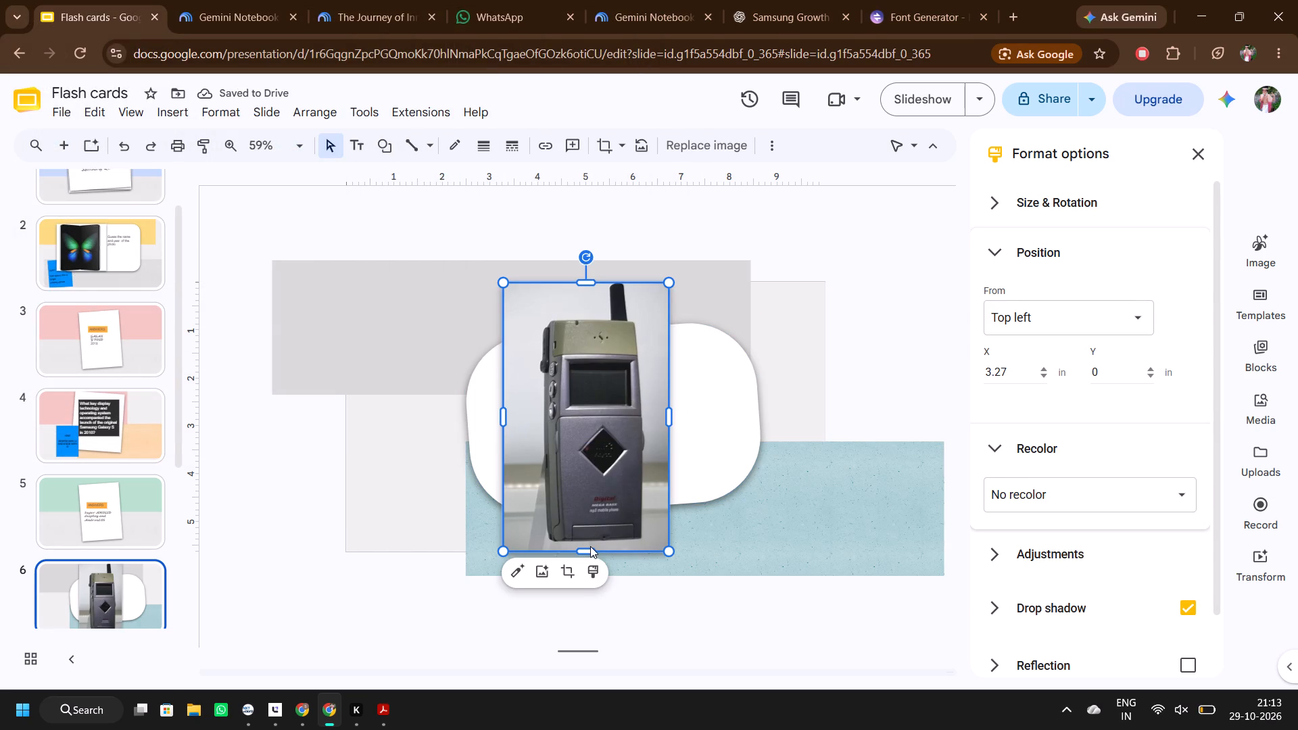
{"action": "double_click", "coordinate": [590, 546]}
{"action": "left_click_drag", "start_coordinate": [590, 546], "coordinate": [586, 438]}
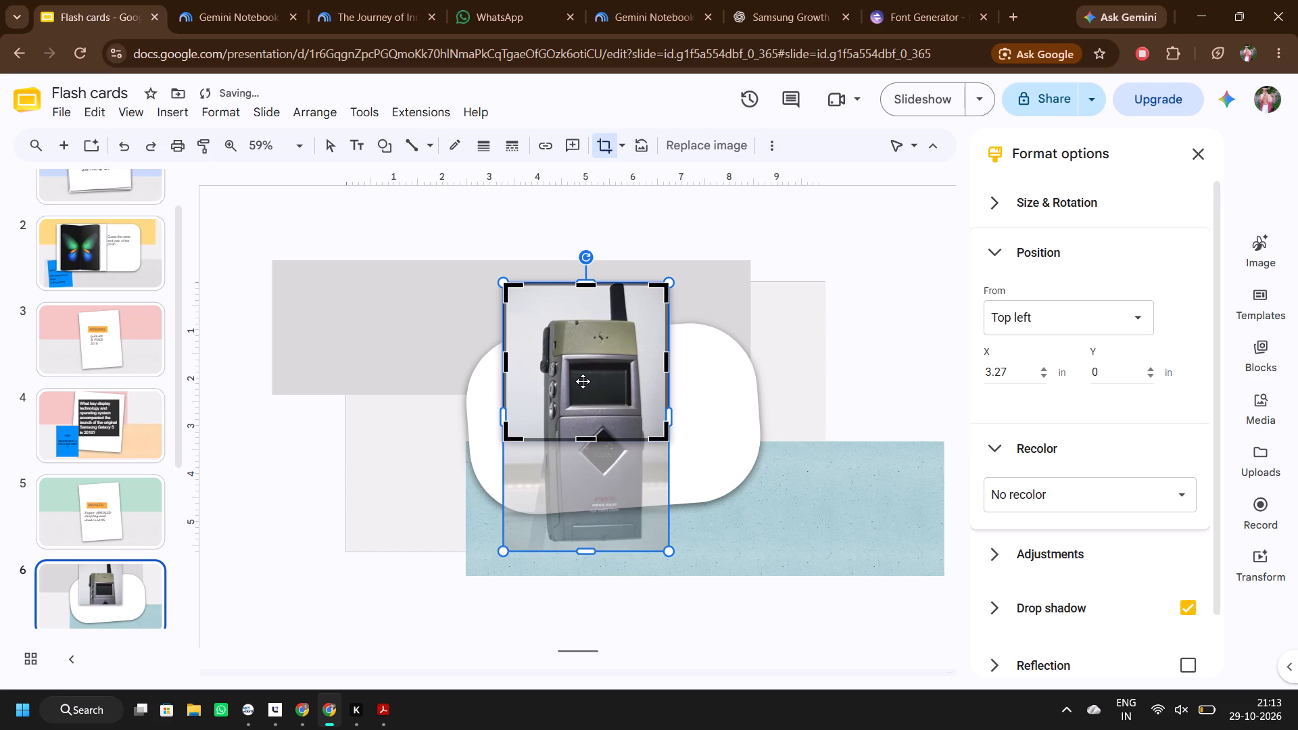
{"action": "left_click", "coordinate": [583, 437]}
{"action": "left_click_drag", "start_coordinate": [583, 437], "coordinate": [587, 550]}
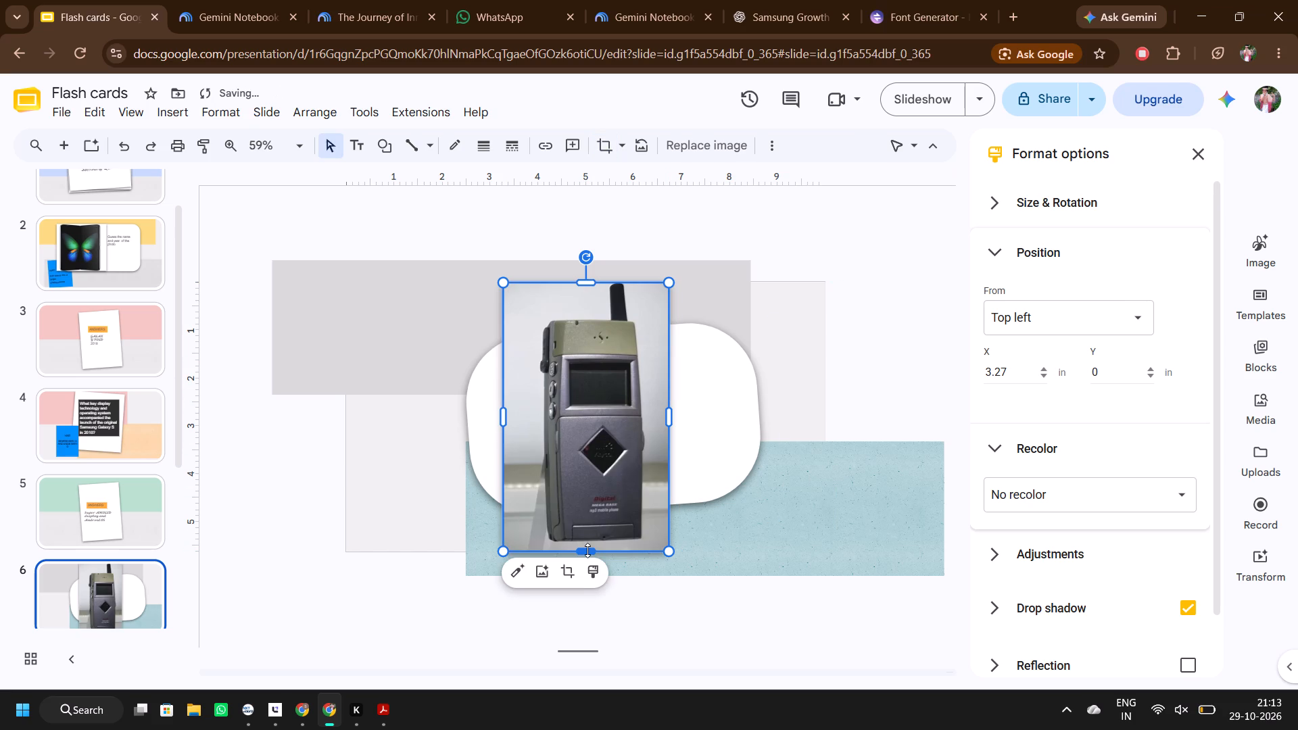
Compress the phone picture's height and move it onto the left half of the rounded white card, about X 2.71 in and Y 0.76 in.
{"action": "left_click_drag", "start_coordinate": [587, 550], "coordinate": [587, 468]}
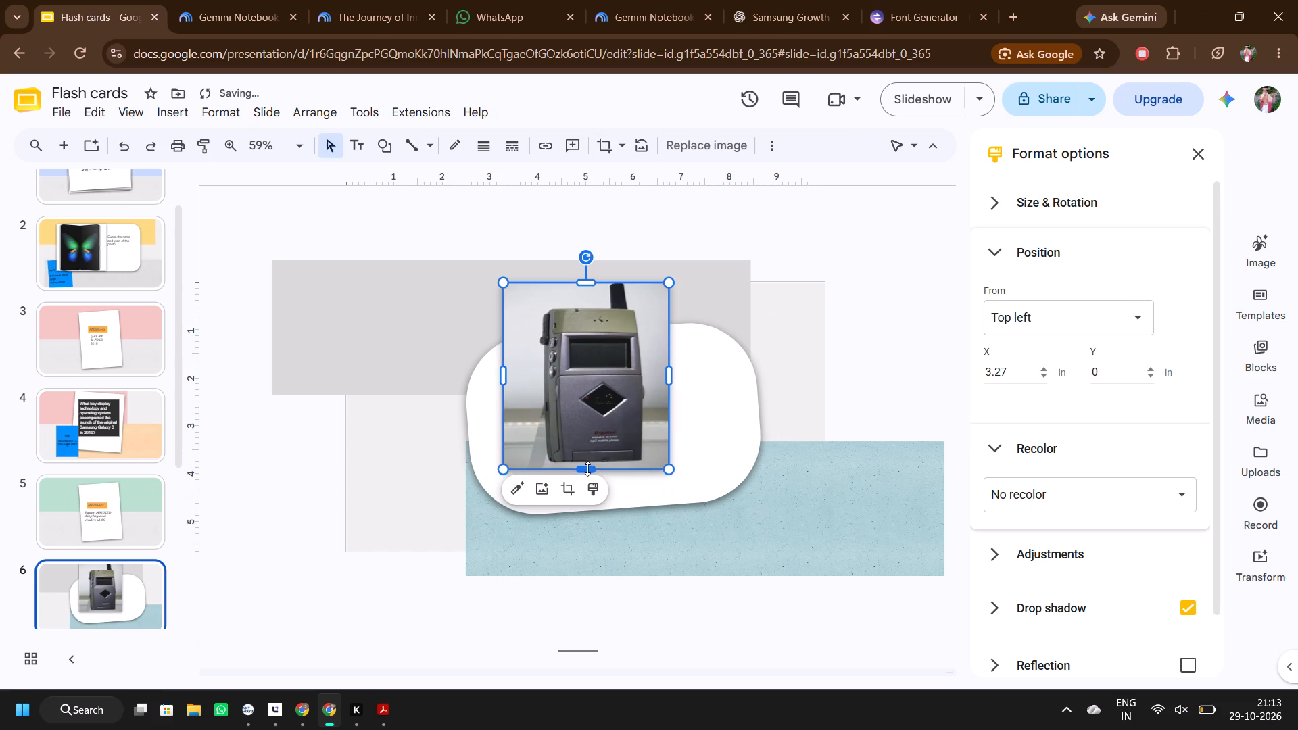
{"action": "left_click_drag", "start_coordinate": [615, 363], "coordinate": [586, 416]}
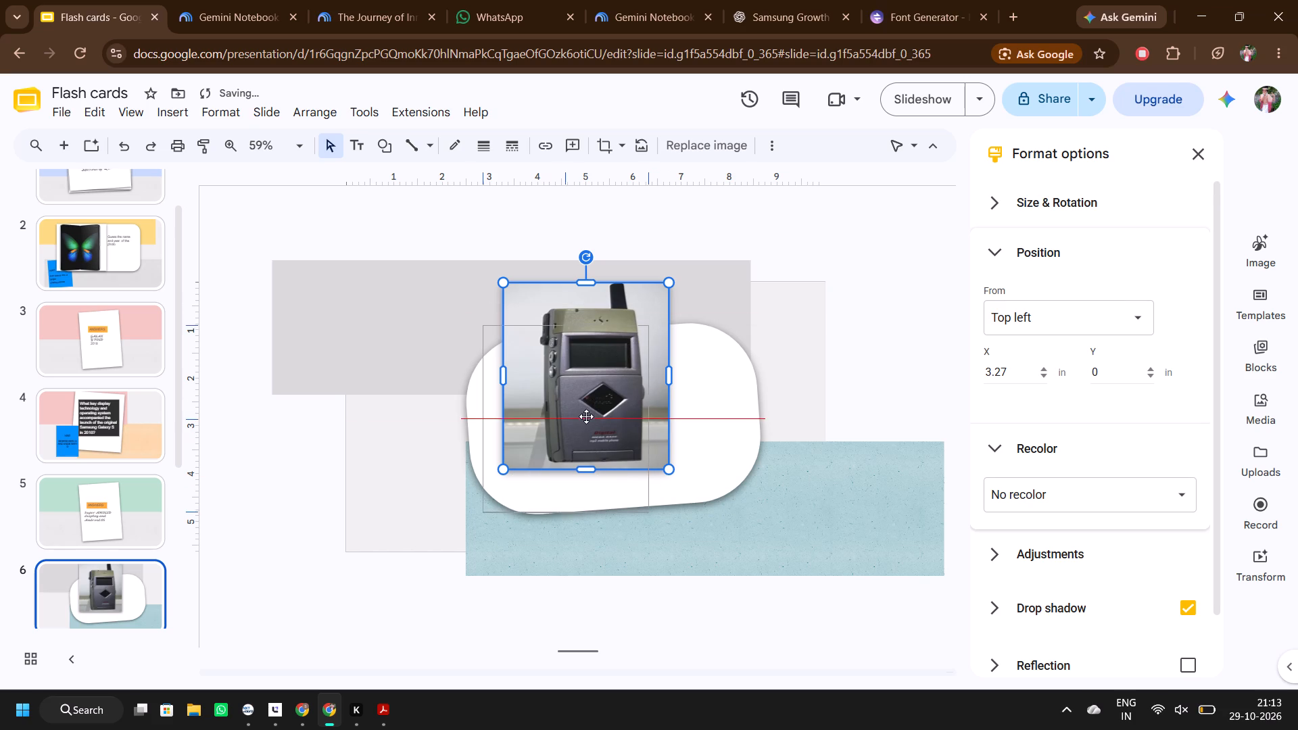
{"action": "left_click_drag", "start_coordinate": [586, 416], "coordinate": [588, 399]}
Enlarge slide 6's rounded white card outward from its upper-right corner to about X 2.34 in and Y 0.29 in.
{"action": "left_click", "coordinate": [676, 396]}
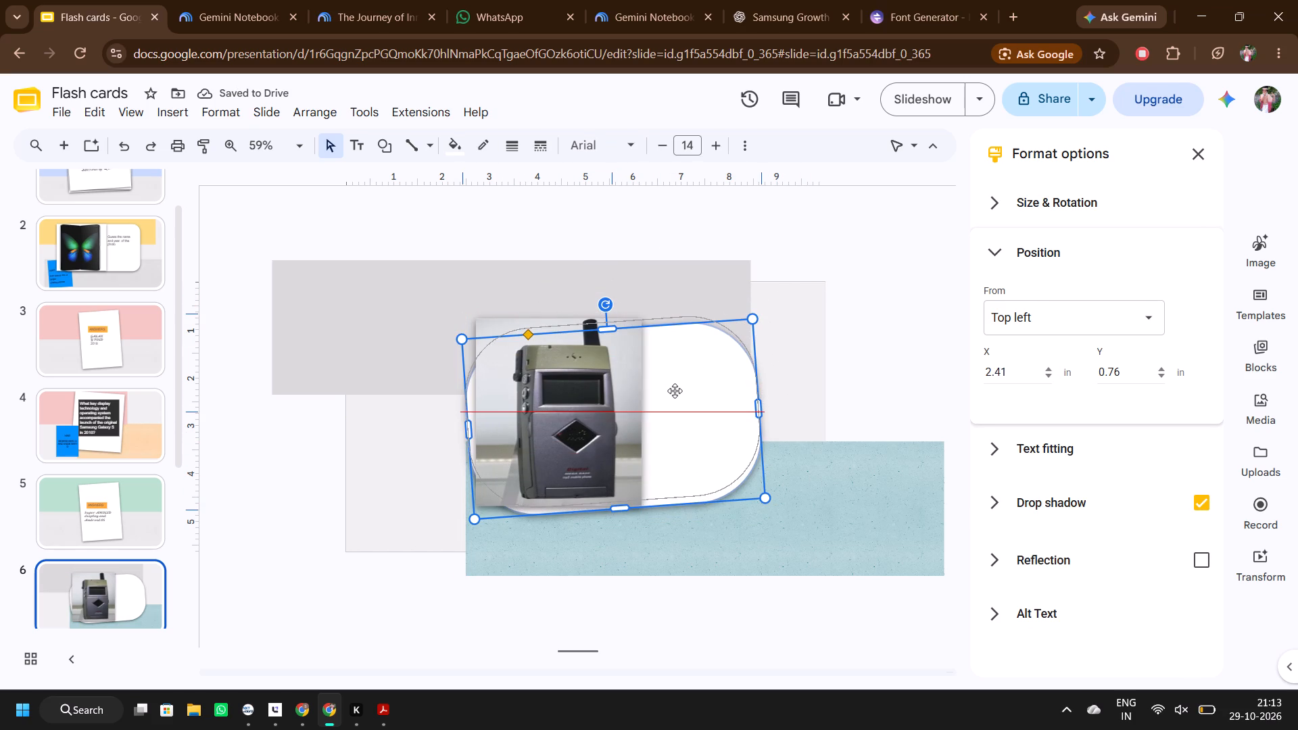
{"action": "left_click", "coordinate": [750, 314]}
{"action": "left_click_drag", "start_coordinate": [750, 314], "coordinate": [780, 295]}
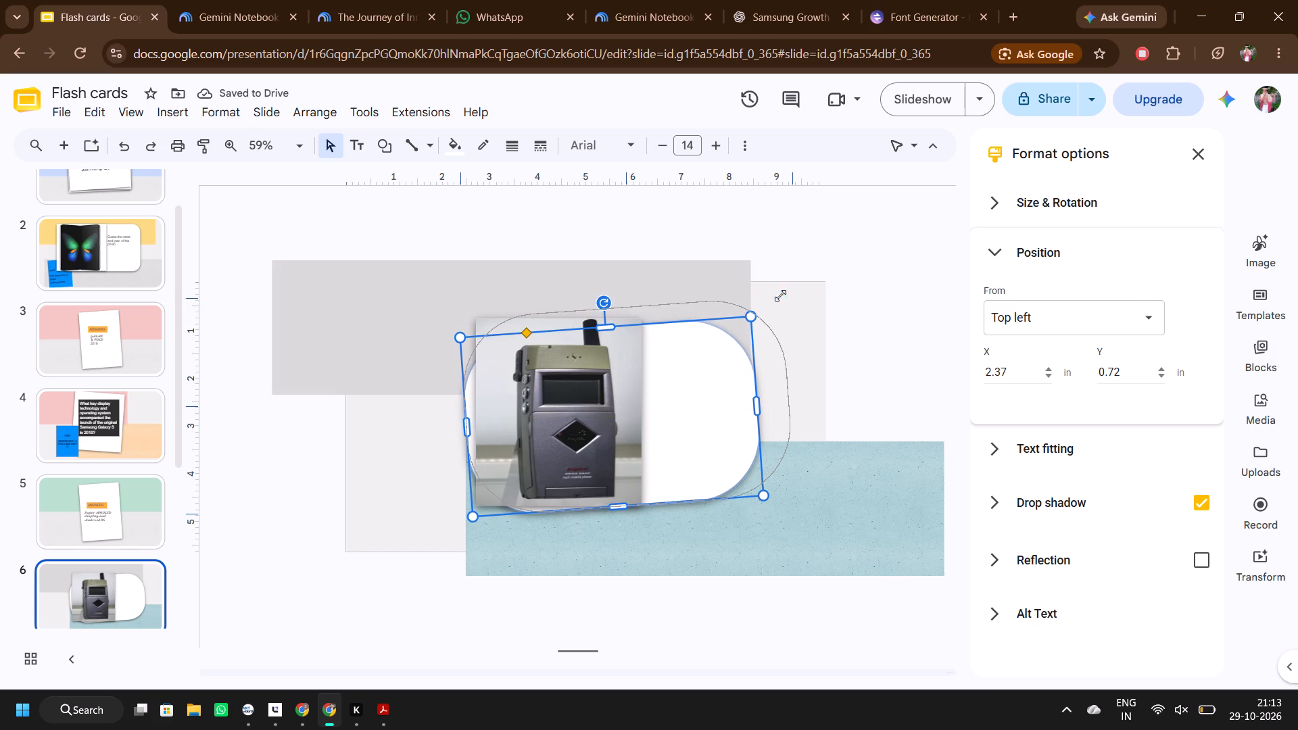
Shrink the phone picture slightly and center it vertically on the left part of the white card at about X 3.2 in and Y 0.73 in.
{"action": "left_click_drag", "start_coordinate": [594, 376], "coordinate": [629, 355]}
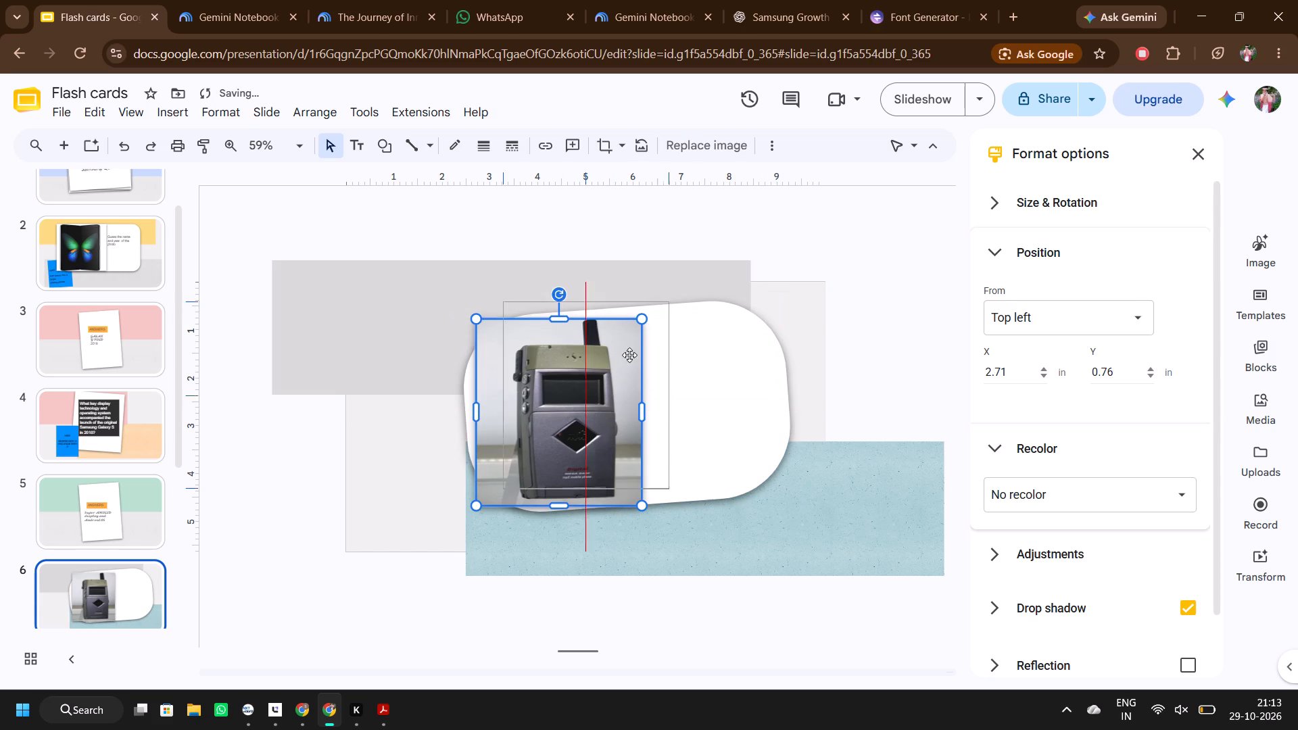
{"action": "left_click_drag", "start_coordinate": [629, 355], "coordinate": [615, 358]}
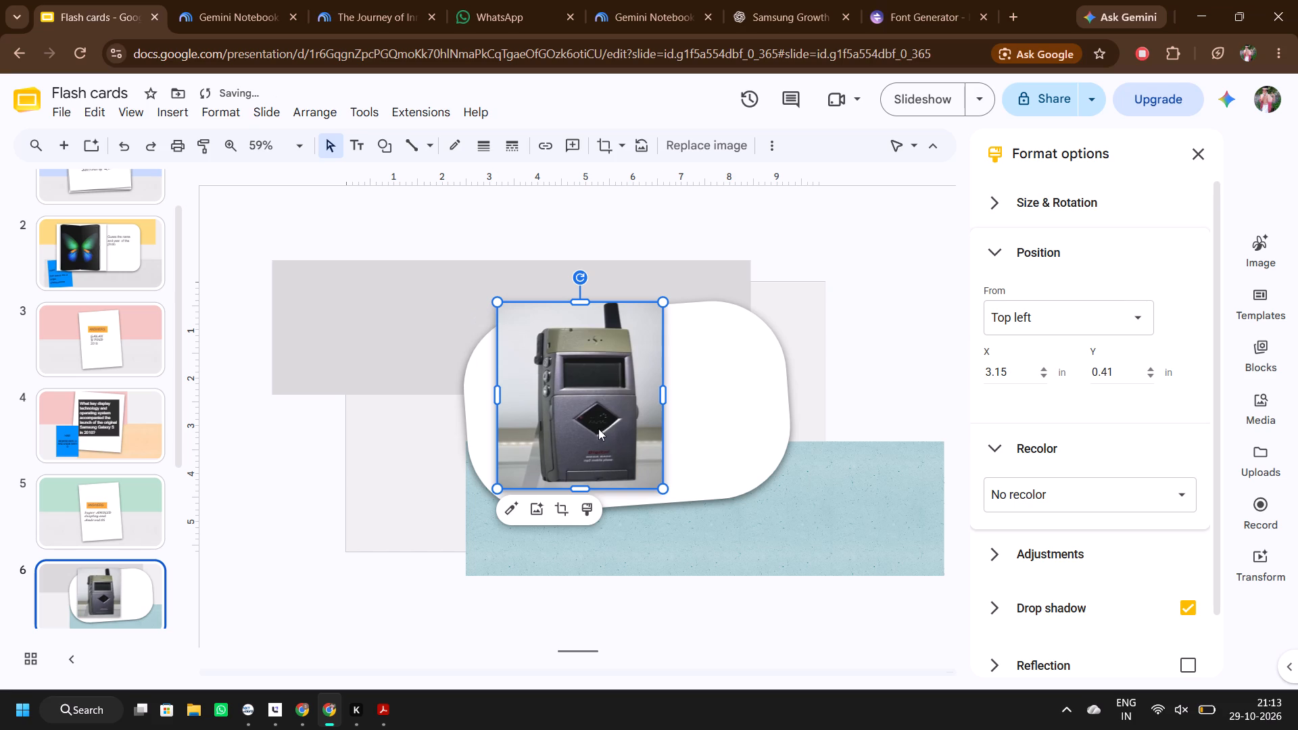
{"action": "left_click_drag", "start_coordinate": [591, 414], "coordinate": [589, 422]}
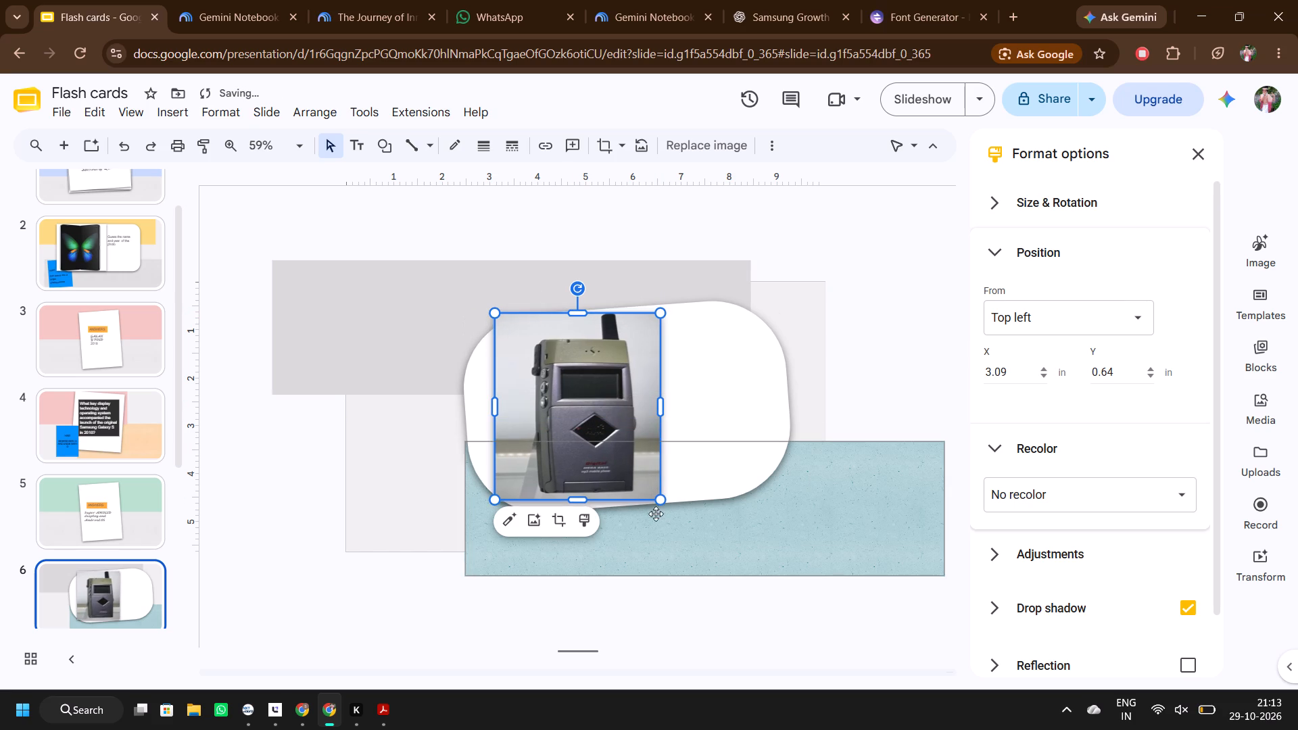
{"action": "left_click_drag", "start_coordinate": [658, 502], "coordinate": [646, 491]}
{"action": "left_click_drag", "start_coordinate": [616, 441], "coordinate": [619, 445]}
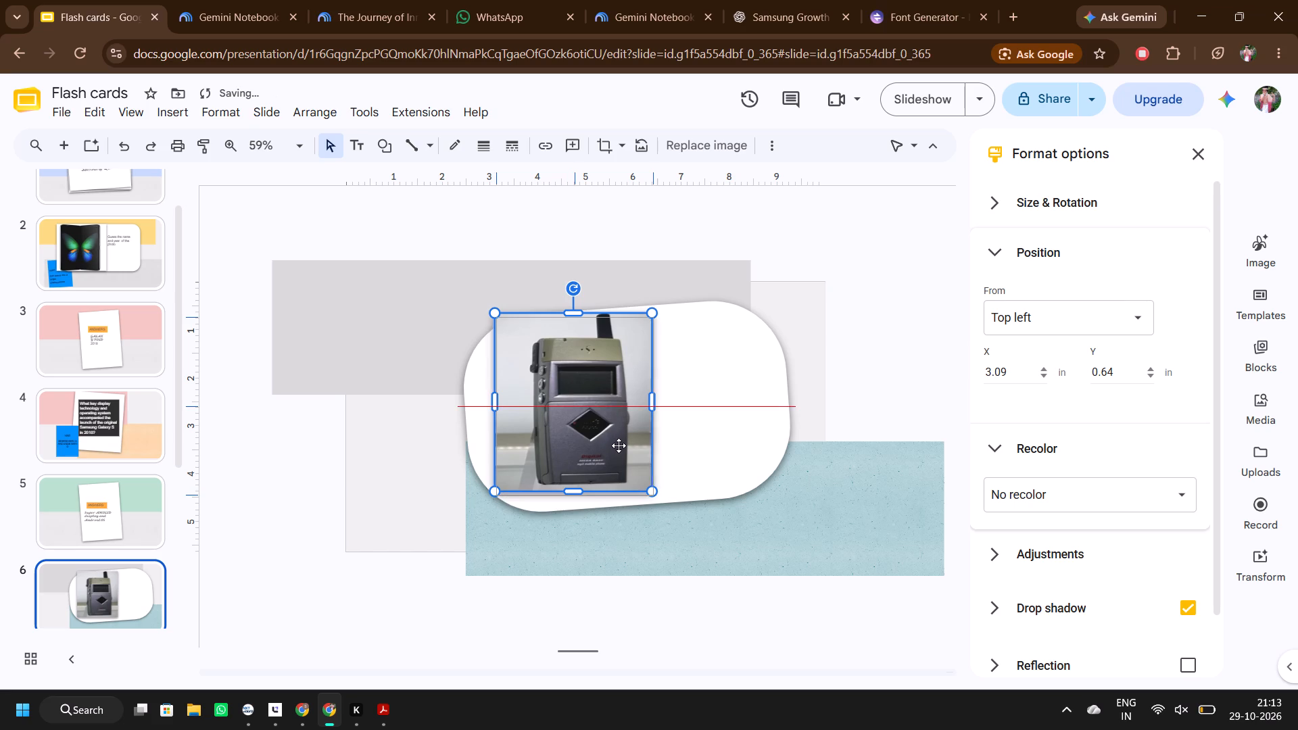
{"action": "left_click_drag", "start_coordinate": [619, 445], "coordinate": [621, 447]}
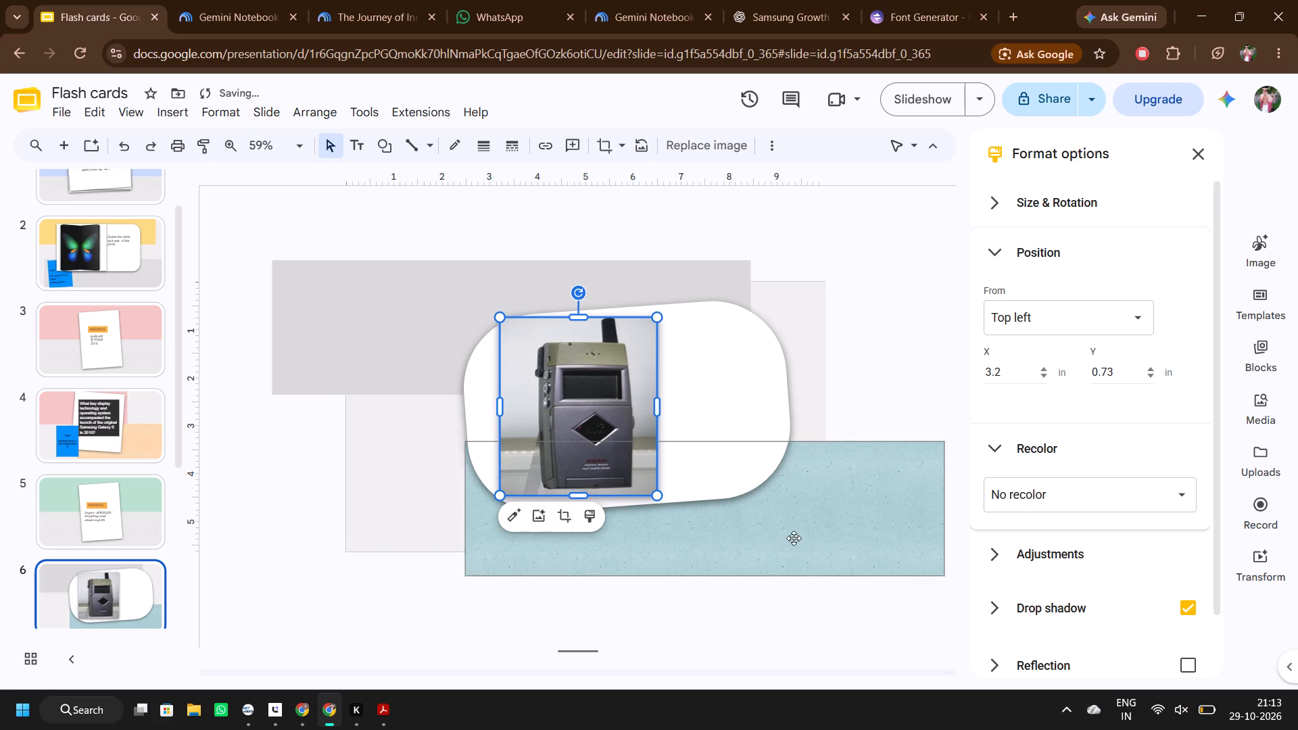
{"action": "left_click", "coordinate": [886, 333]}
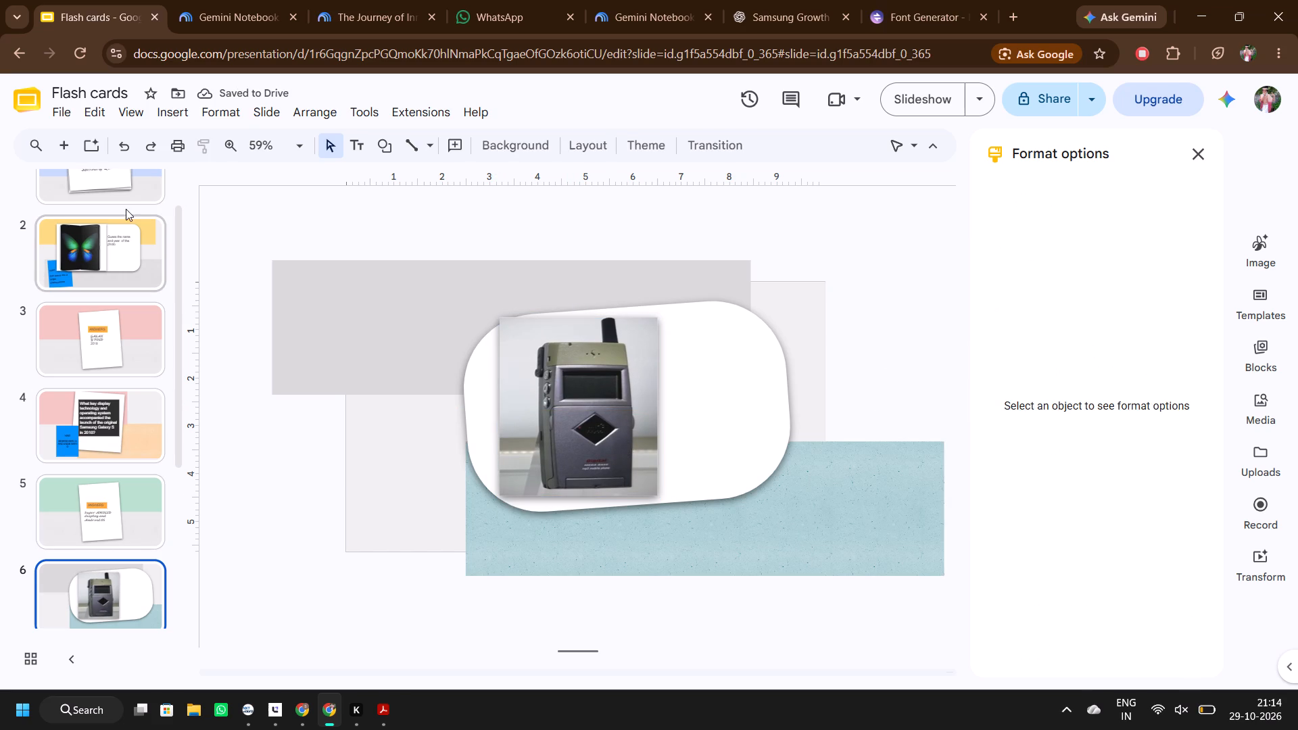
Slightly shorten slide 2's rounded white card and nudge it to about X 1.77 in and Y 0.44 in.
{"action": "left_click", "coordinate": [97, 245]}
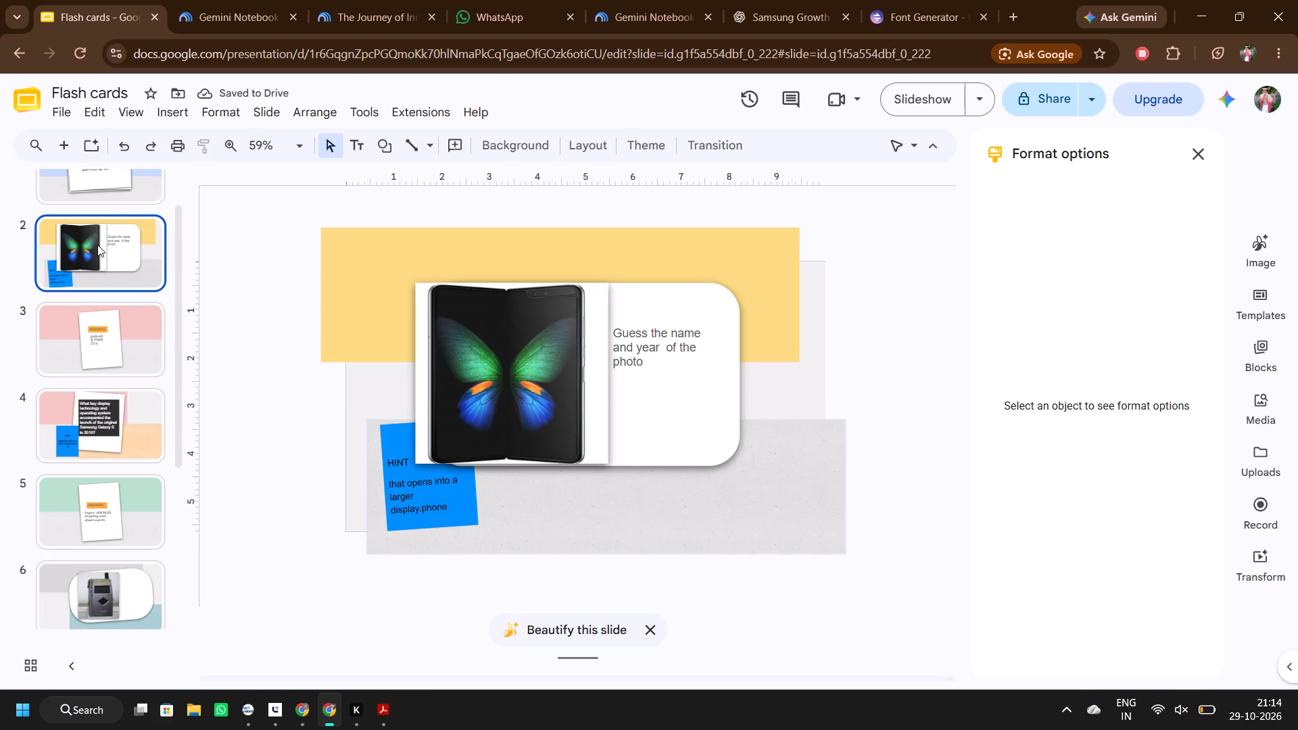
{"action": "left_click", "coordinate": [677, 441]}
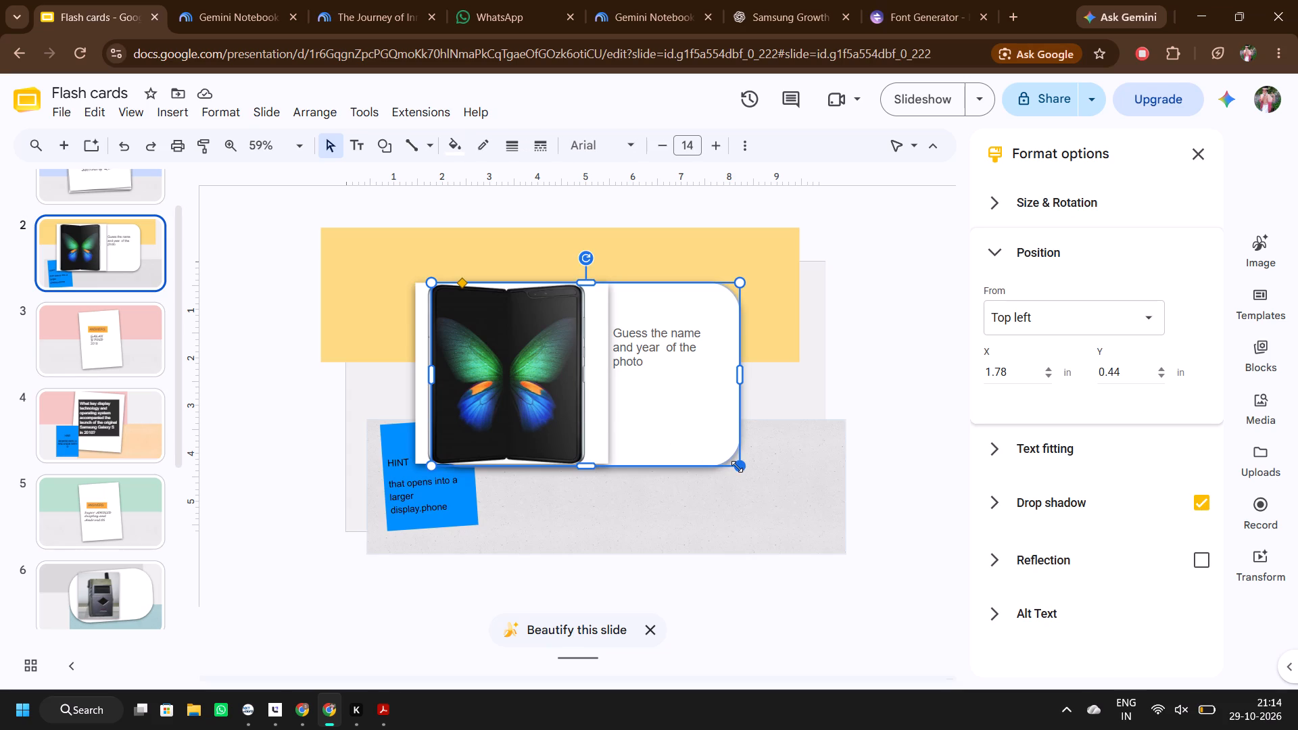
{"action": "left_click", "coordinate": [737, 466]}
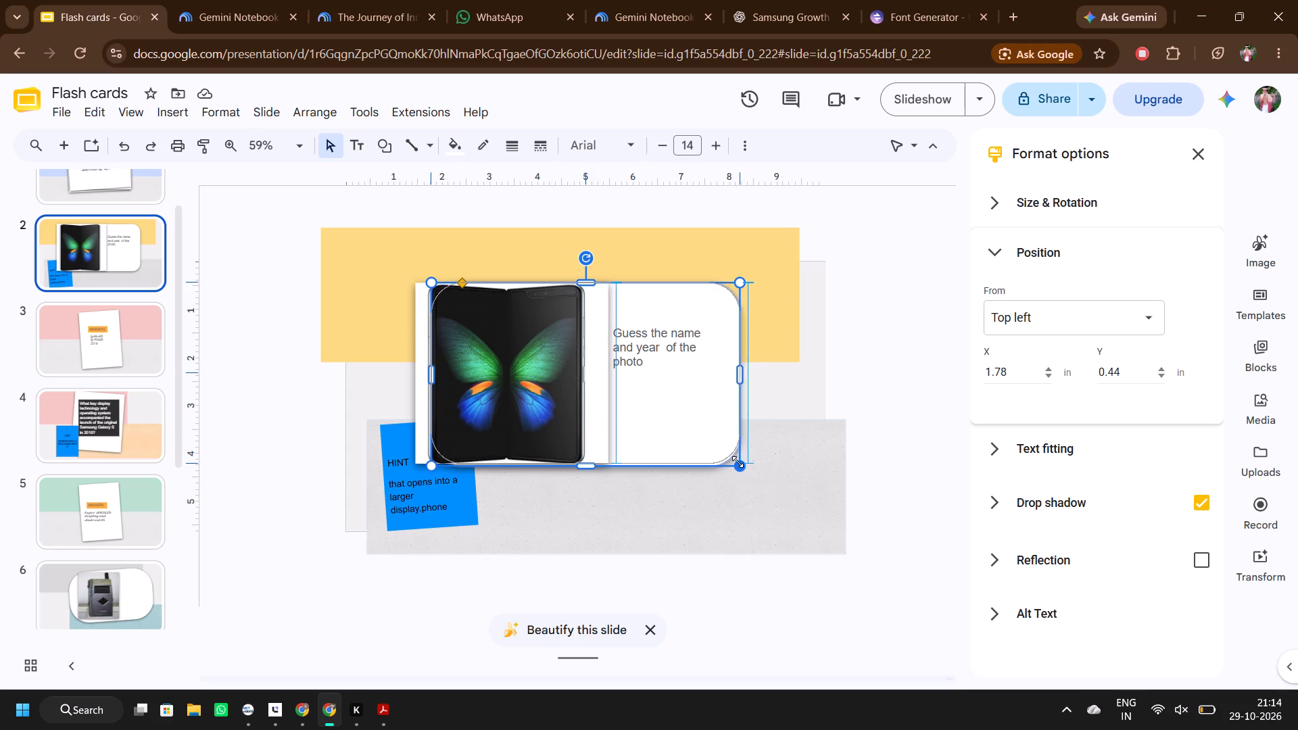
{"action": "left_click", "coordinate": [740, 466]}
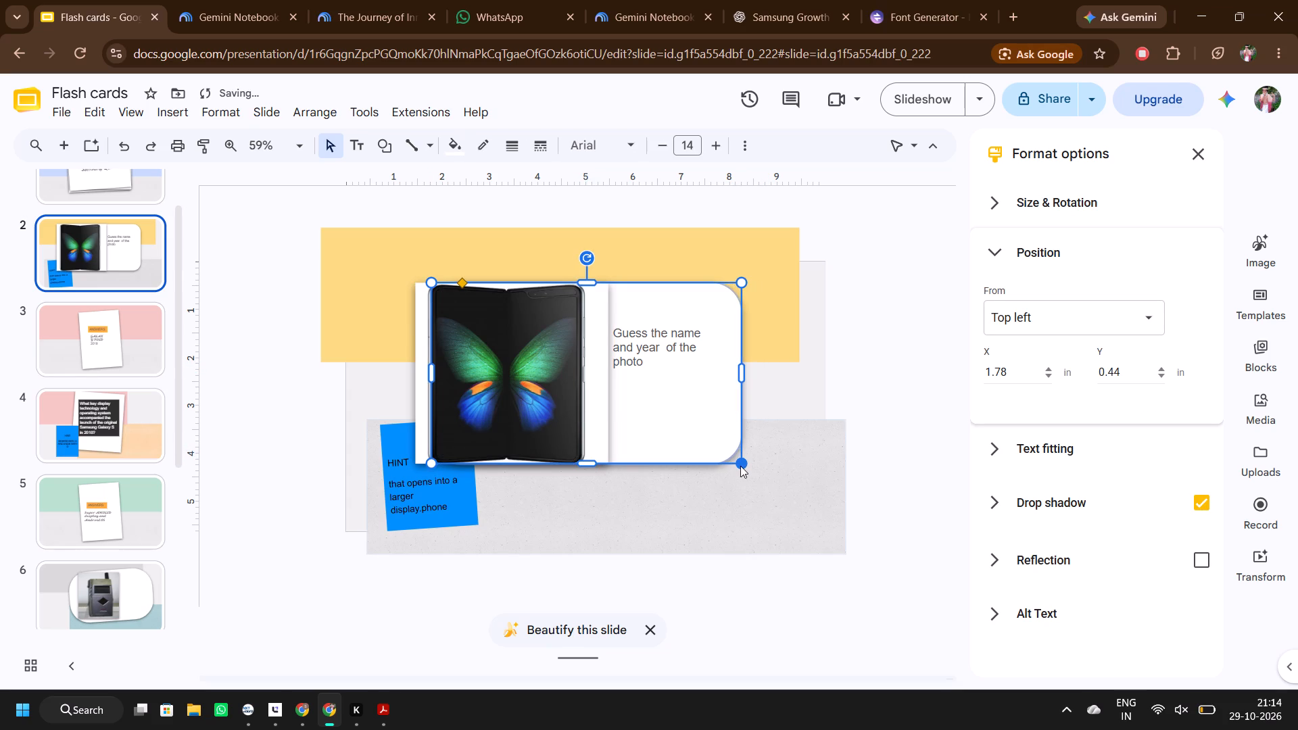
{"action": "left_click", "coordinate": [679, 414]}
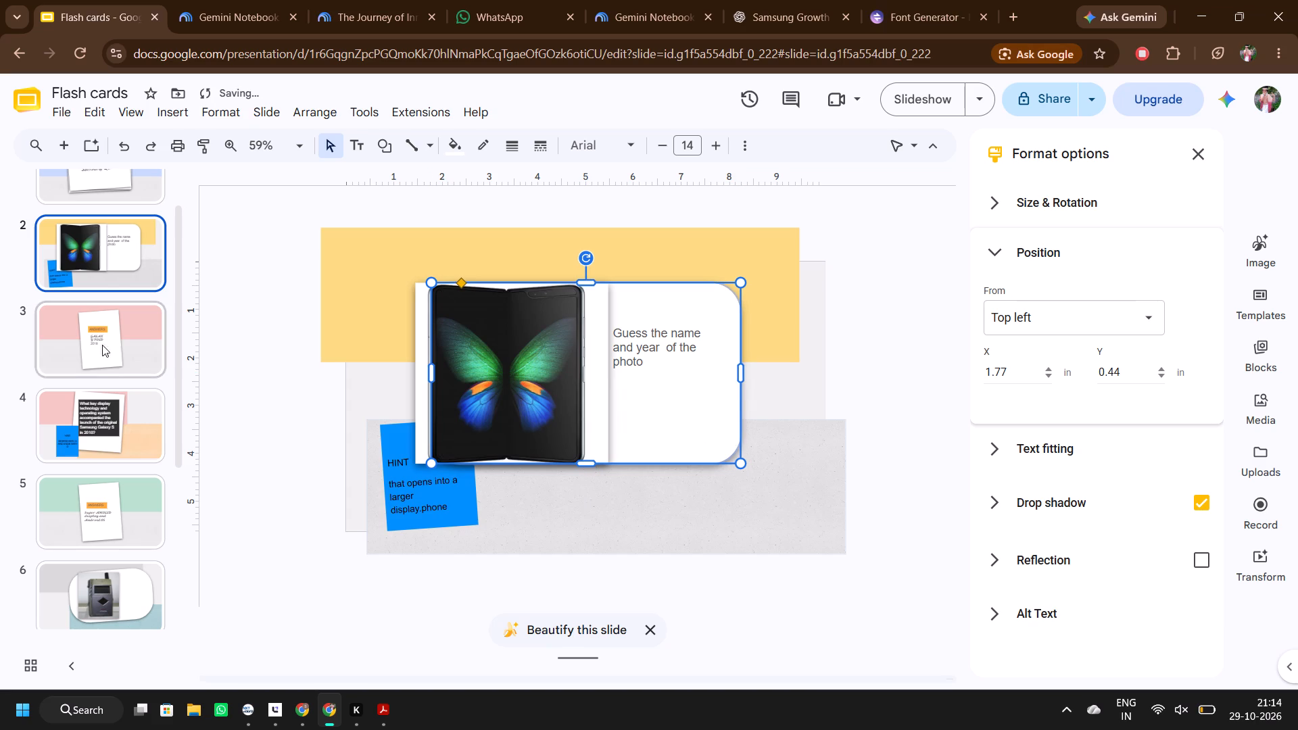
Add an empty text box to slide 6 on the white card beside the phone picture, at about X 7.52 in and Y 1.67 in.
{"action": "left_click", "coordinate": [153, 608]}
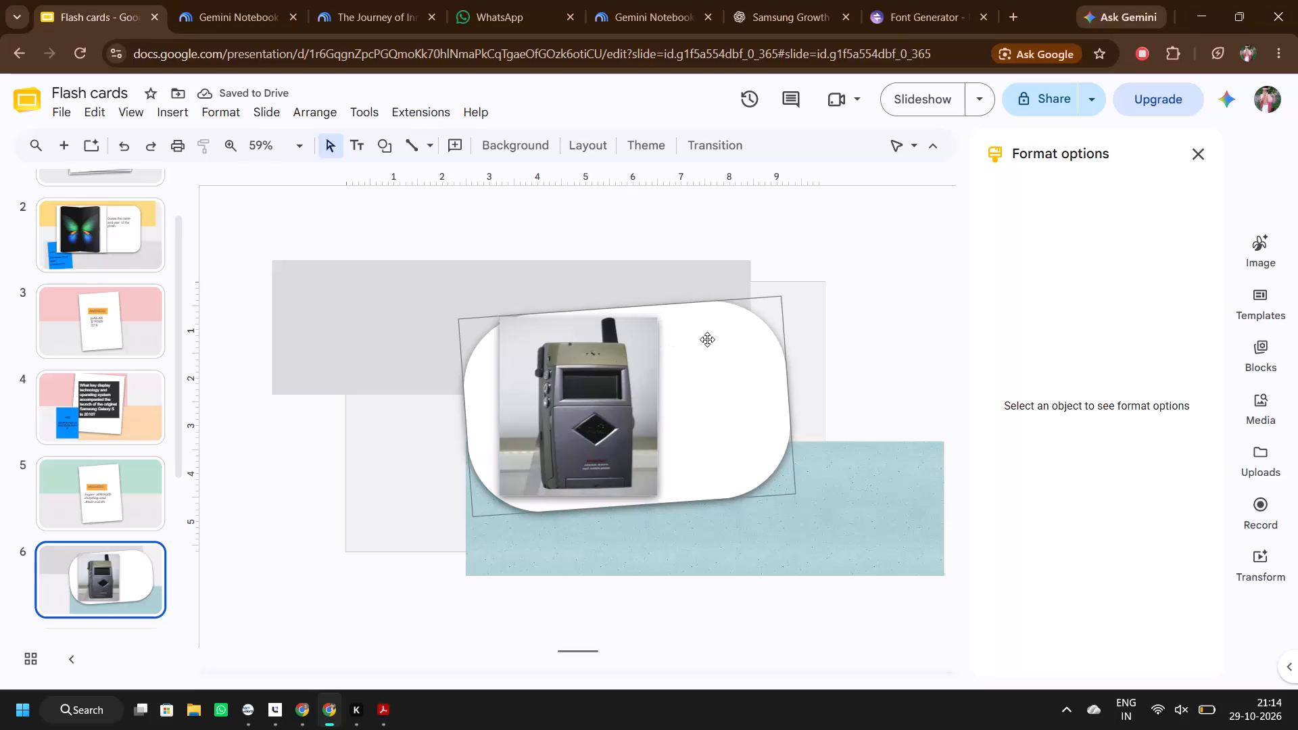
{"action": "left_click", "coordinate": [711, 357]}
{"action": "left_click", "coordinate": [698, 374]}
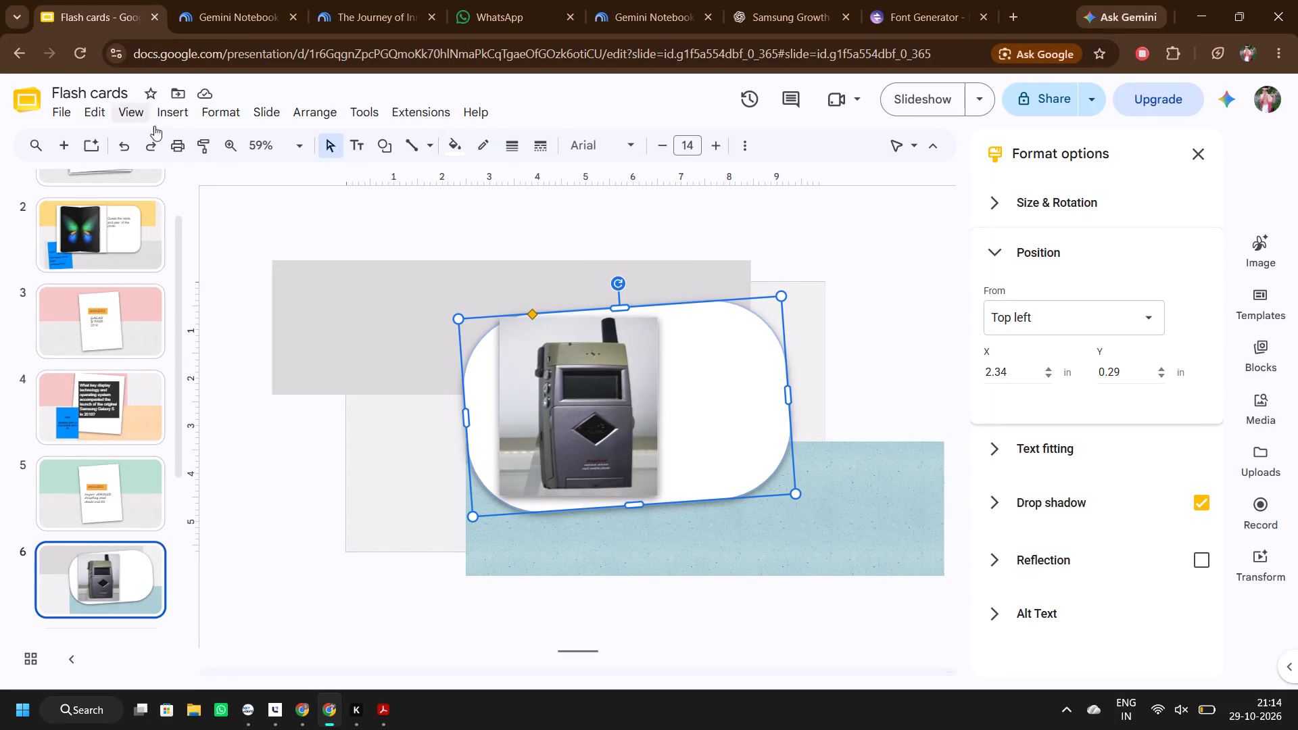
{"action": "left_click", "coordinate": [362, 143]}
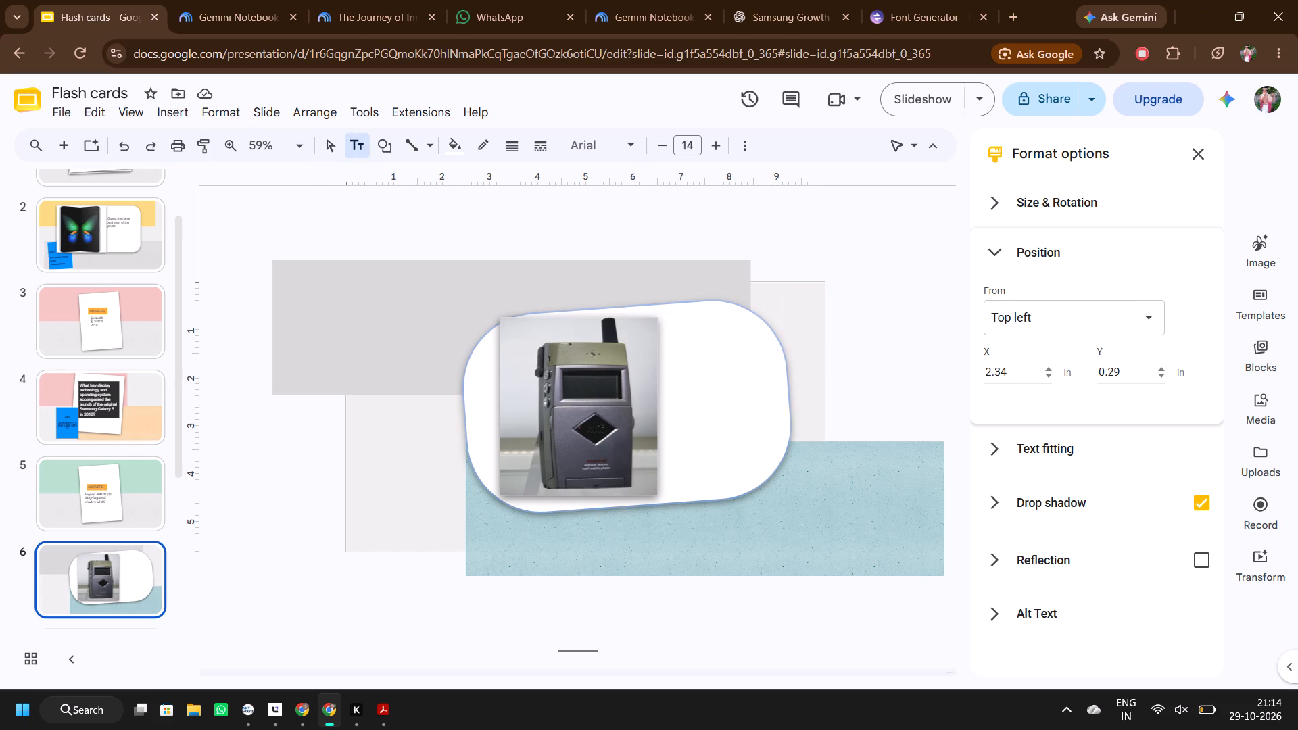
{"action": "left_click", "coordinate": [706, 361]}
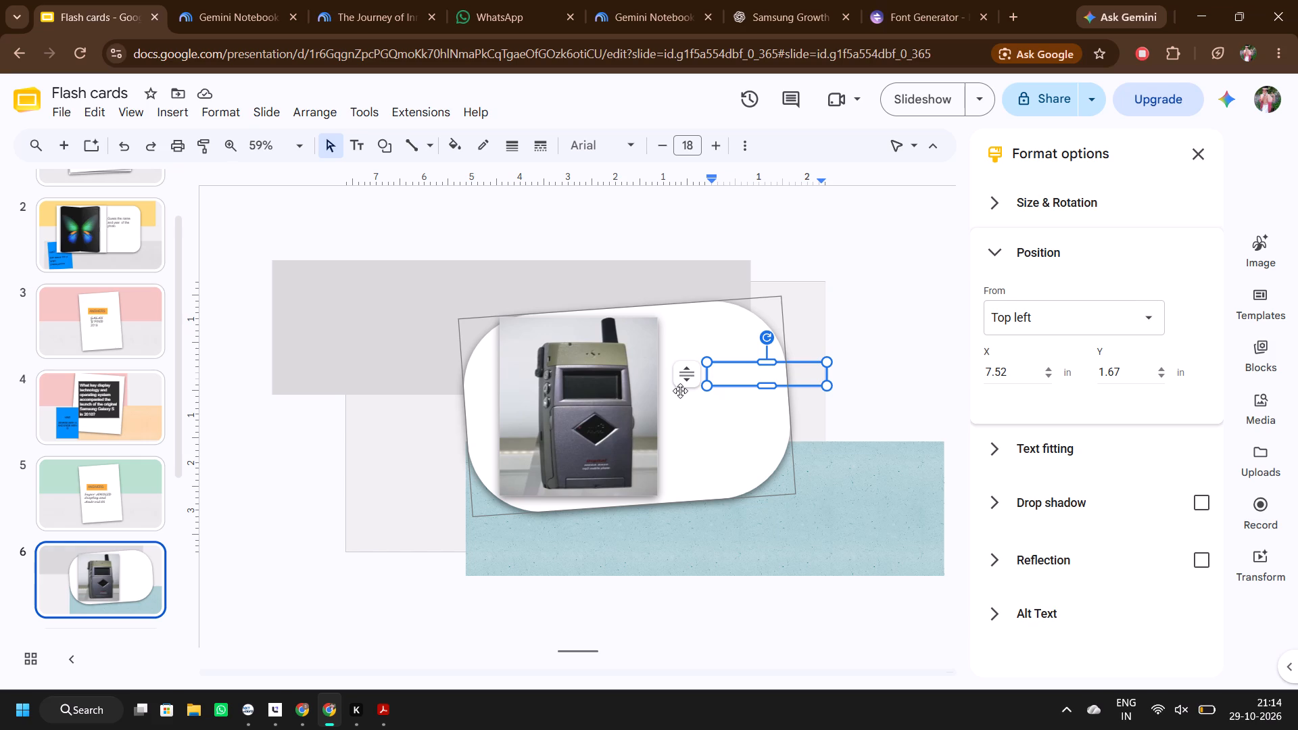
On slide 2, replace the word "photo" at the end of the question text with "Mobile".
{"action": "left_click", "coordinate": [82, 255]}
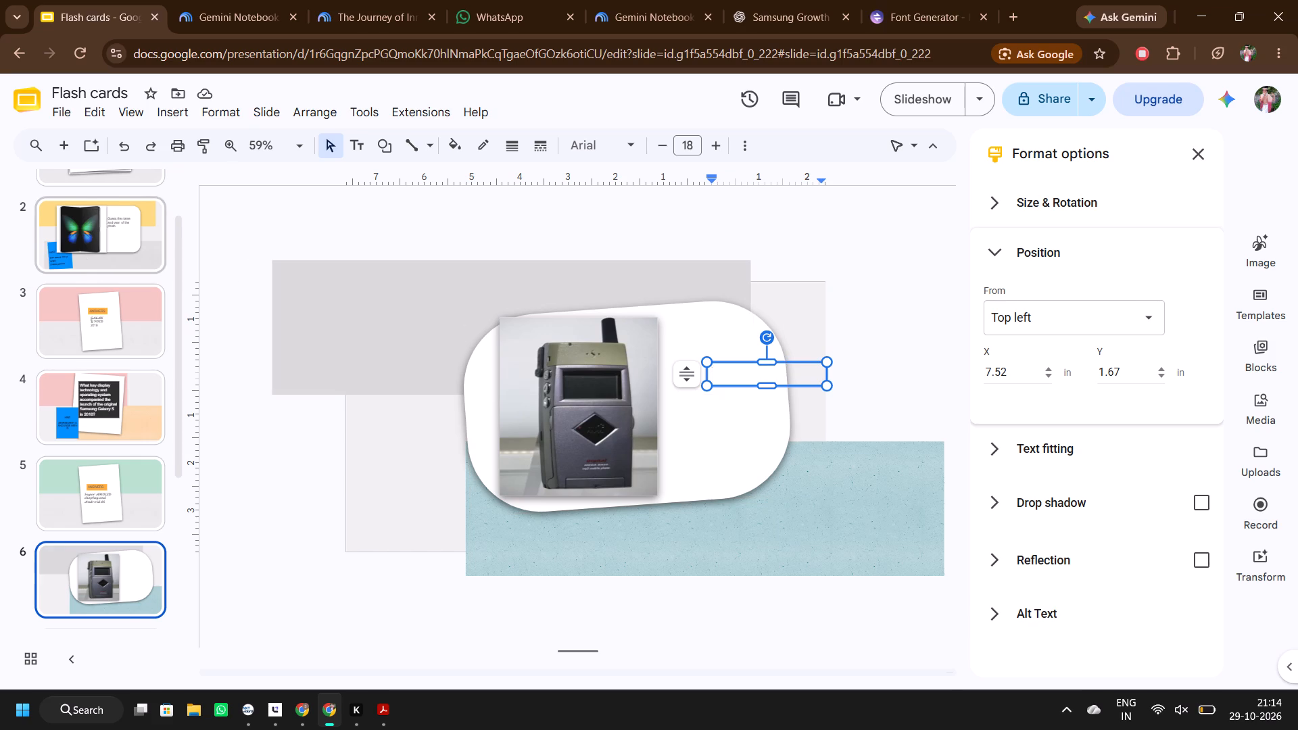
{"action": "left_click", "coordinate": [647, 370]}
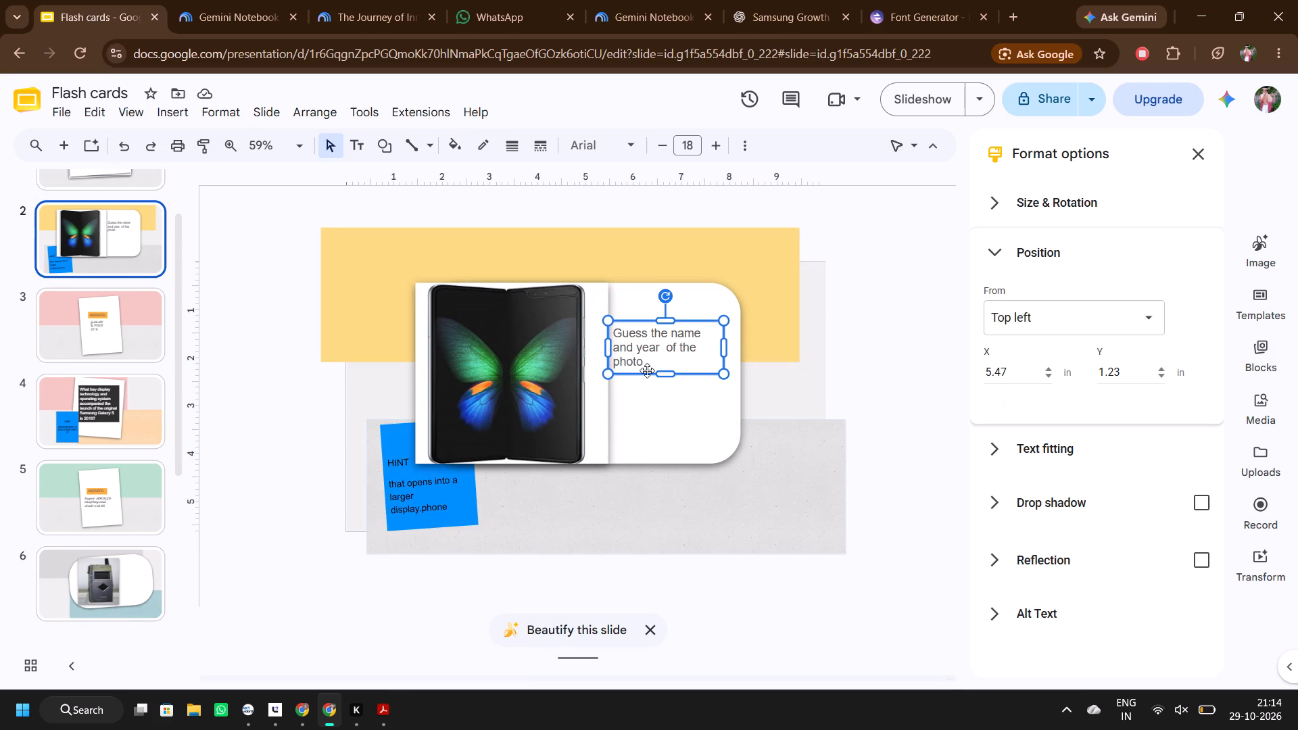
{"action": "left_click", "coordinate": [646, 354]}
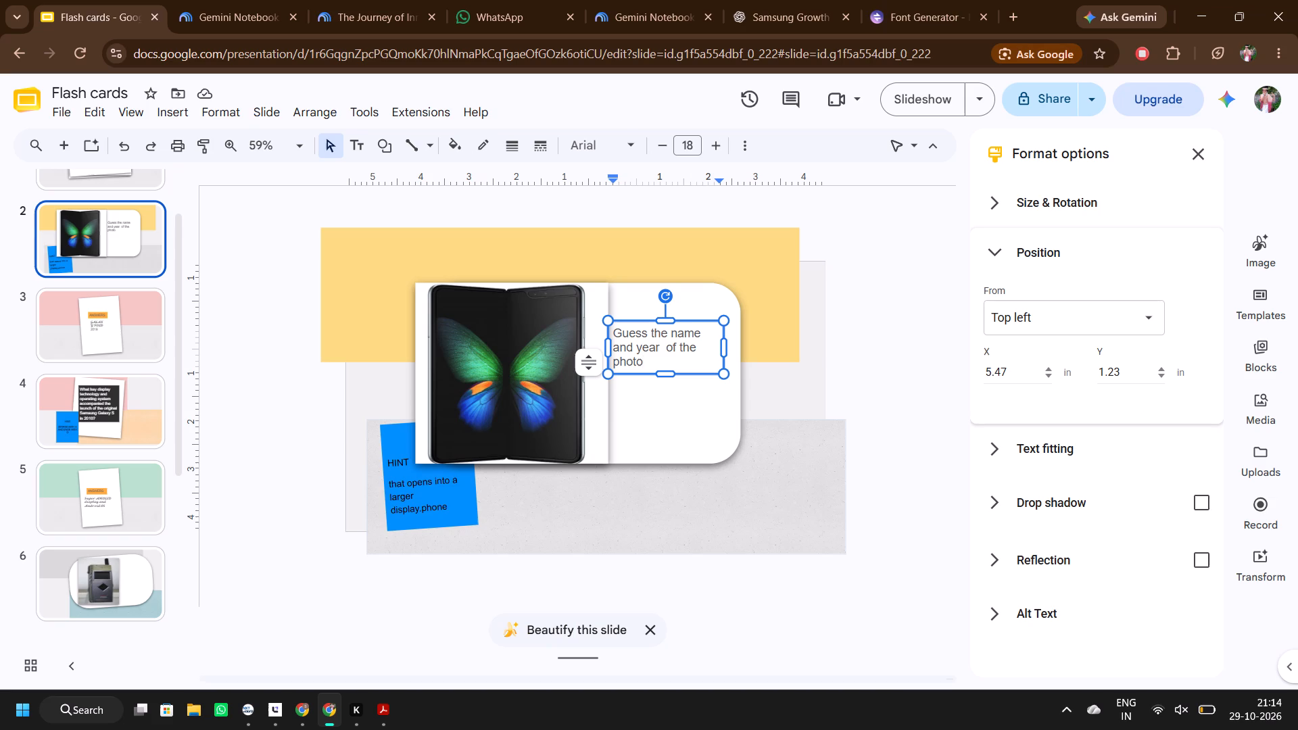
{"action": "key", "text": "BackSpace"}
{"action": "key", "text": "BackSpace"}
{"action": "key", "text": "BackSpace"}
{"action": "key", "text": "BackSpace"}
{"action": "key", "text": "BackSpace"}
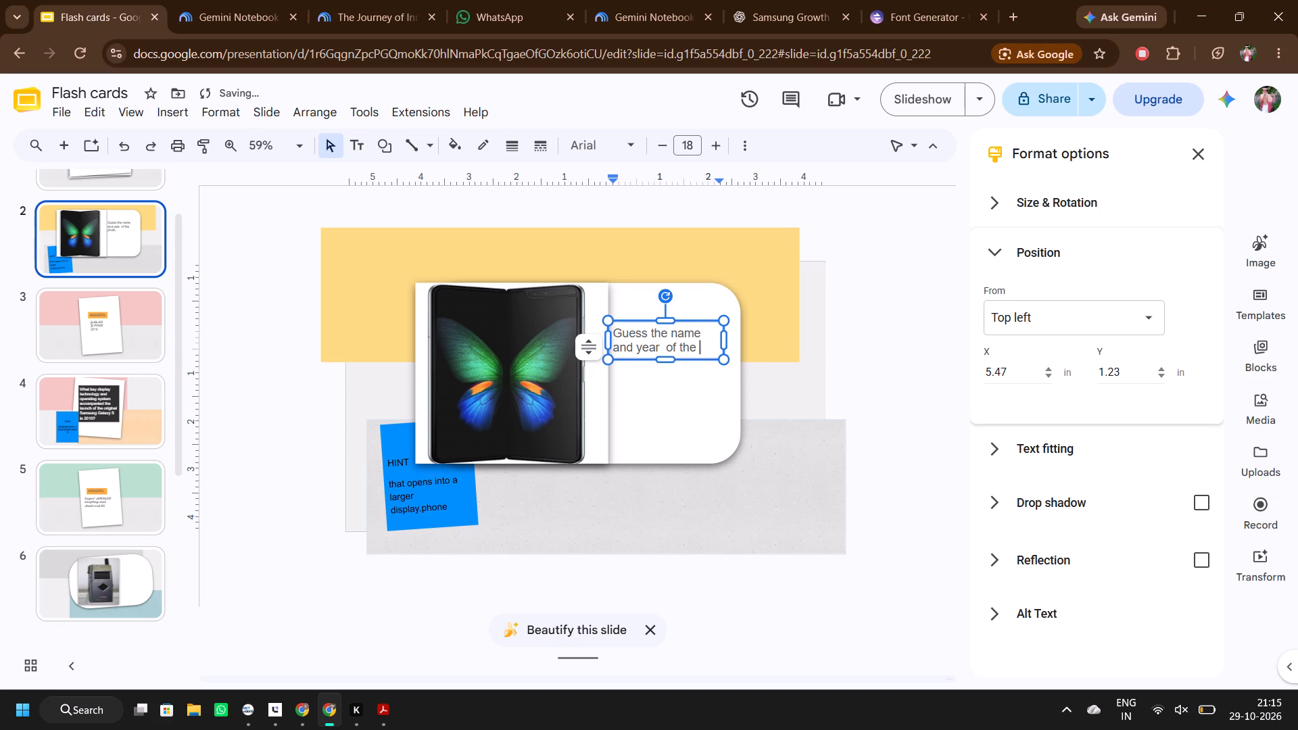
{"action": "type", "text": "MOBILE"}
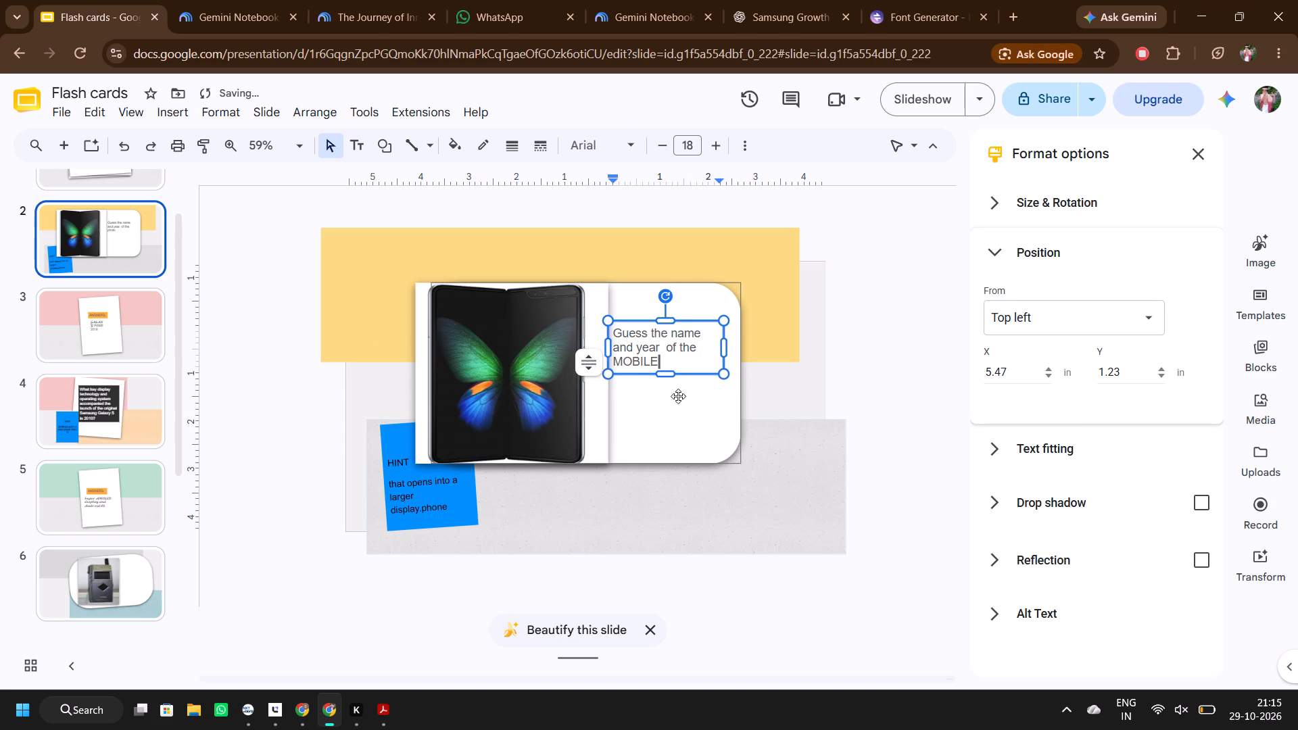
{"action": "key", "text": "BackSpace"}
{"action": "key", "text": "BackSpace"}
{"action": "key", "text": "BackSpace"}
{"action": "key", "text": "BackSpace"}
{"action": "key", "text": "BackSpace"}
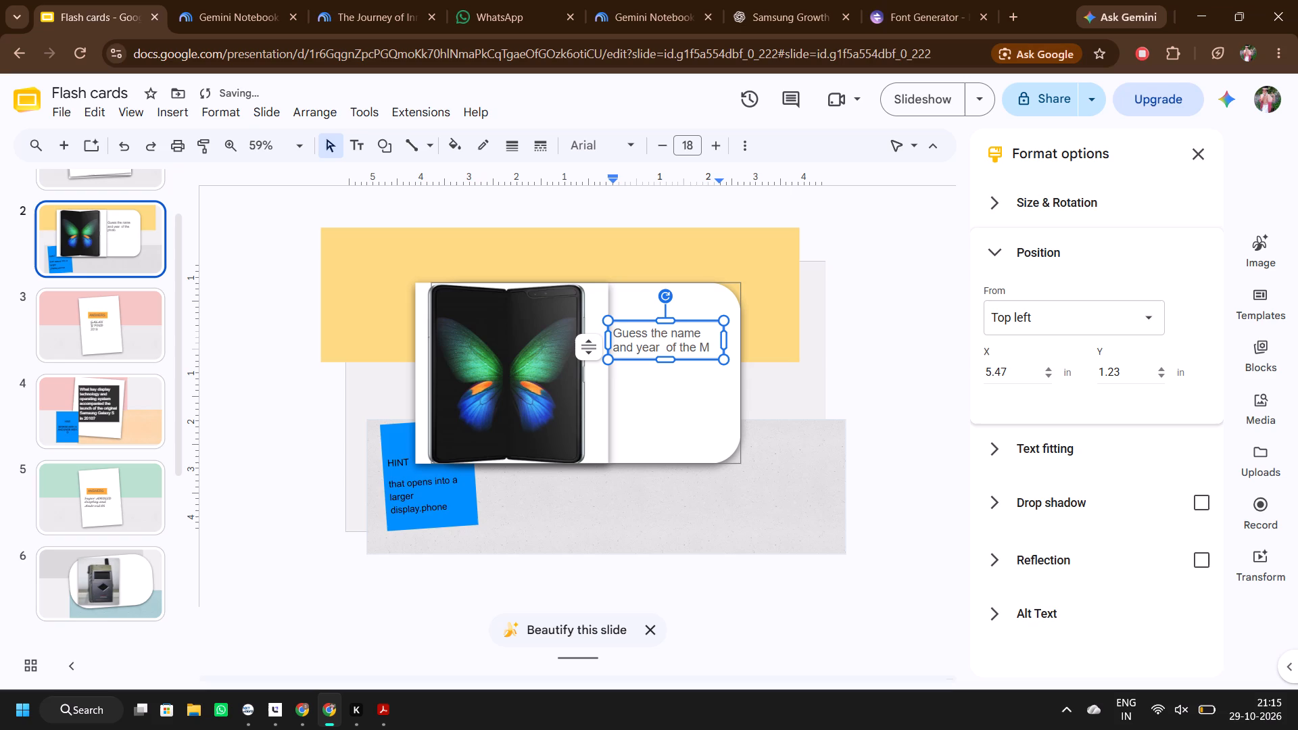
{"action": "type", "text": "obile"}
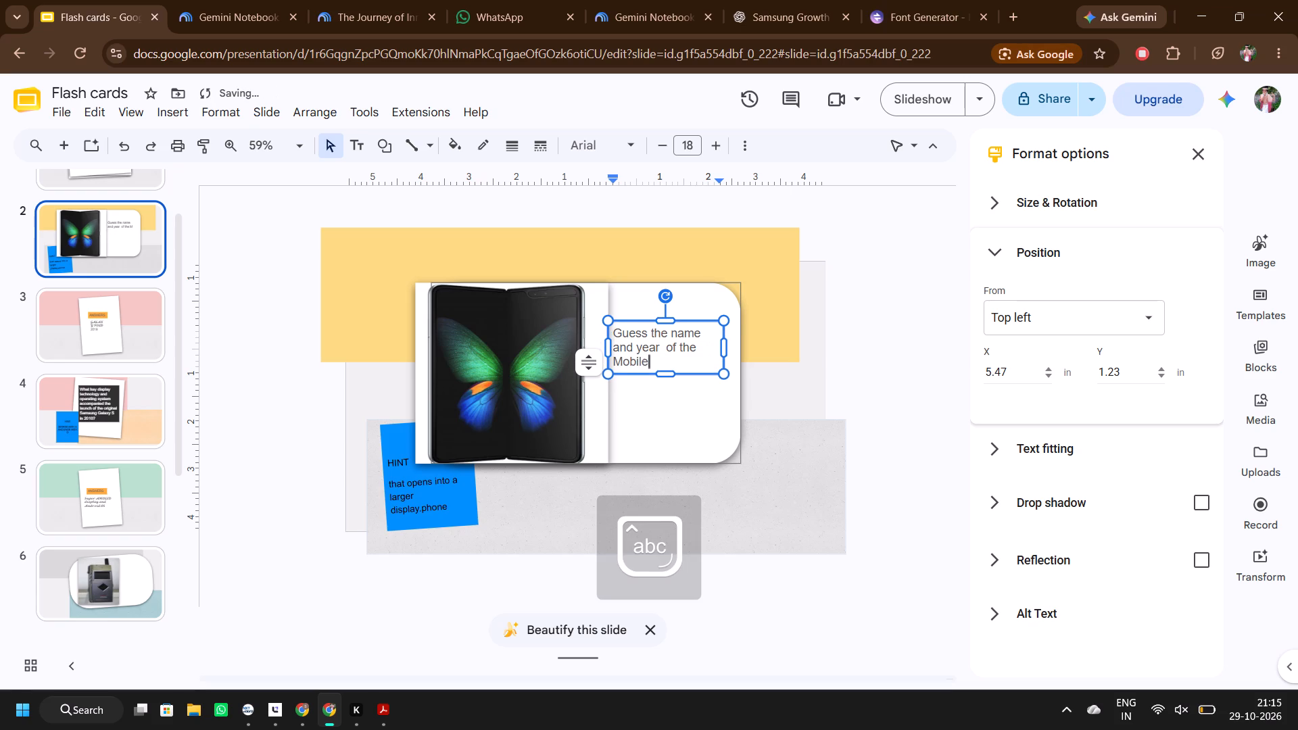
Insert a rectangle on slide 6 below the phone picture, at about X 2.99 in and Y 4.54 in.
{"action": "left_click", "coordinate": [91, 606]}
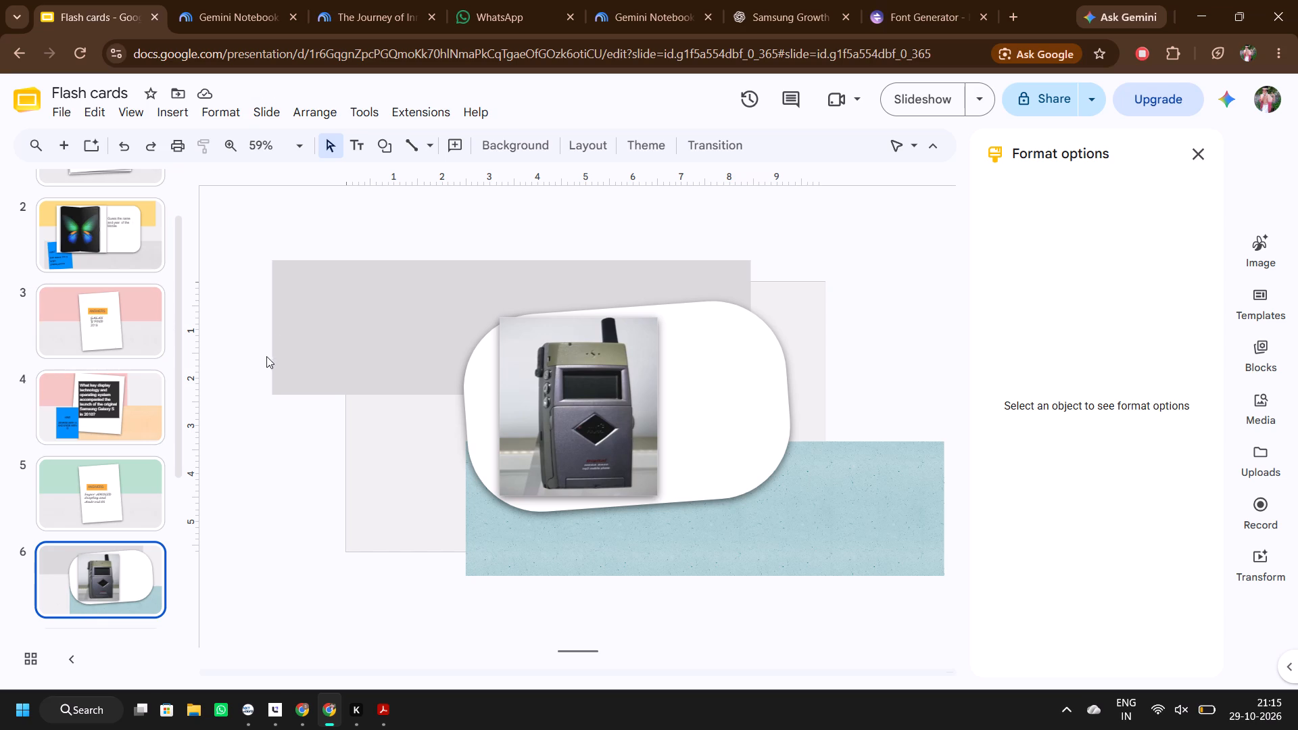
{"action": "left_click", "coordinate": [158, 112]}
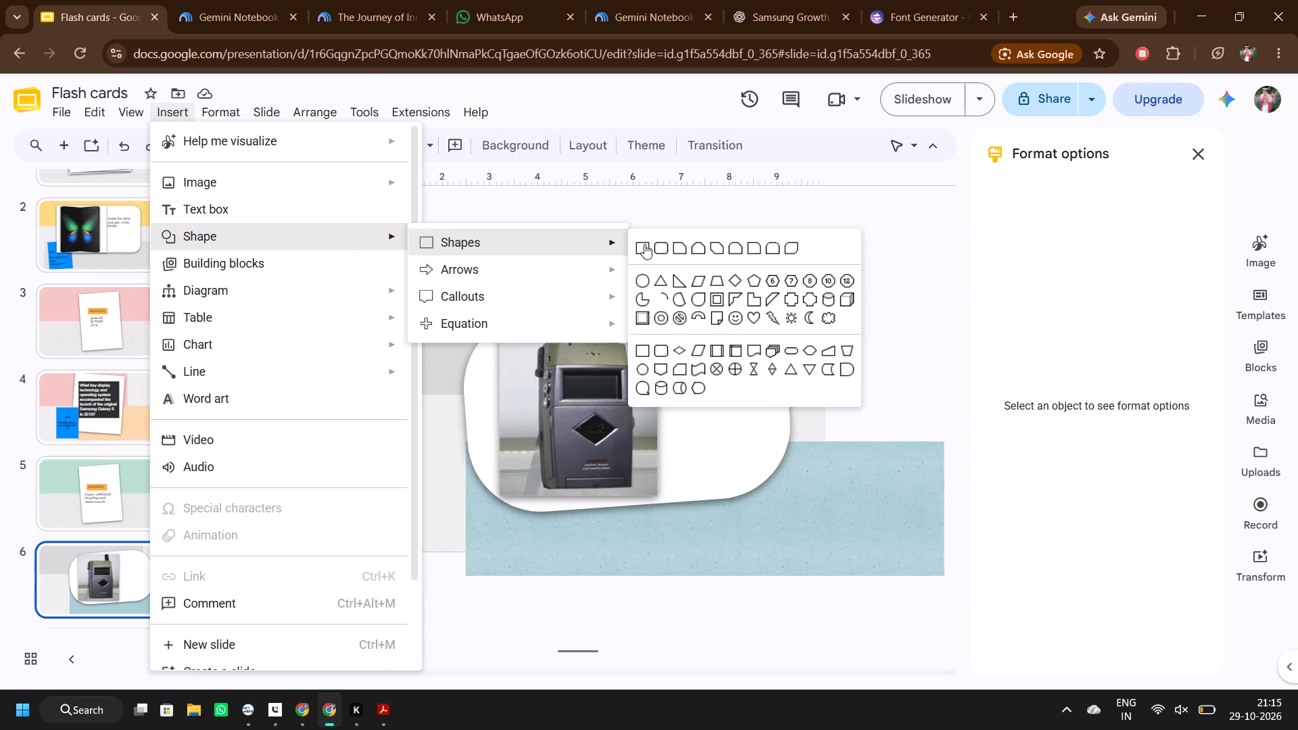
{"action": "left_click", "coordinate": [644, 244]}
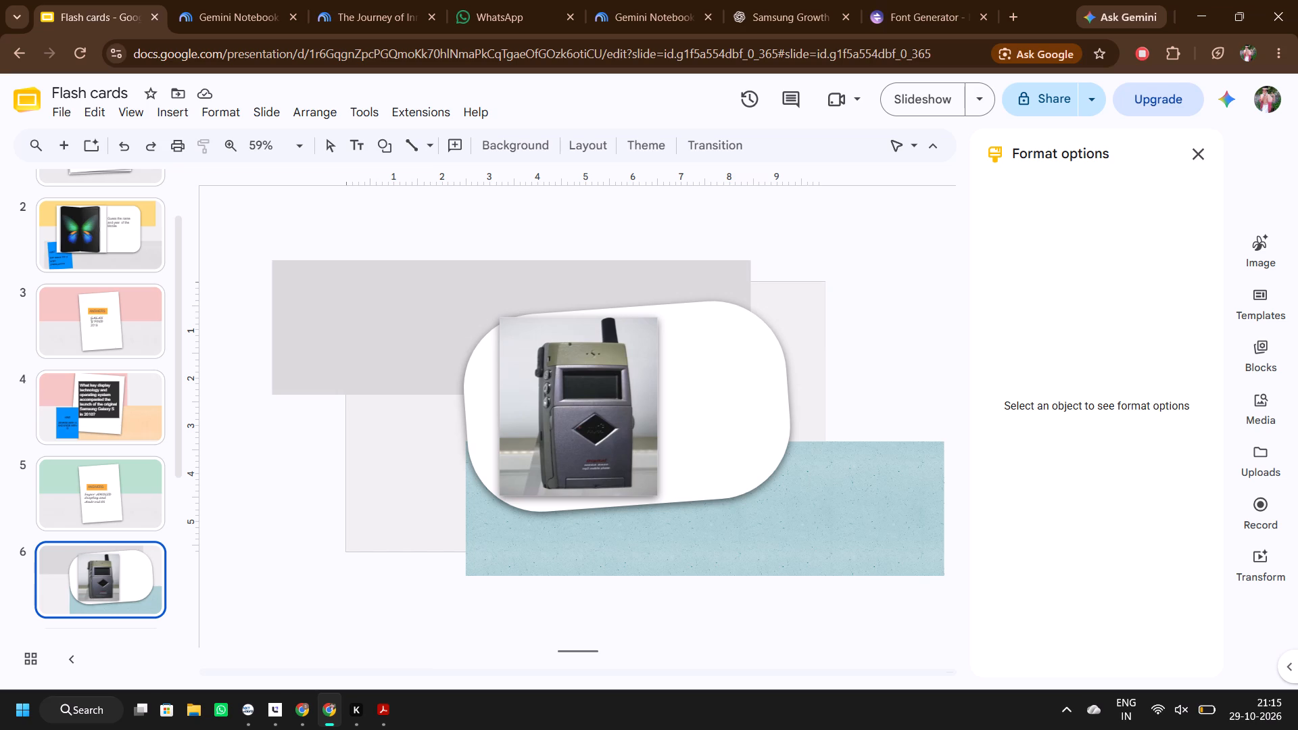
{"action": "left_click", "coordinate": [437, 444]}
{"action": "left_click_drag", "start_coordinate": [437, 444], "coordinate": [530, 543]}
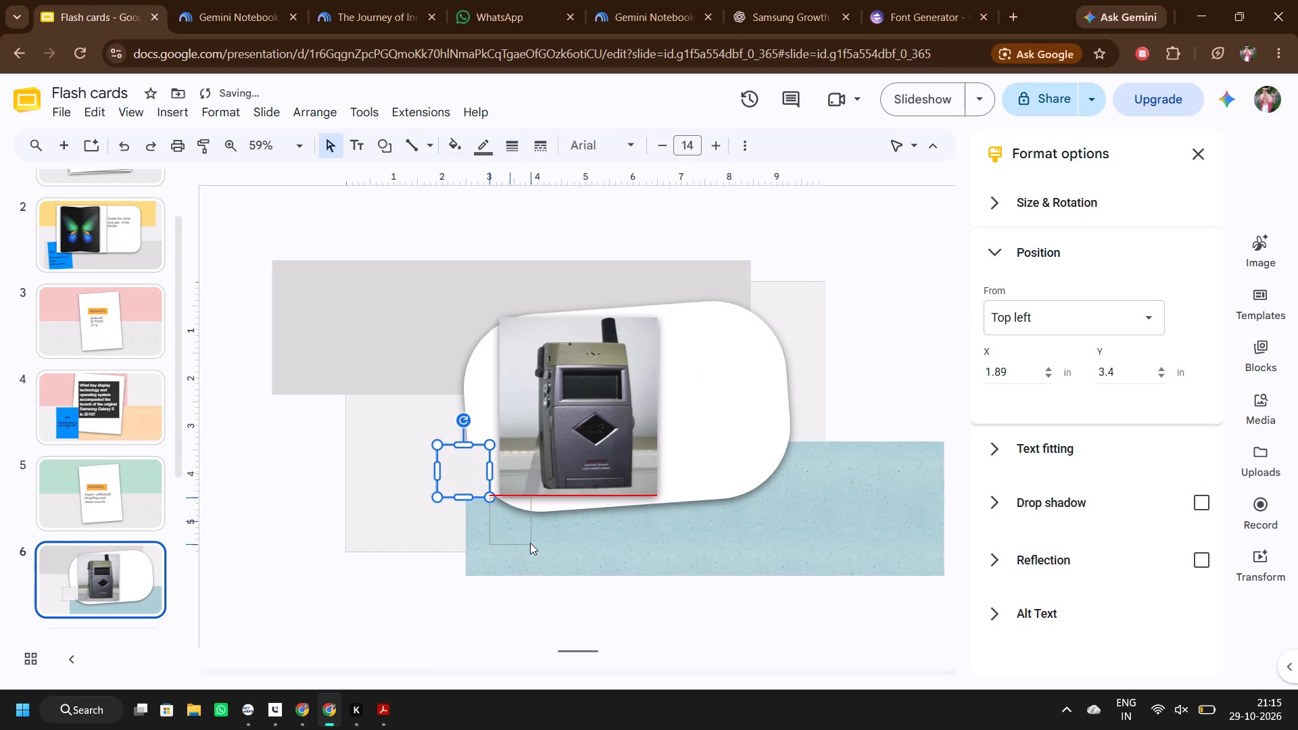
{"action": "left_click_drag", "start_coordinate": [530, 543], "coordinate": [562, 583]}
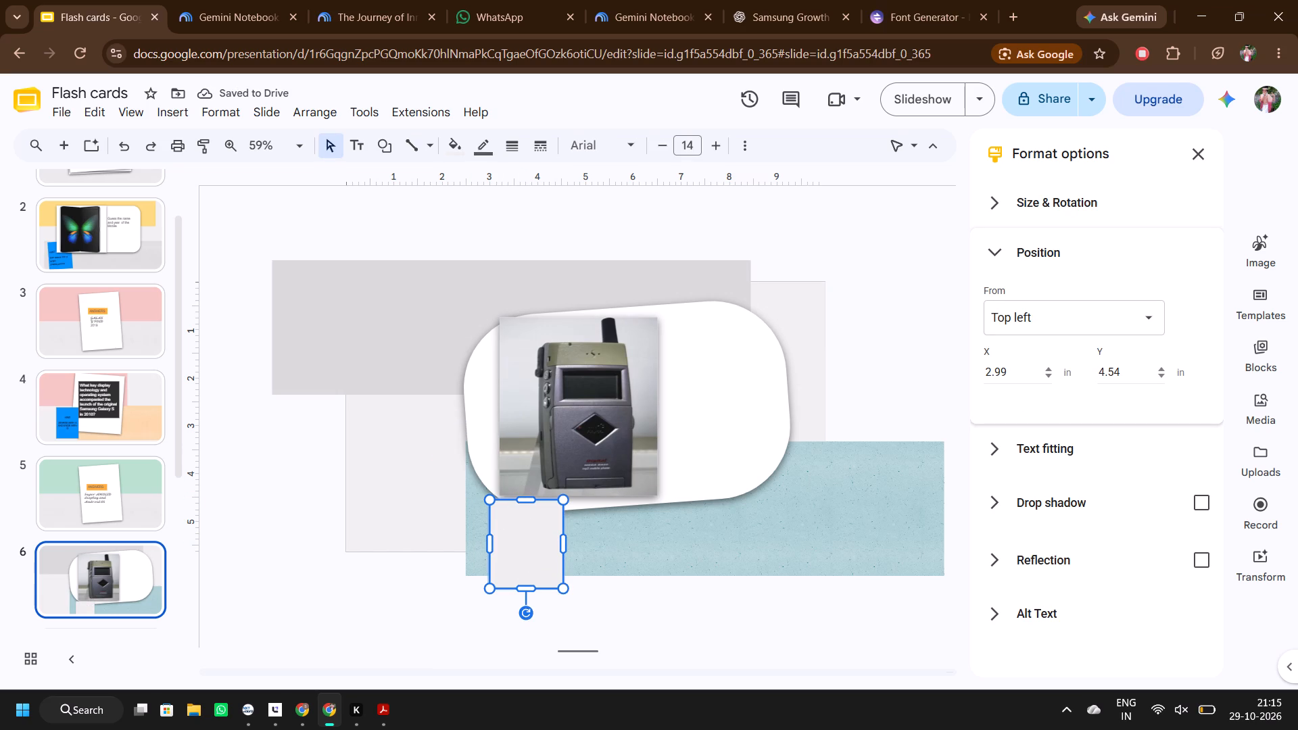
Tilt the rectangle slightly counterclockwise, enlarge it and place it beside the card's lower-left edge at about X 1.04 in and Y 3.44 in.
{"action": "left_click_drag", "start_coordinate": [525, 616], "coordinate": [496, 443]}
{"action": "left_click_drag", "start_coordinate": [496, 443], "coordinate": [522, 459]}
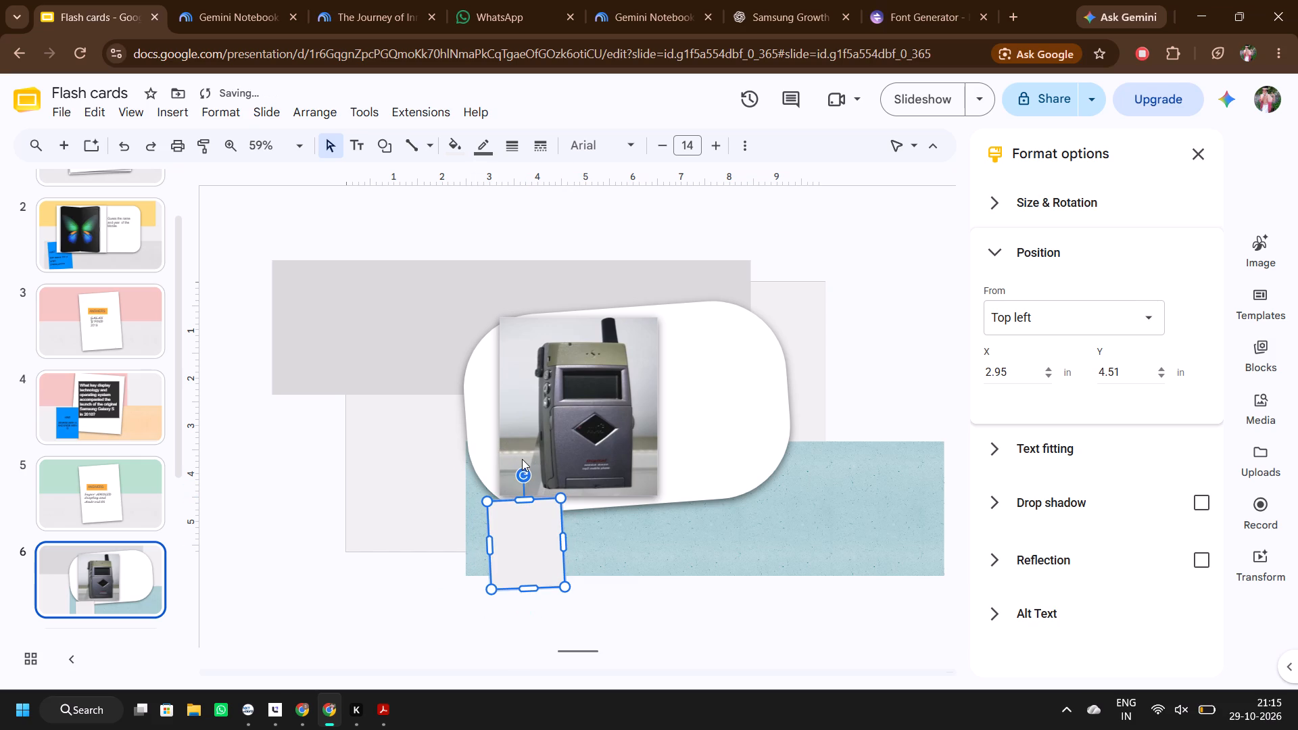
{"action": "left_click_drag", "start_coordinate": [518, 502], "coordinate": [511, 450]}
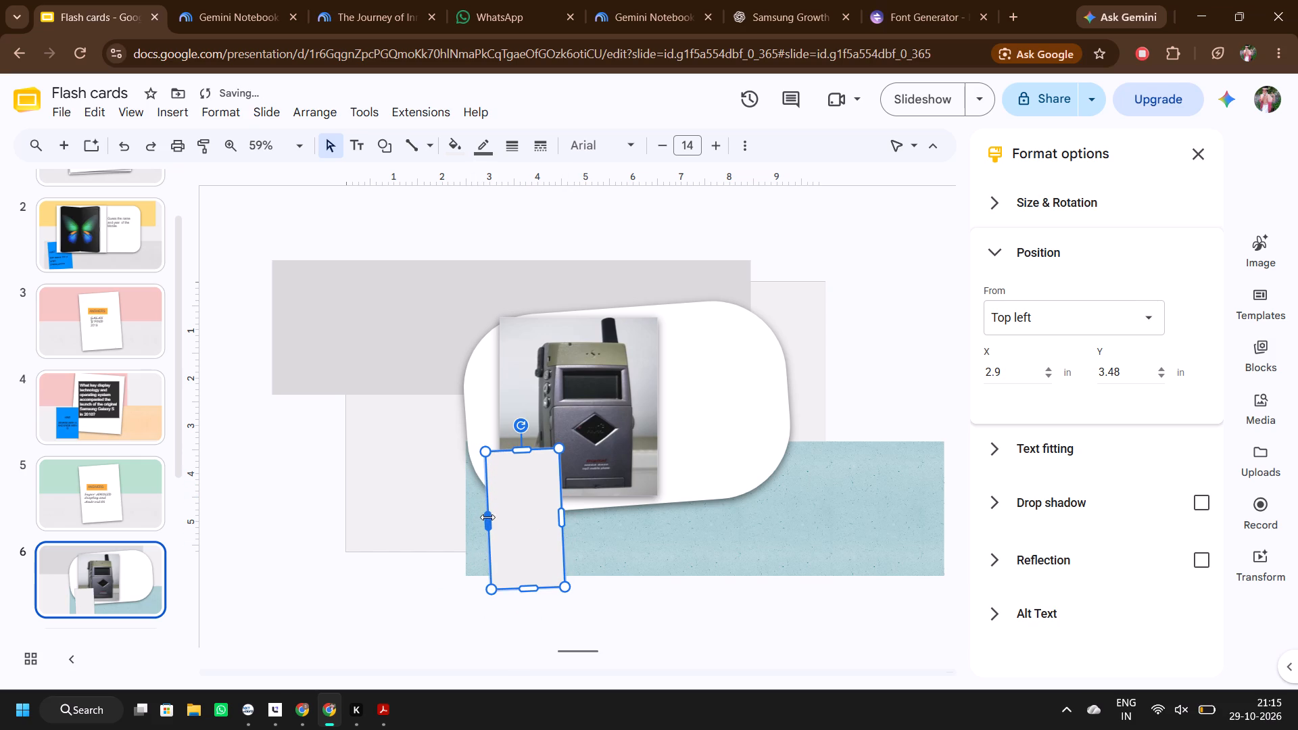
{"action": "left_click_drag", "start_coordinate": [487, 518], "coordinate": [439, 516]}
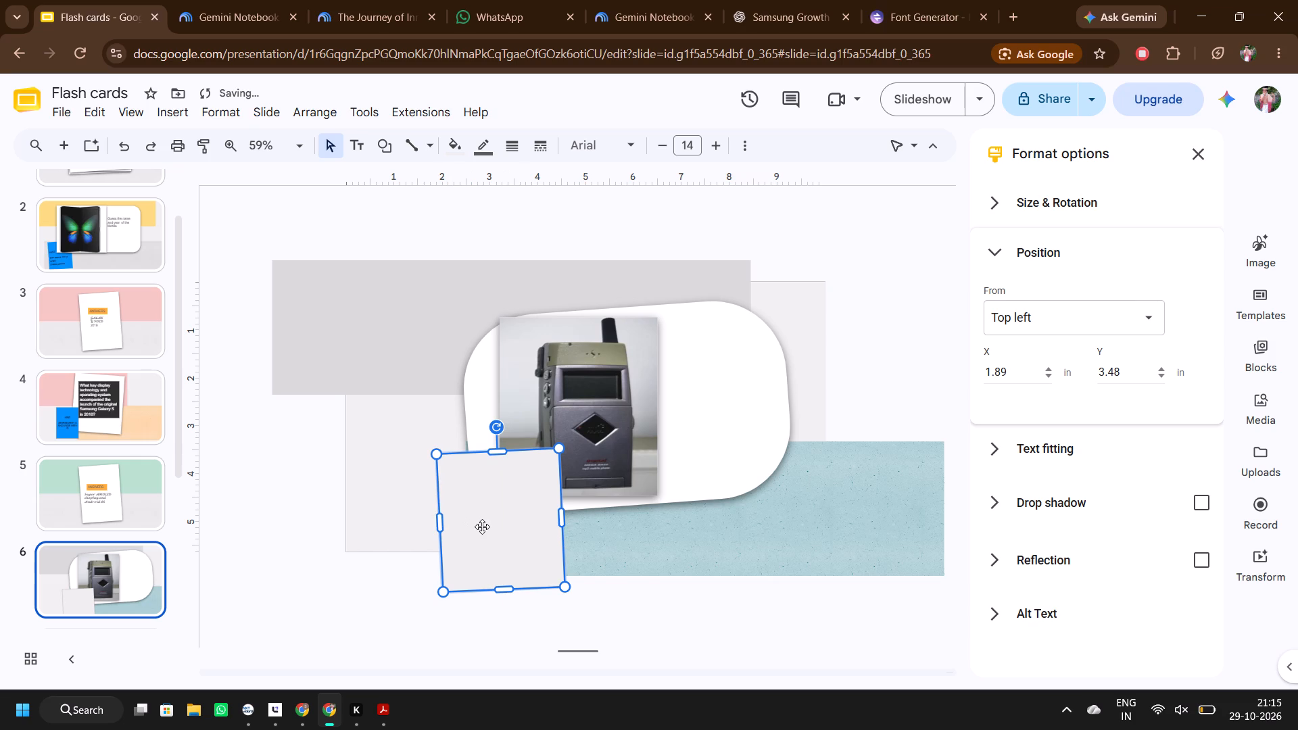
{"action": "left_click_drag", "start_coordinate": [483, 529], "coordinate": [446, 526]}
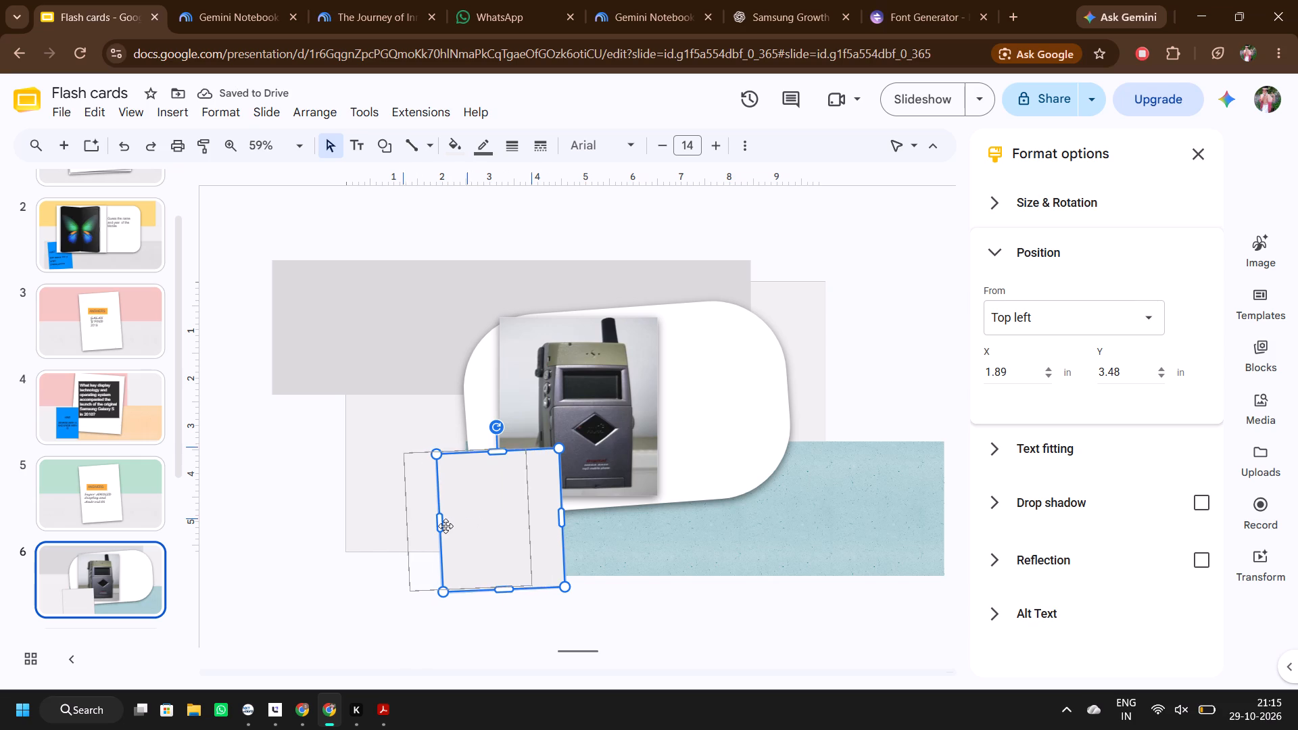
{"action": "left_click_drag", "start_coordinate": [446, 526], "coordinate": [442, 526]}
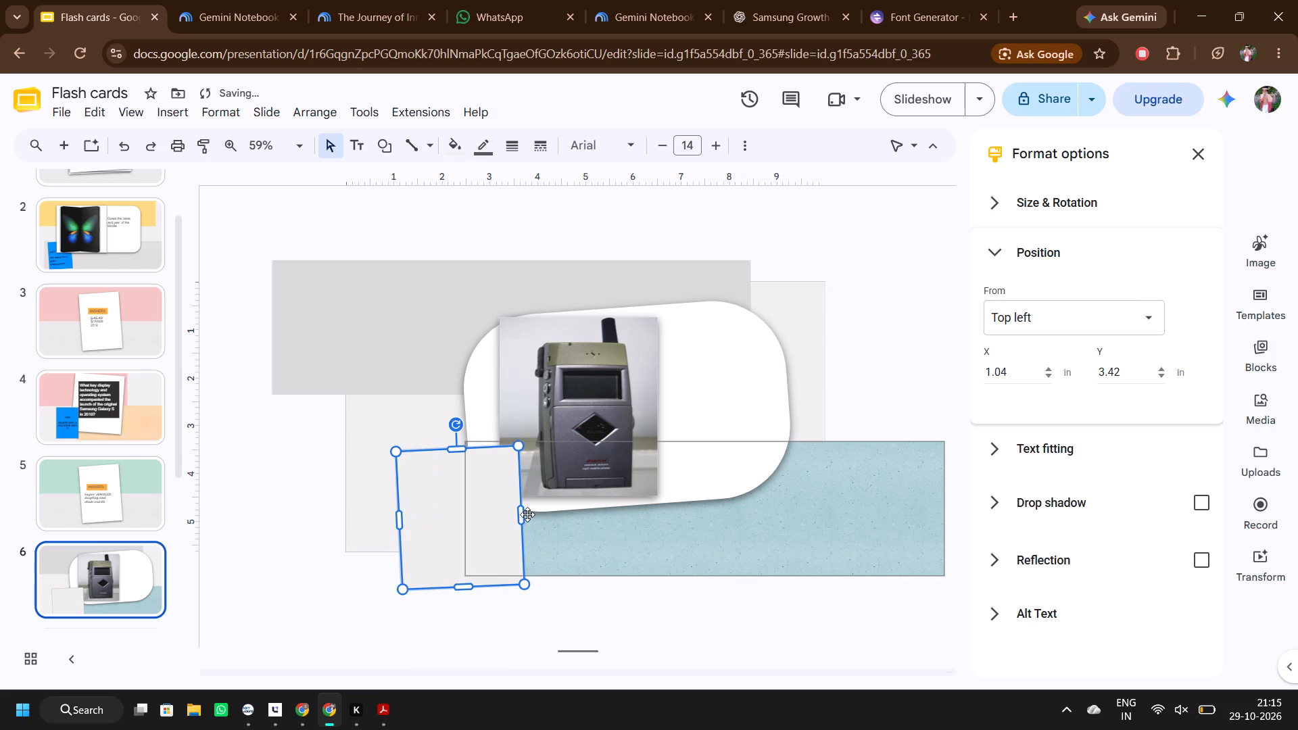
{"action": "left_click_drag", "start_coordinate": [521, 516], "coordinate": [508, 516]}
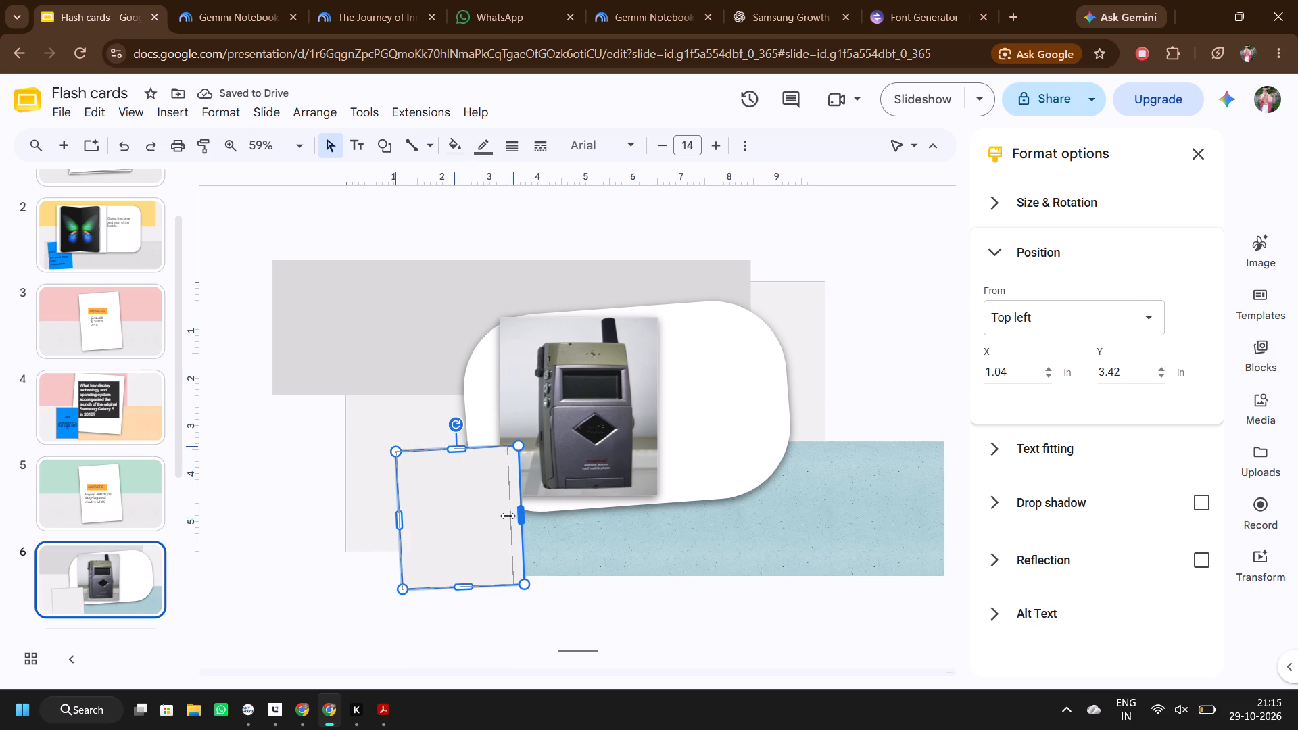
{"action": "left_click_drag", "start_coordinate": [508, 516], "coordinate": [502, 518]}
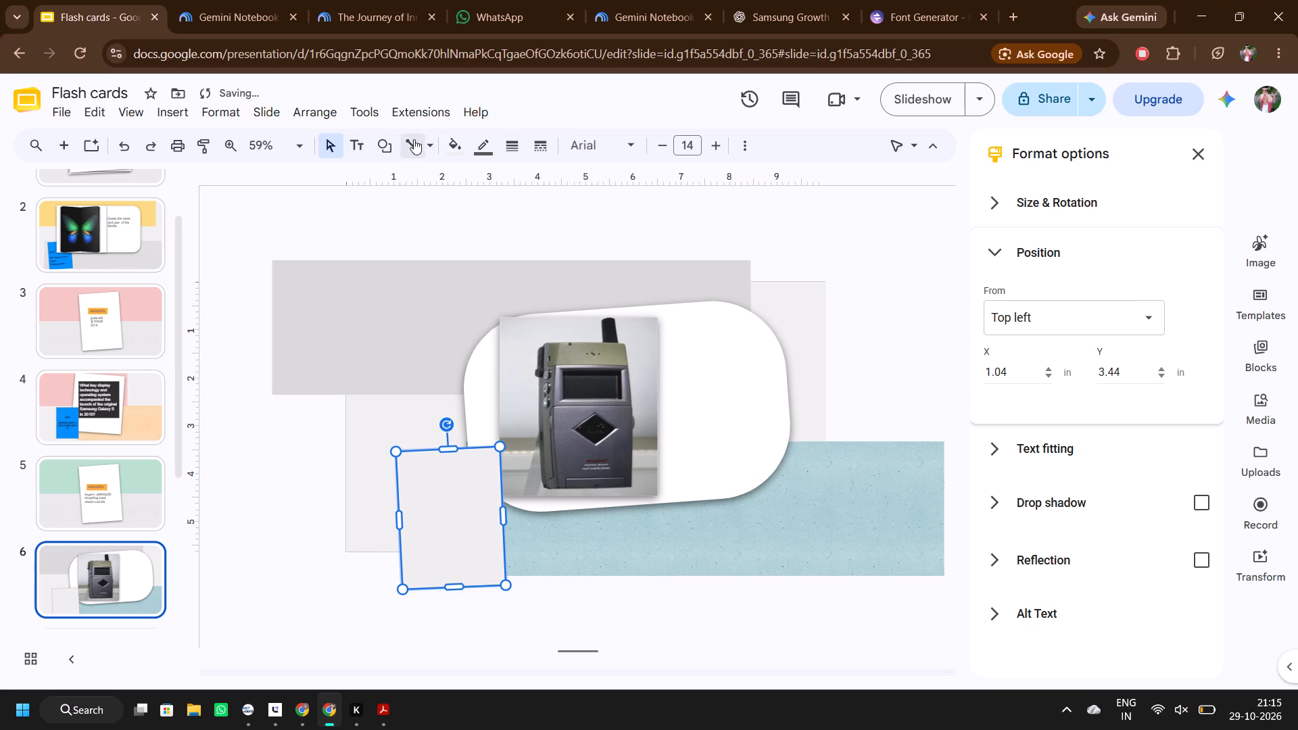
Fill the tilted rectangle with the custom bright blue used for the hint notes on the other slides.
{"action": "left_click", "coordinate": [460, 146]}
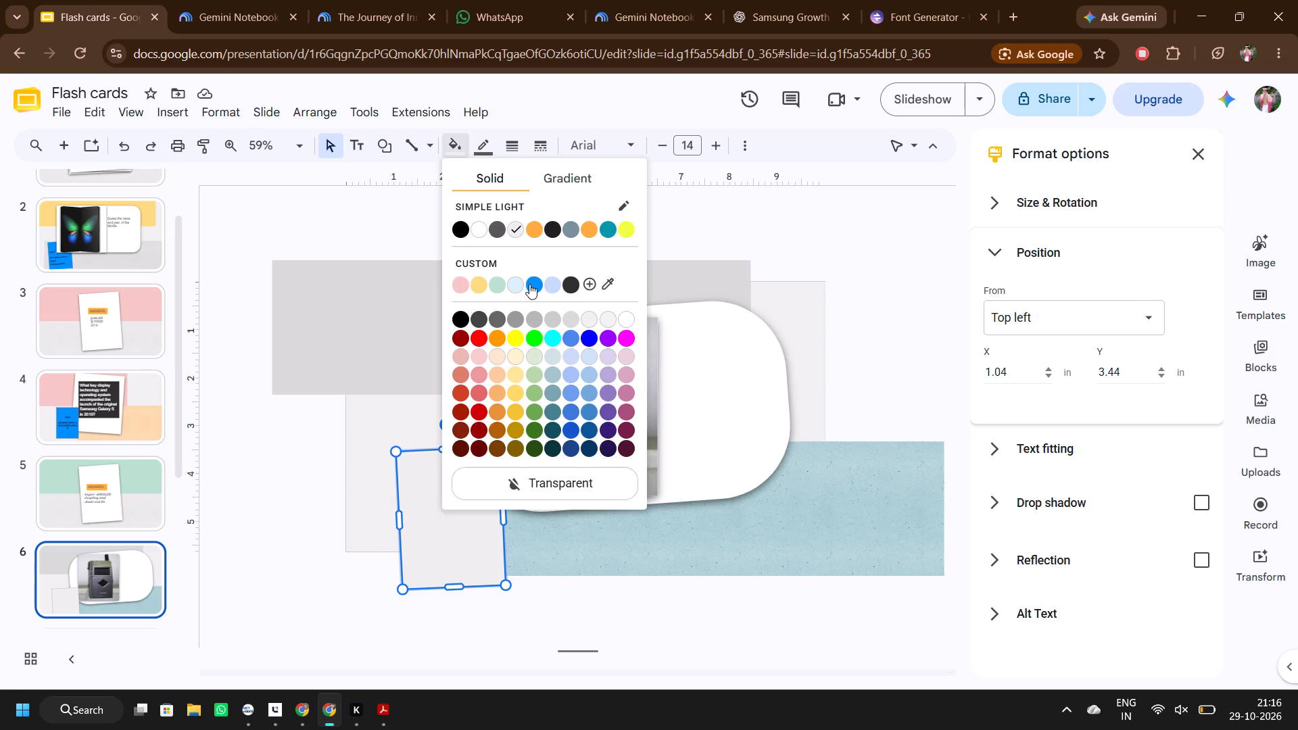
{"action": "left_click", "coordinate": [531, 284]}
{"action": "left_click", "coordinate": [272, 652]}
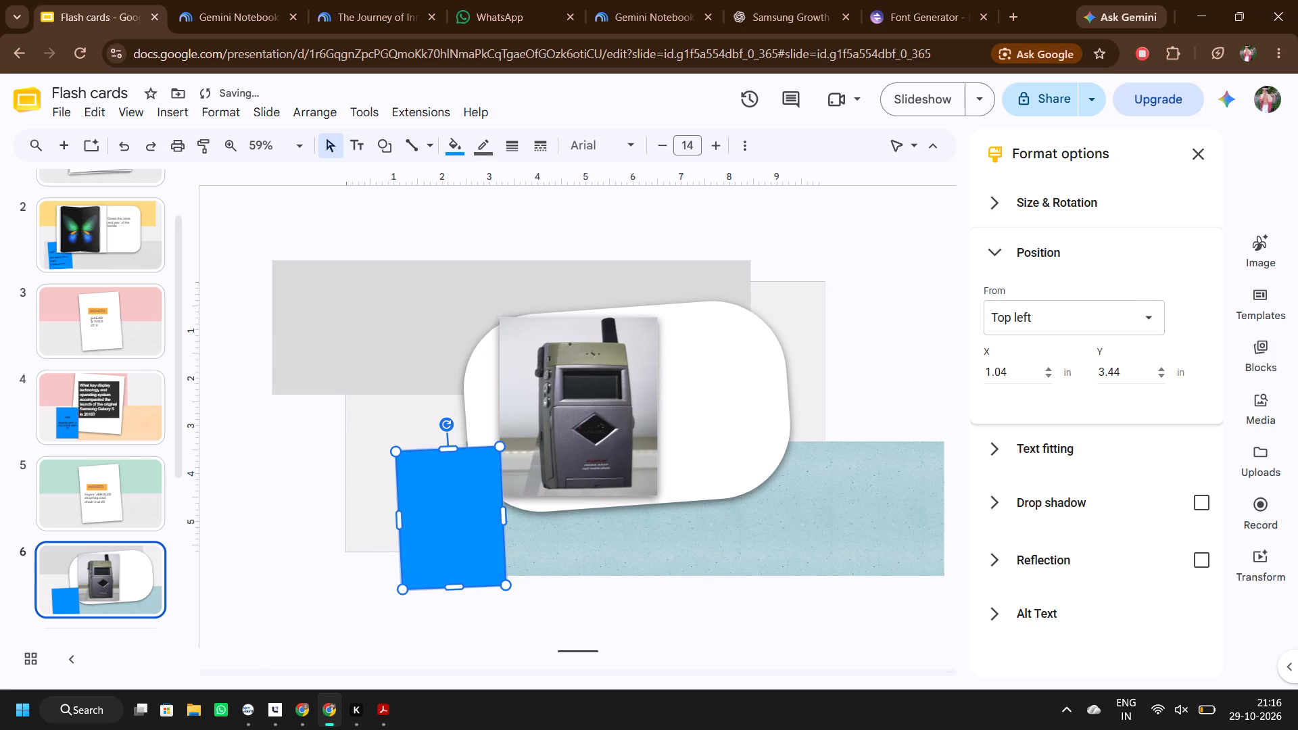
{"action": "left_click", "coordinate": [313, 602]}
Enter the heading "HINT" in slide 6's blue rectangle, followed by a blank line.
{"action": "left_click", "coordinate": [456, 492]}
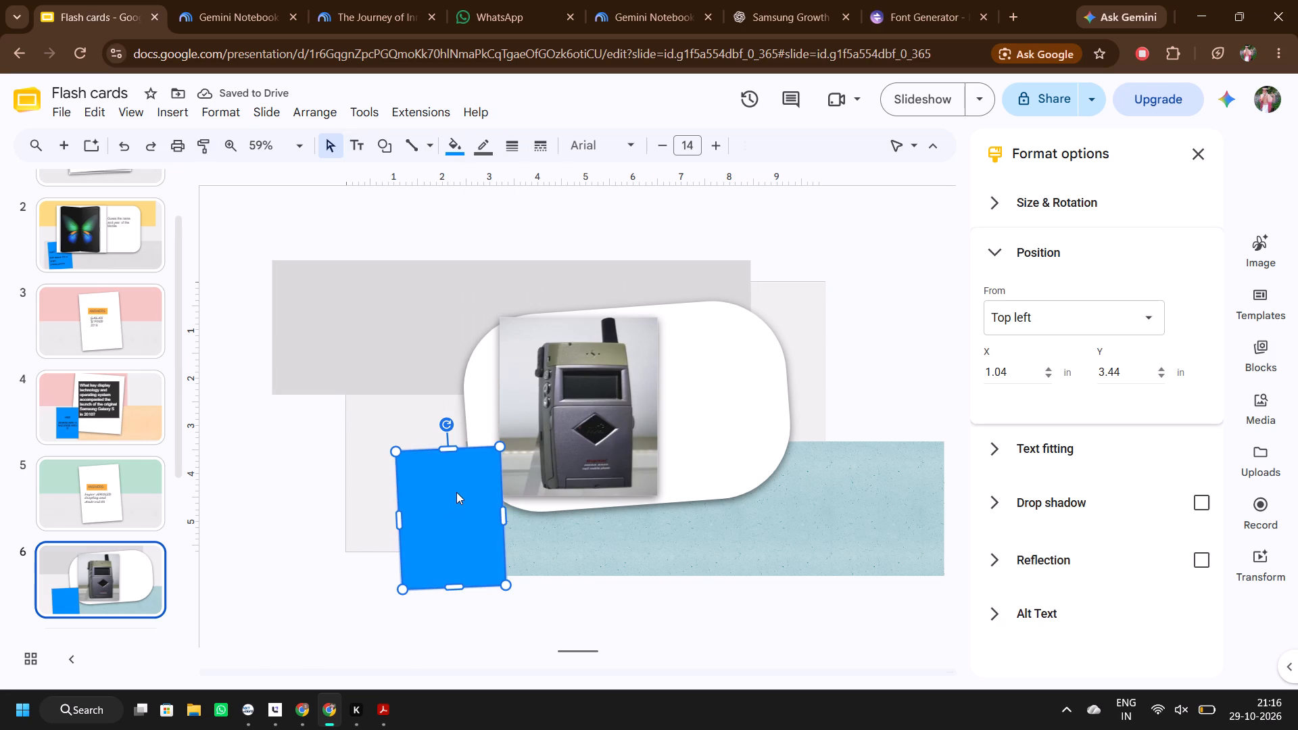
{"action": "double_click", "coordinate": [456, 492]}
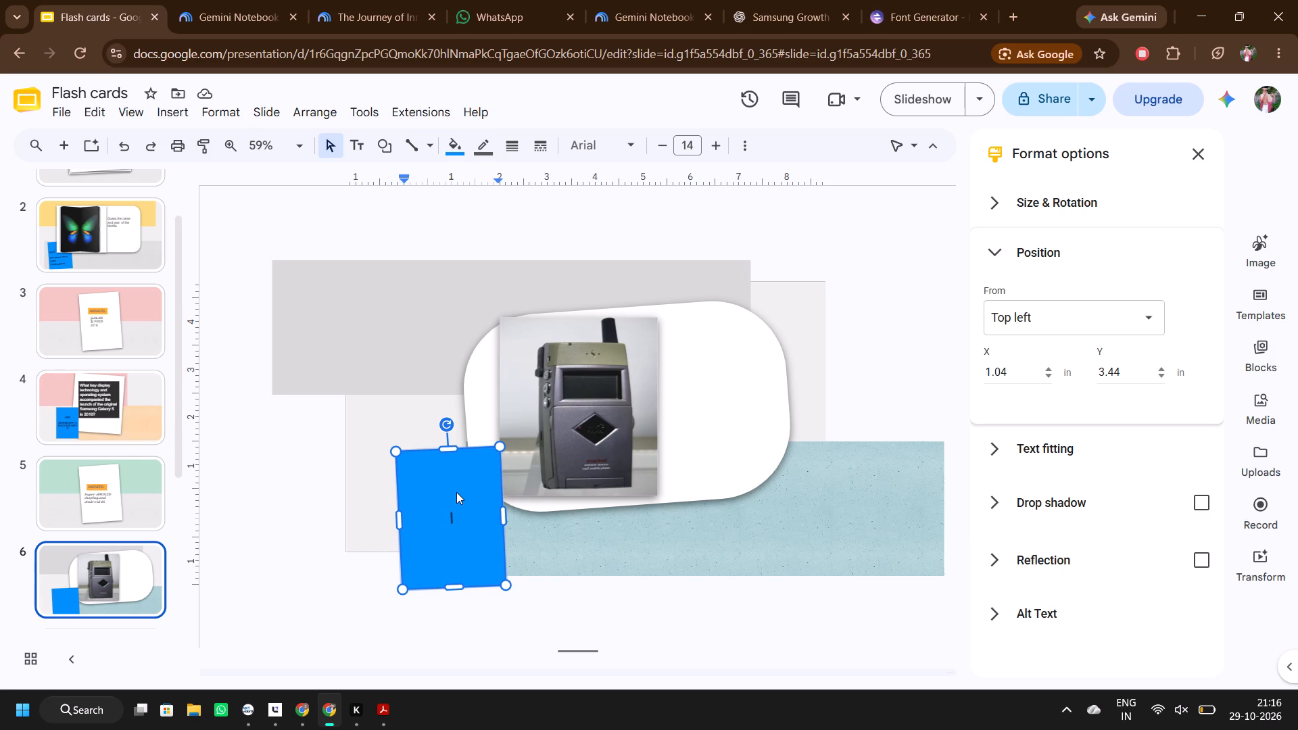
{"action": "type", "text": "hi"}
{"action": "key", "text": "BackSpace"}
{"action": "key", "text": "BackSpace"}
{"action": "type", "text": "HINT"}
{"action": "key", "text": "Return"}
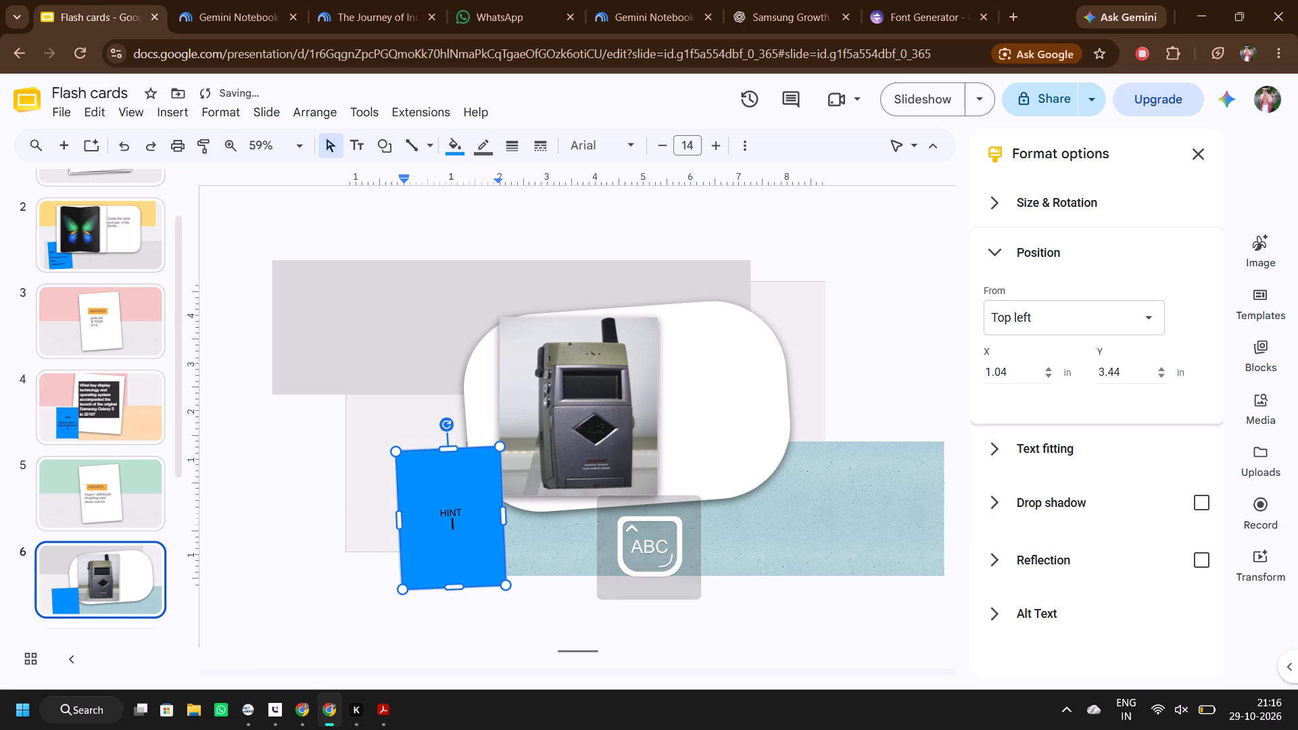
{"action": "key", "text": "Return"}
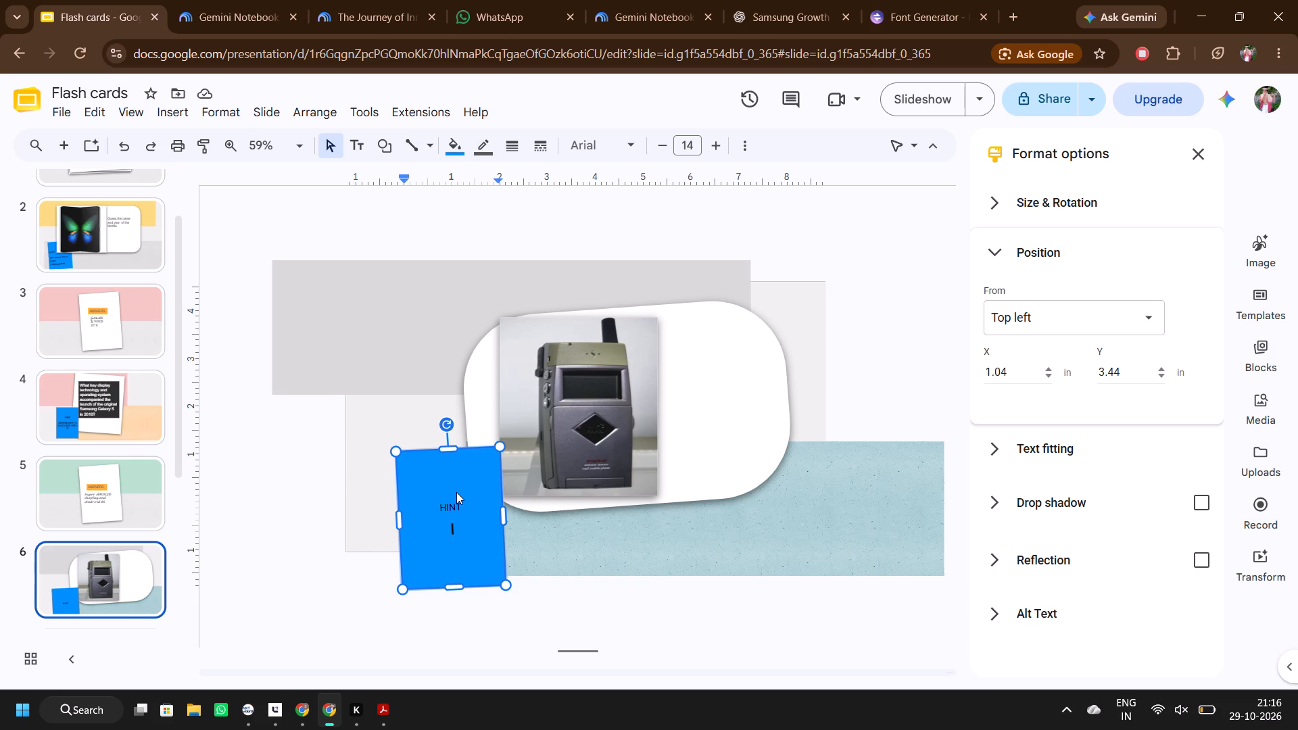
Enter the hint text "The answer is in its name" below the HINT heading in the blue rectangle.
{"action": "type", "text": "THE AN"}
{"action": "key", "text": "BackSpace"}
{"action": "key", "text": "BackSpace"}
{"action": "key", "text": "BackSpace"}
{"action": "key", "text": "BackSpace"}
{"action": "key", "text": "BackSpace"}
{"action": "key", "text": "BackSpace"}
{"action": "key", "text": "t"}
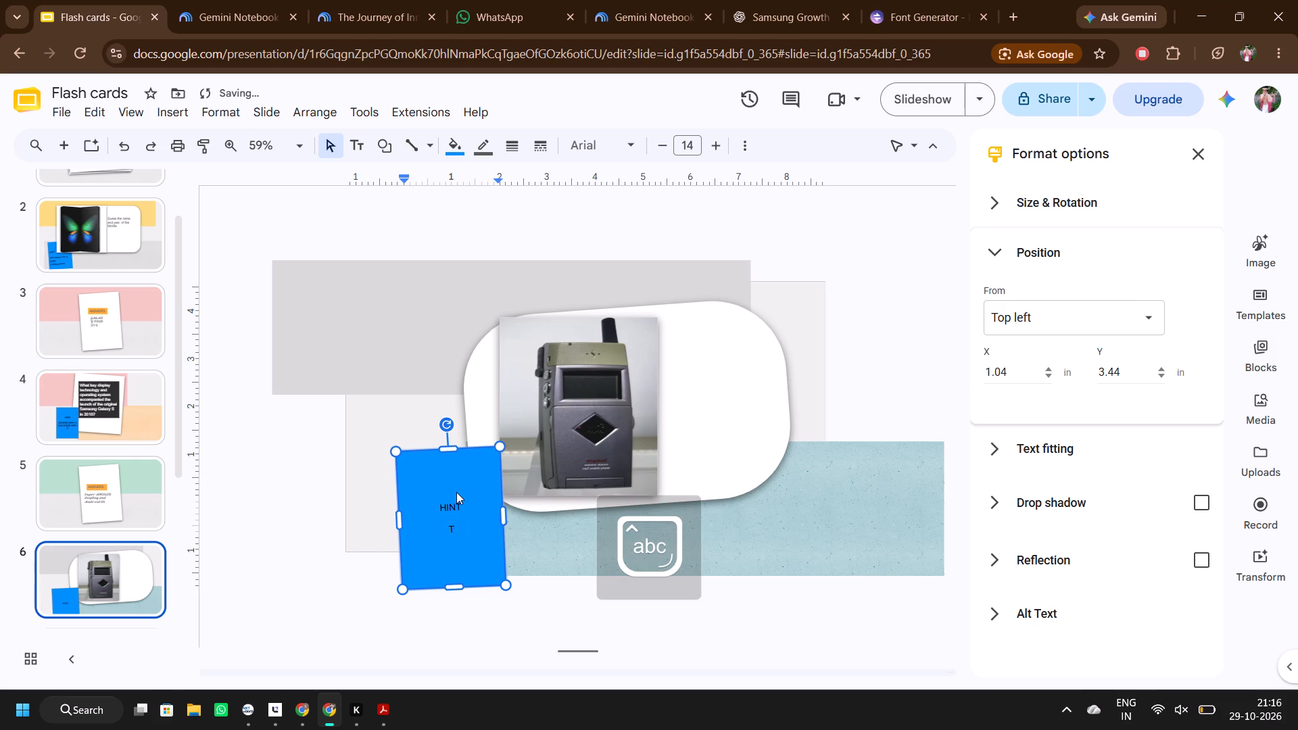
{"action": "type", "text": "he answer is in its"}
{"action": "key", "text": "space"}
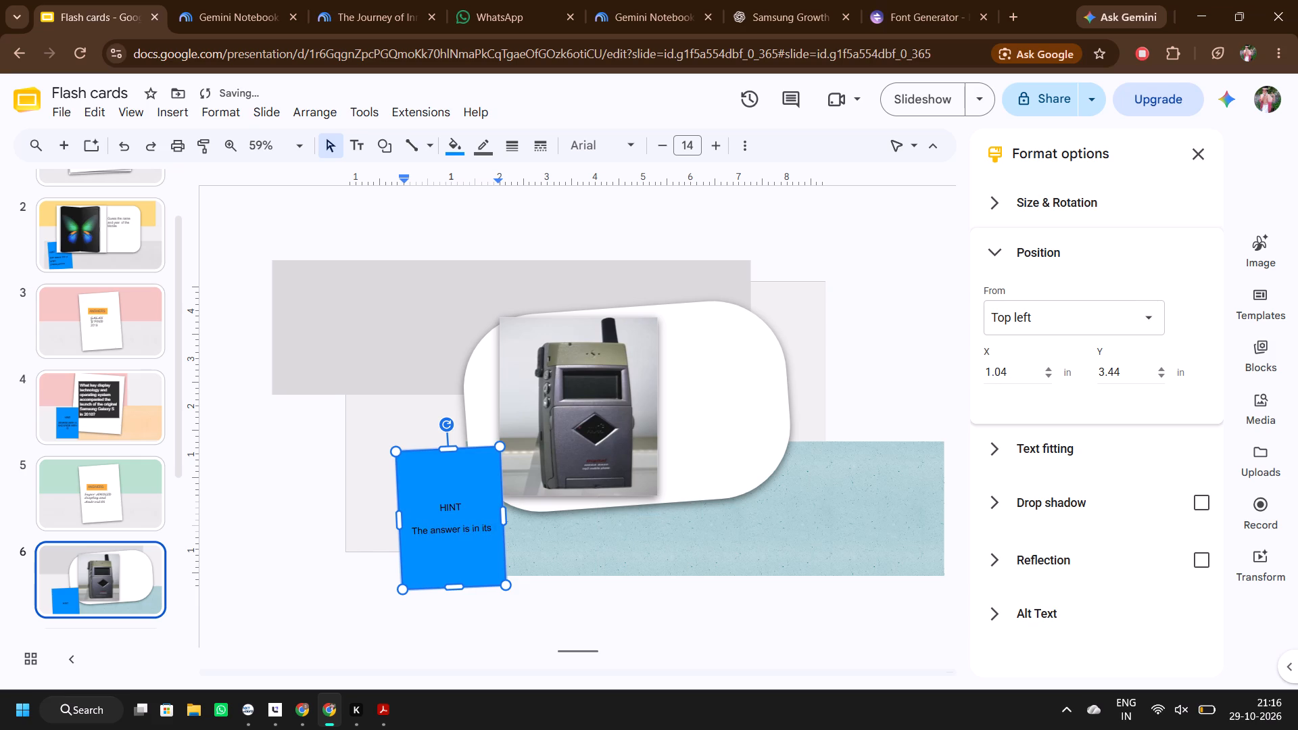
{"action": "type", "text": "name"}
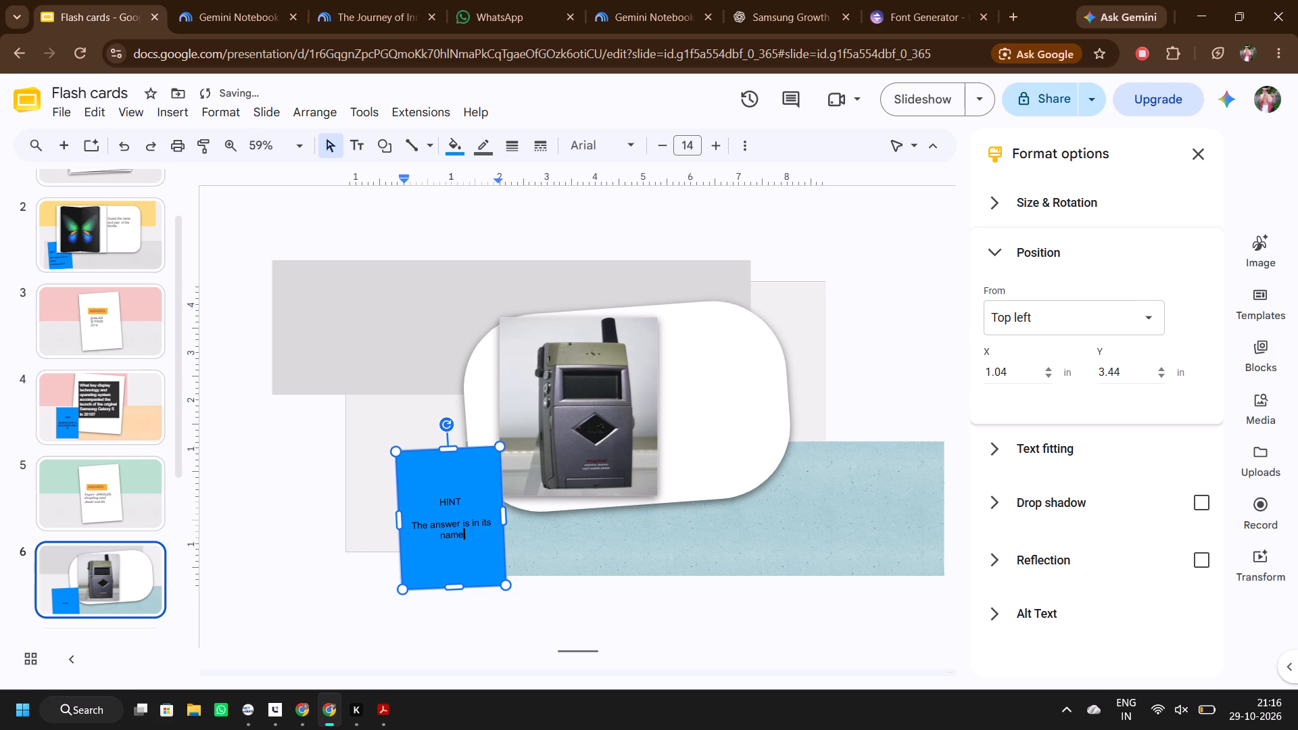
Enter the question "What is in build in this mobile" in the text box beside the phone picture on slide 6.
{"action": "left_click", "coordinate": [706, 387]}
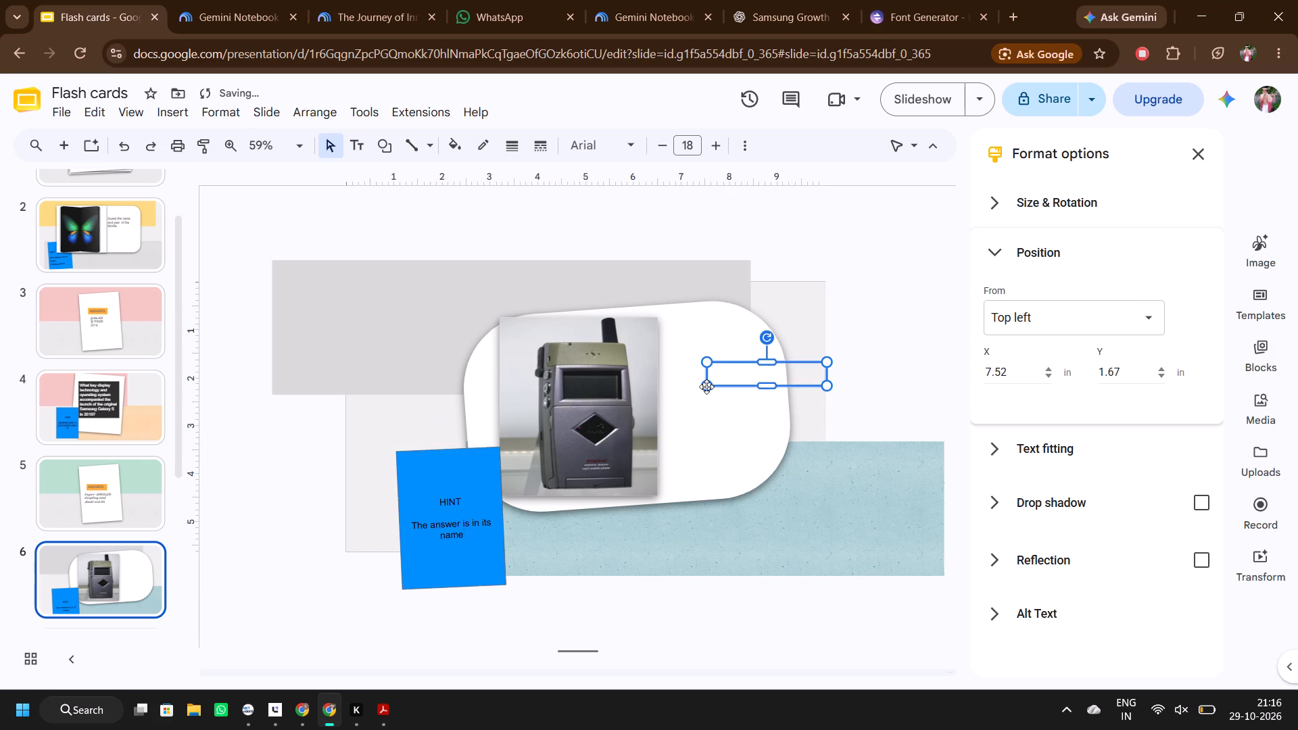
{"action": "double_click", "coordinate": [727, 367]}
{"action": "left_click", "coordinate": [727, 367]}
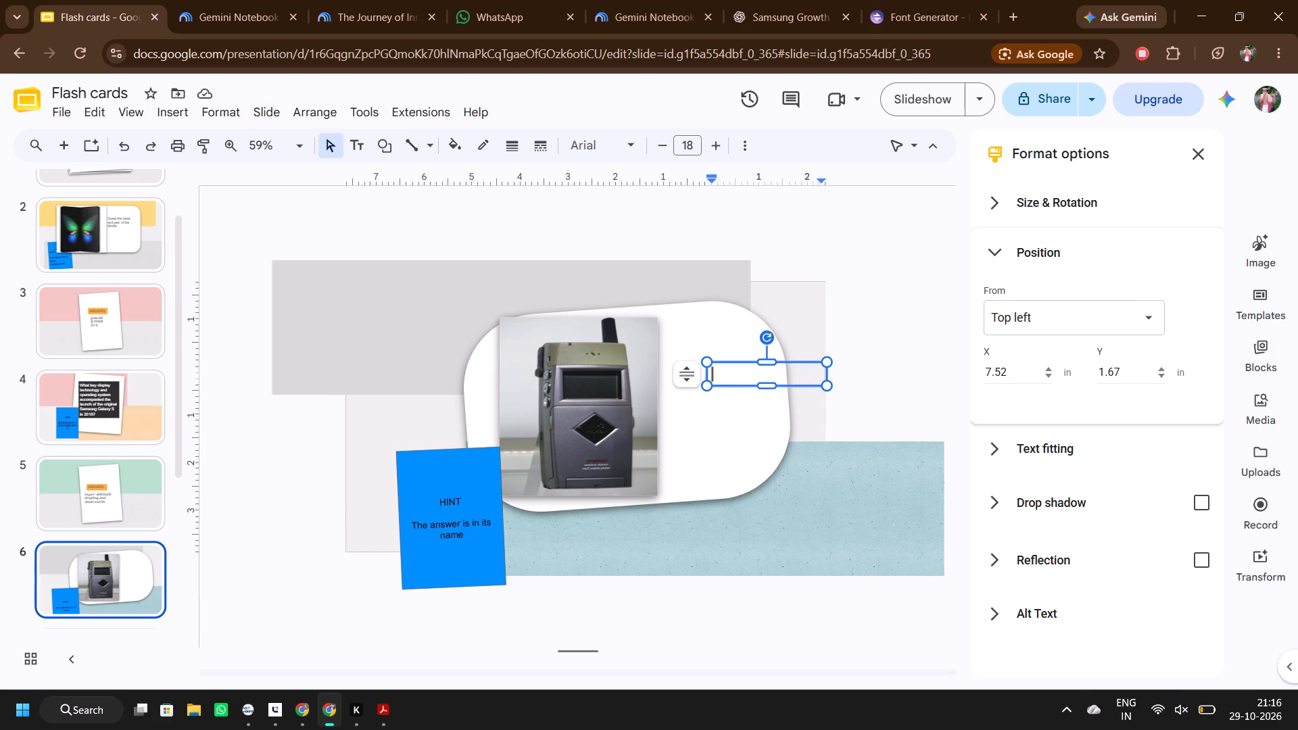
{"action": "type", "text": "what"}
{"action": "key", "text": "space"}
{"action": "type", "text": "is"}
{"action": "key", "text": "space"}
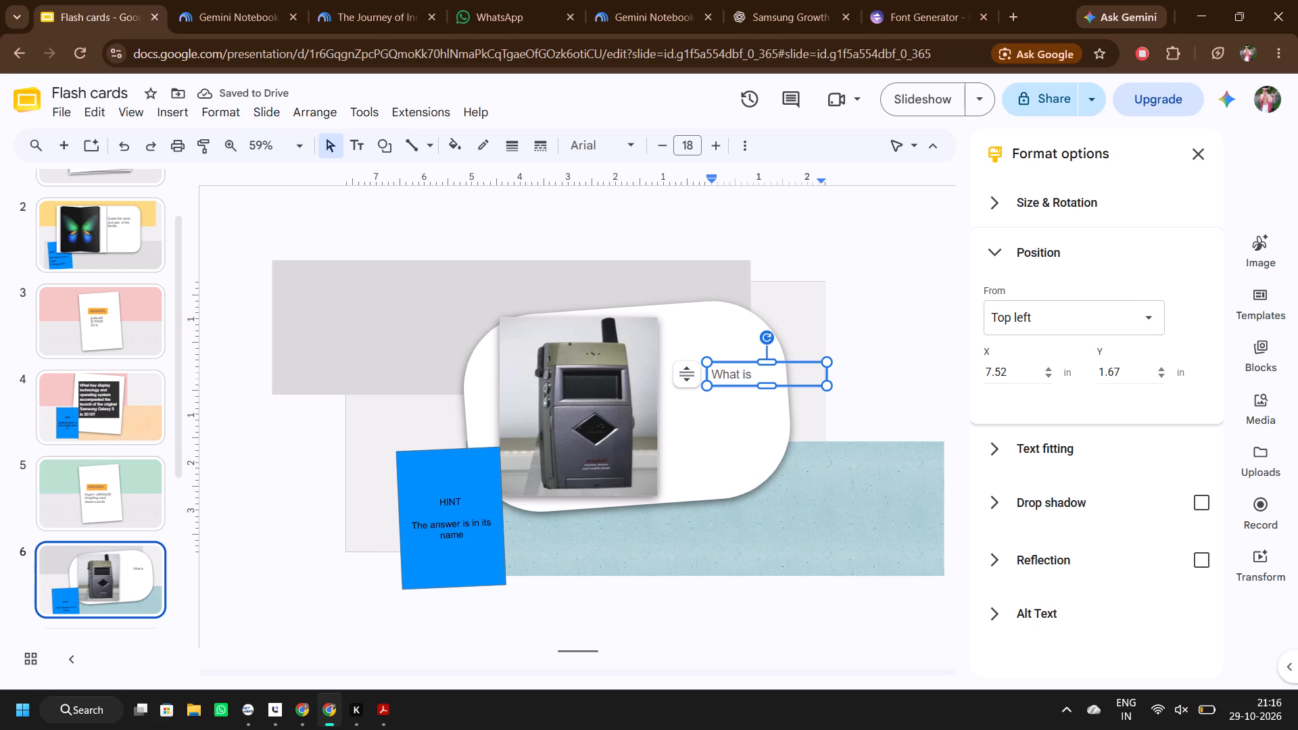
{"action": "type", "text": "in build in this"}
{"action": "key", "text": "space"}
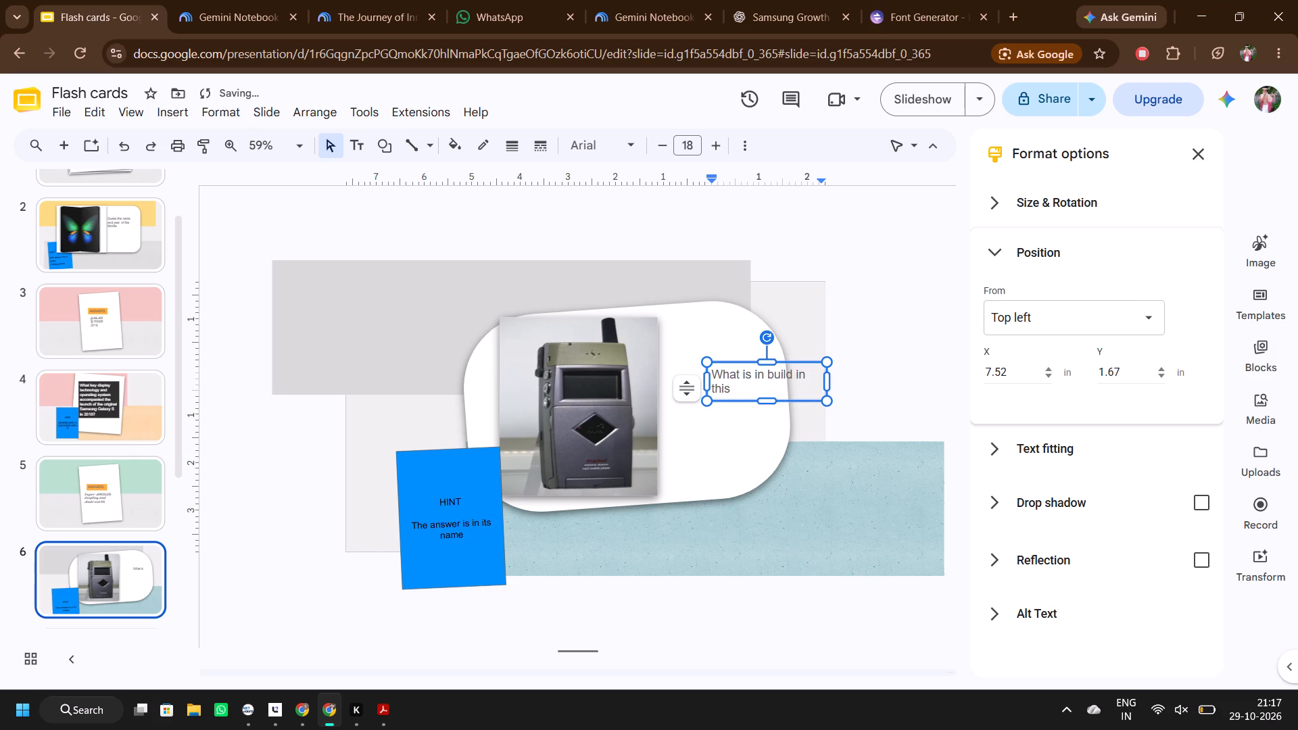
{"action": "type", "text": "mobile"}
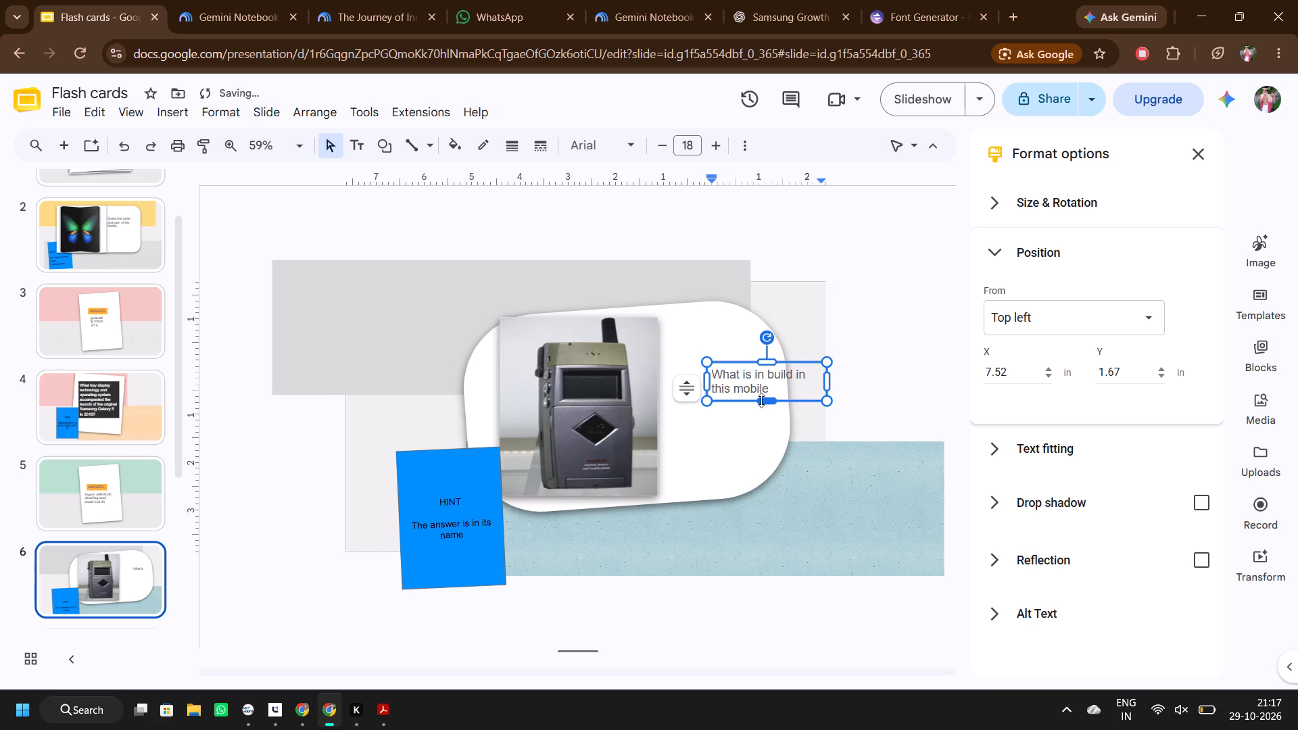
Narrow the question text box to fit inside the white card and extend its left edge to X 6.89 in.
{"action": "left_click", "coordinate": [761, 400]}
{"action": "left_click_drag", "start_coordinate": [761, 400], "coordinate": [740, 451]}
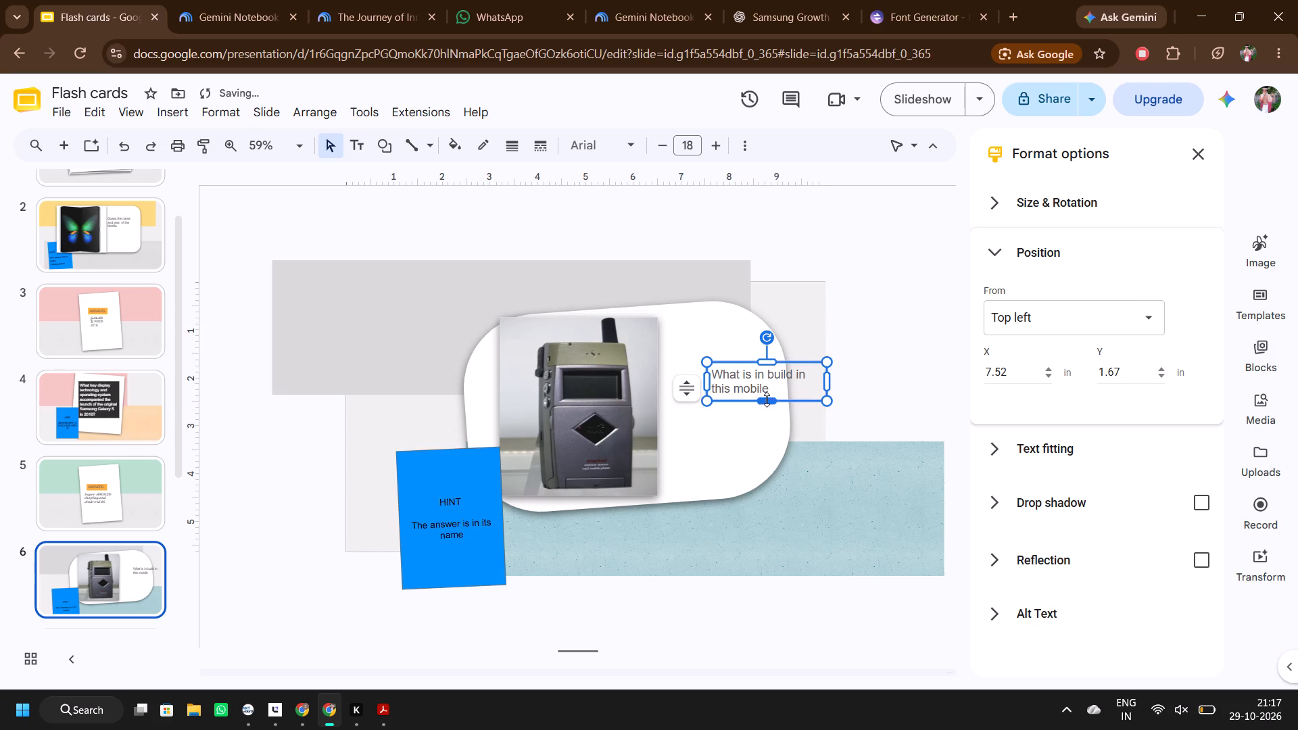
{"action": "left_click", "coordinate": [825, 380]}
{"action": "left_click_drag", "start_coordinate": [825, 380], "coordinate": [780, 382]}
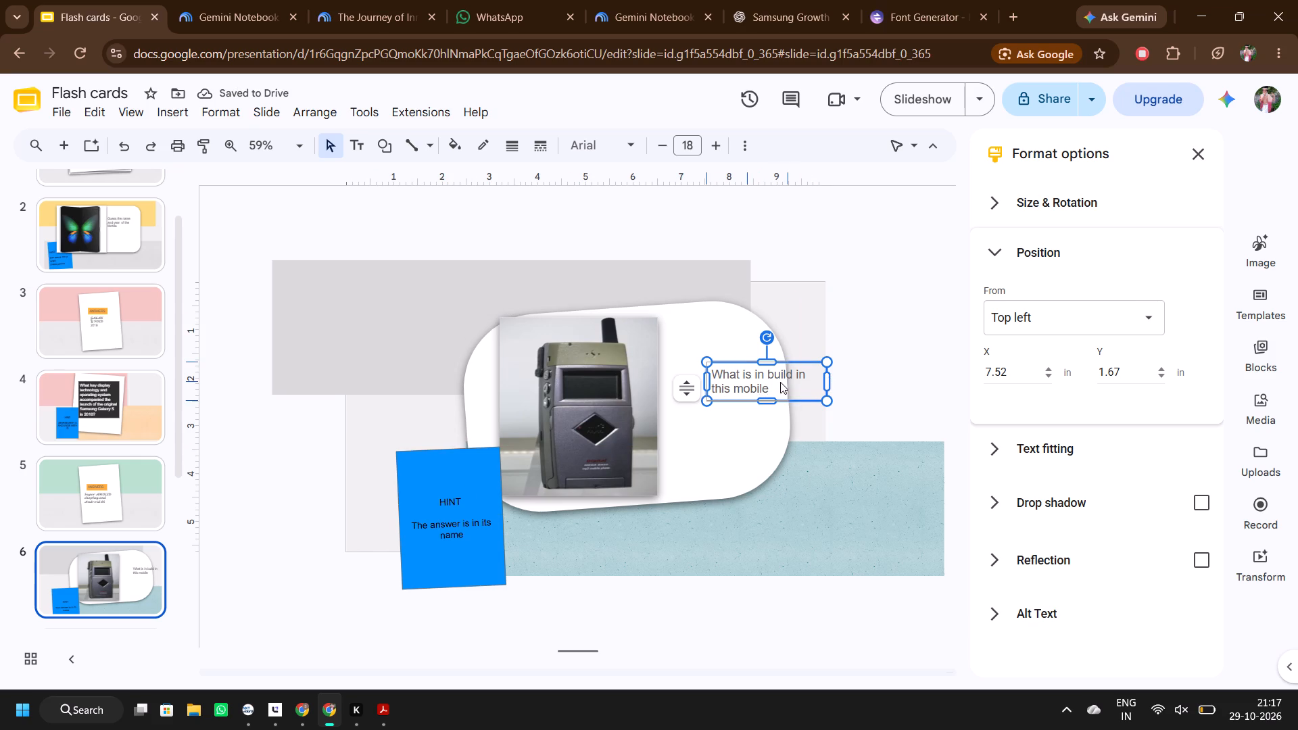
{"action": "left_click_drag", "start_coordinate": [780, 382], "coordinate": [767, 384]}
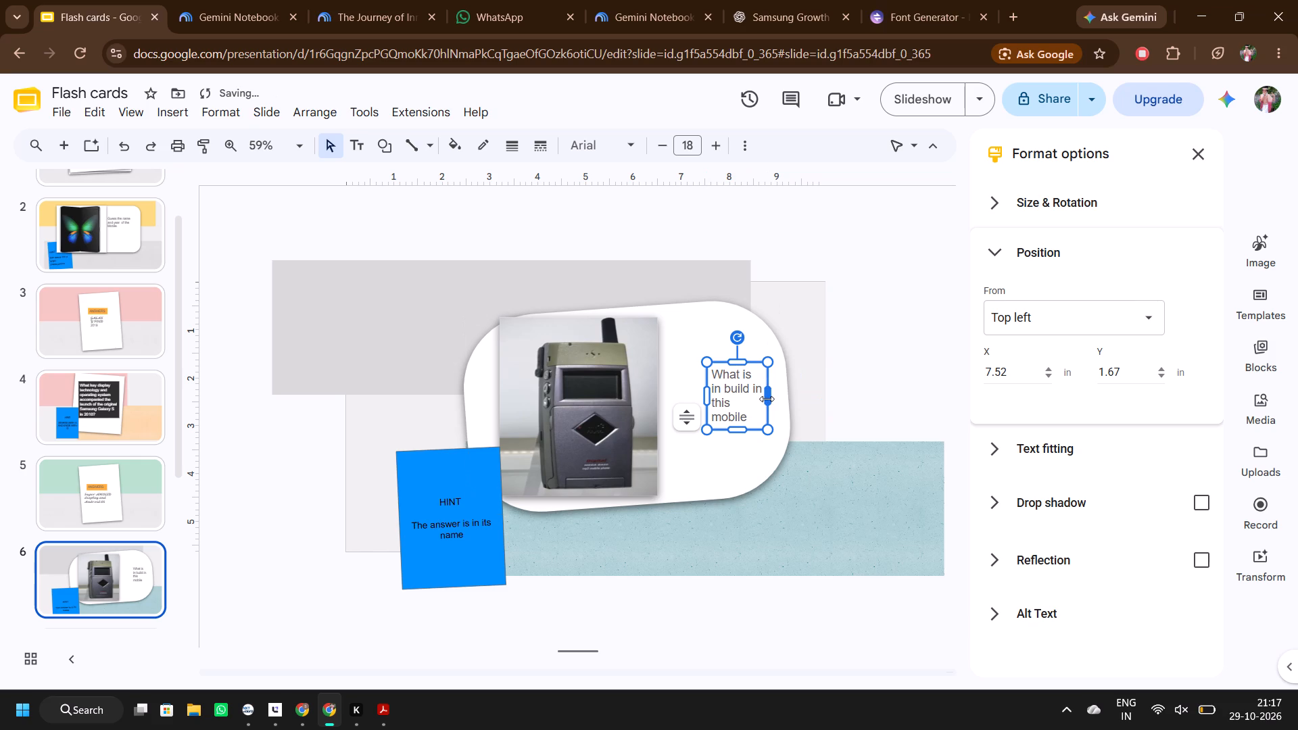
{"action": "double_click", "coordinate": [767, 399]}
{"action": "left_click_drag", "start_coordinate": [707, 395], "coordinate": [675, 395]}
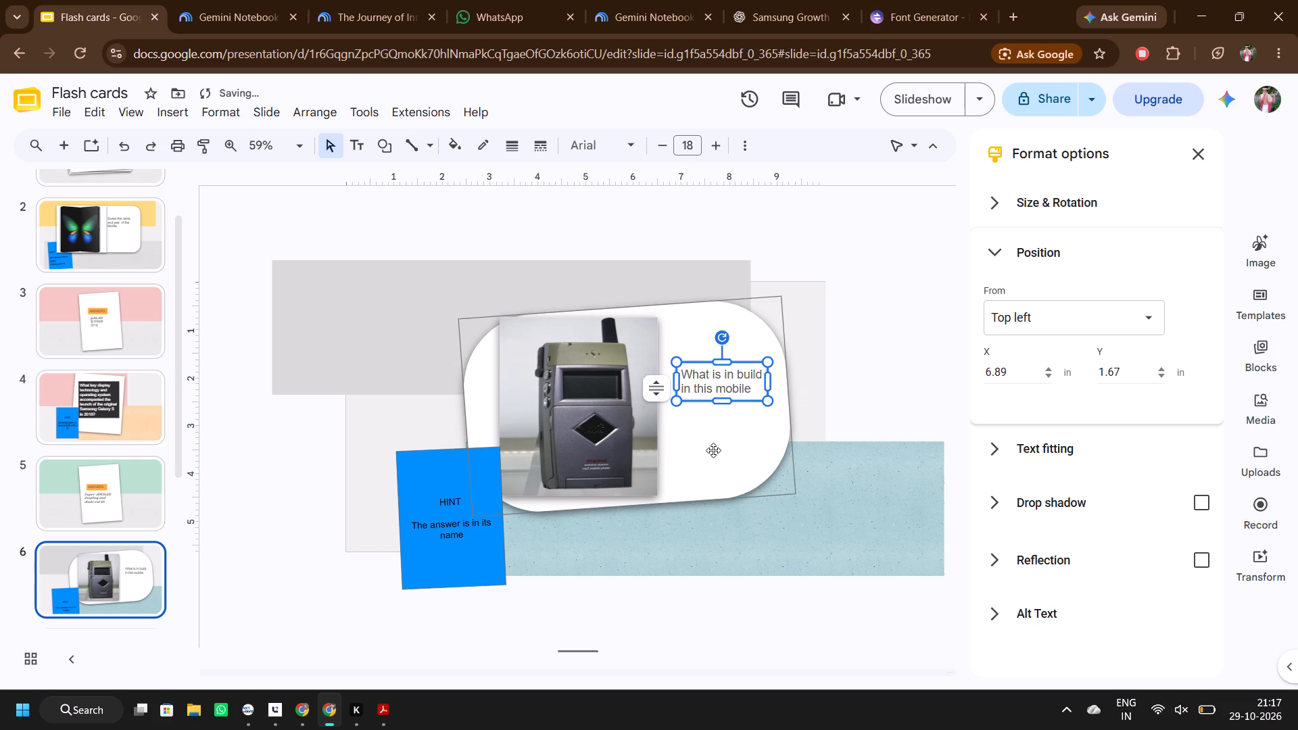
{"action": "left_click", "coordinate": [717, 465]}
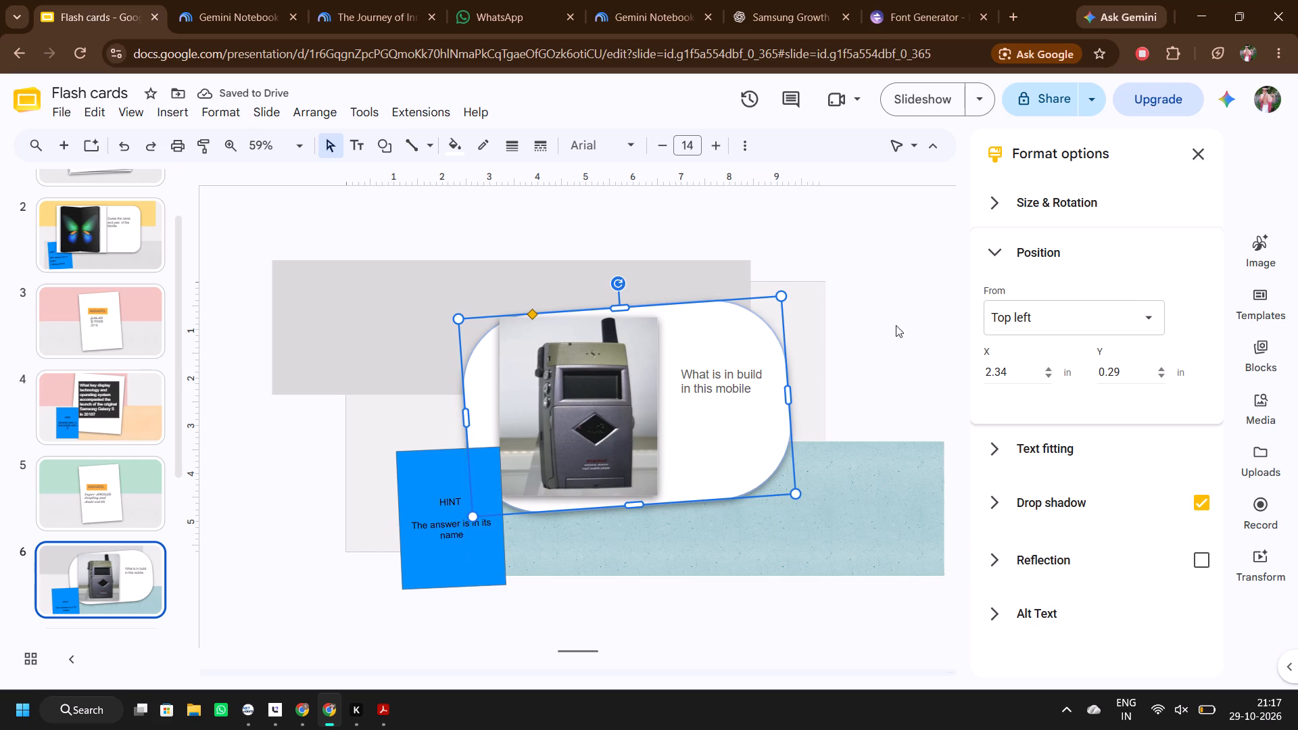
Resize the question text box from its upper-right corner so it sits lower beside the phone picture, with the question on three lines.
{"action": "left_click", "coordinate": [704, 396]}
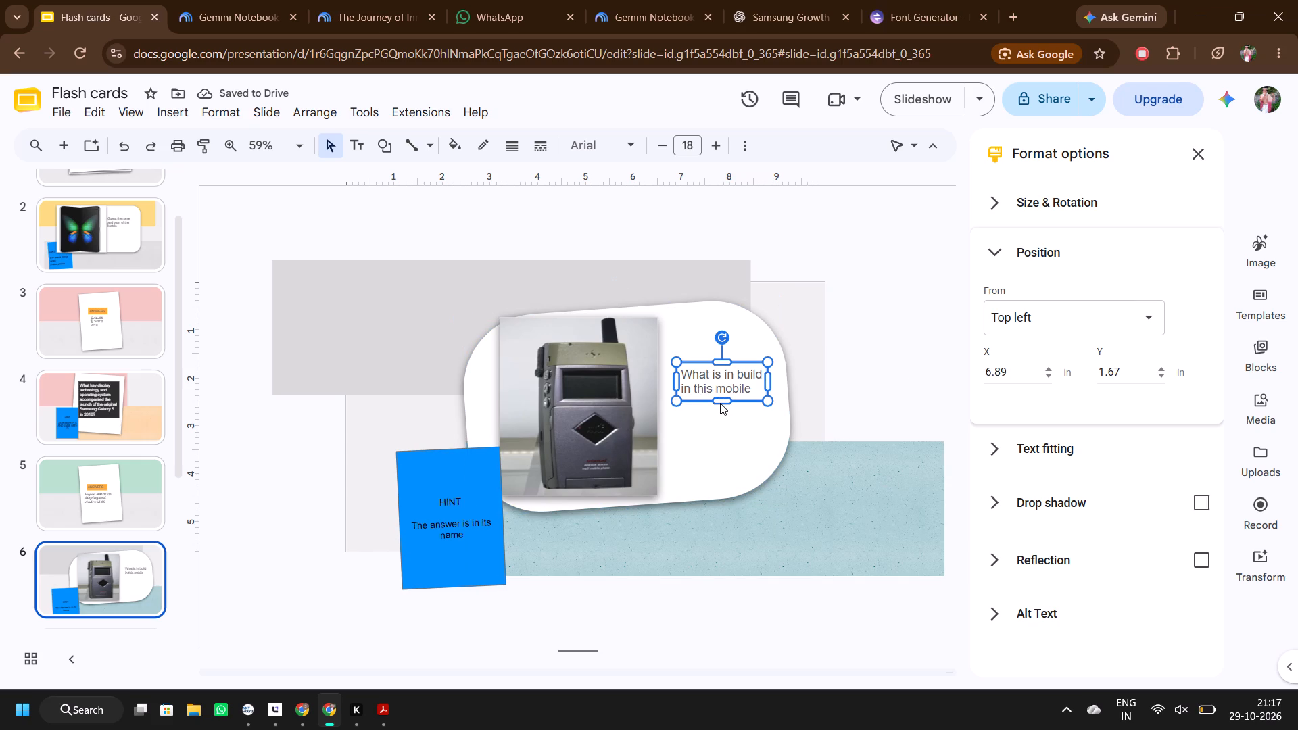
{"action": "left_click_drag", "start_coordinate": [720, 403], "coordinate": [723, 432]}
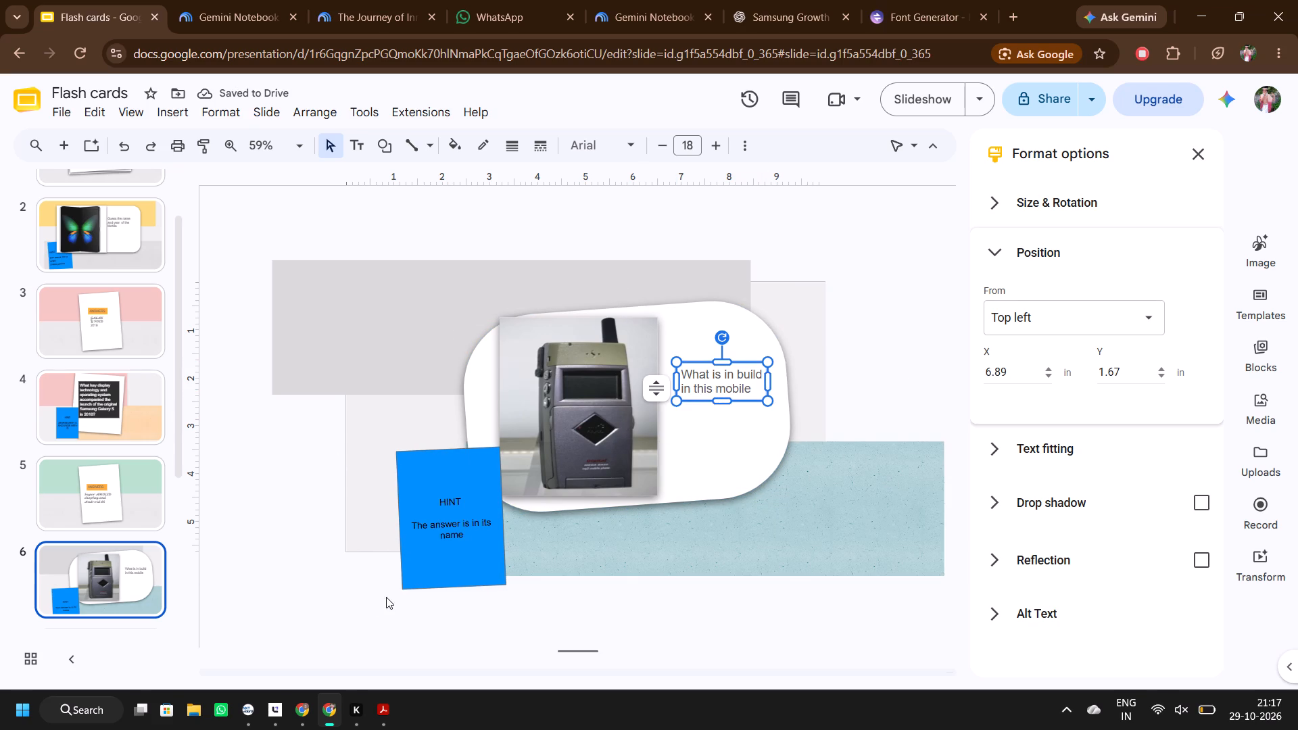
{"action": "left_click_drag", "start_coordinate": [735, 385], "coordinate": [734, 435]}
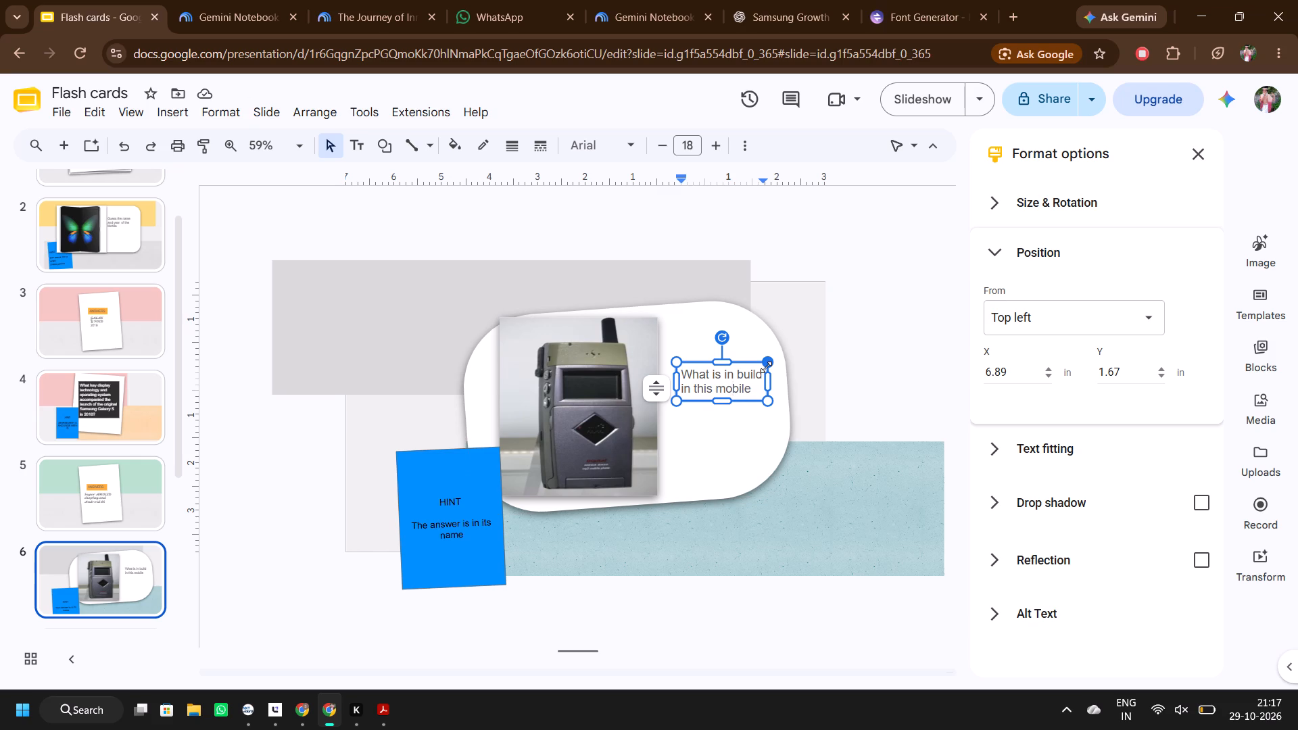
{"action": "left_click_drag", "start_coordinate": [766, 367], "coordinate": [744, 393]}
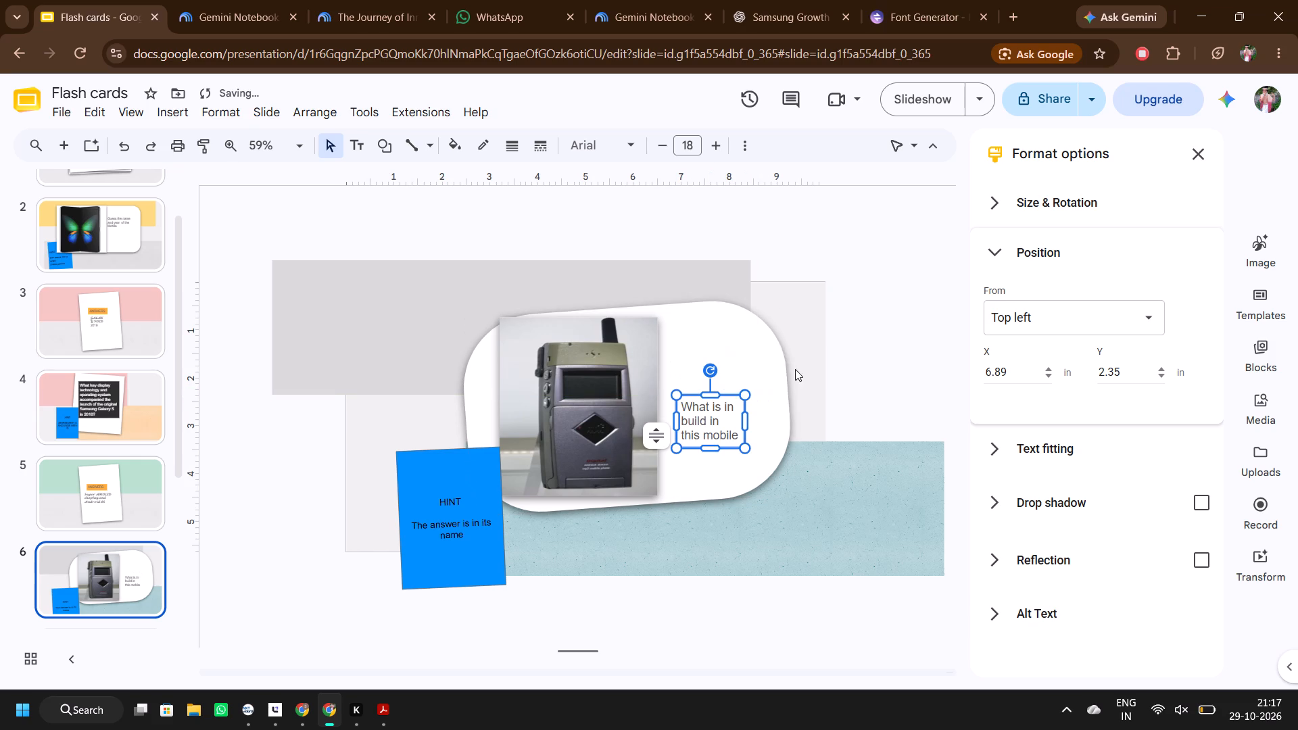
{"action": "left_click_drag", "start_coordinate": [743, 394], "coordinate": [755, 386]}
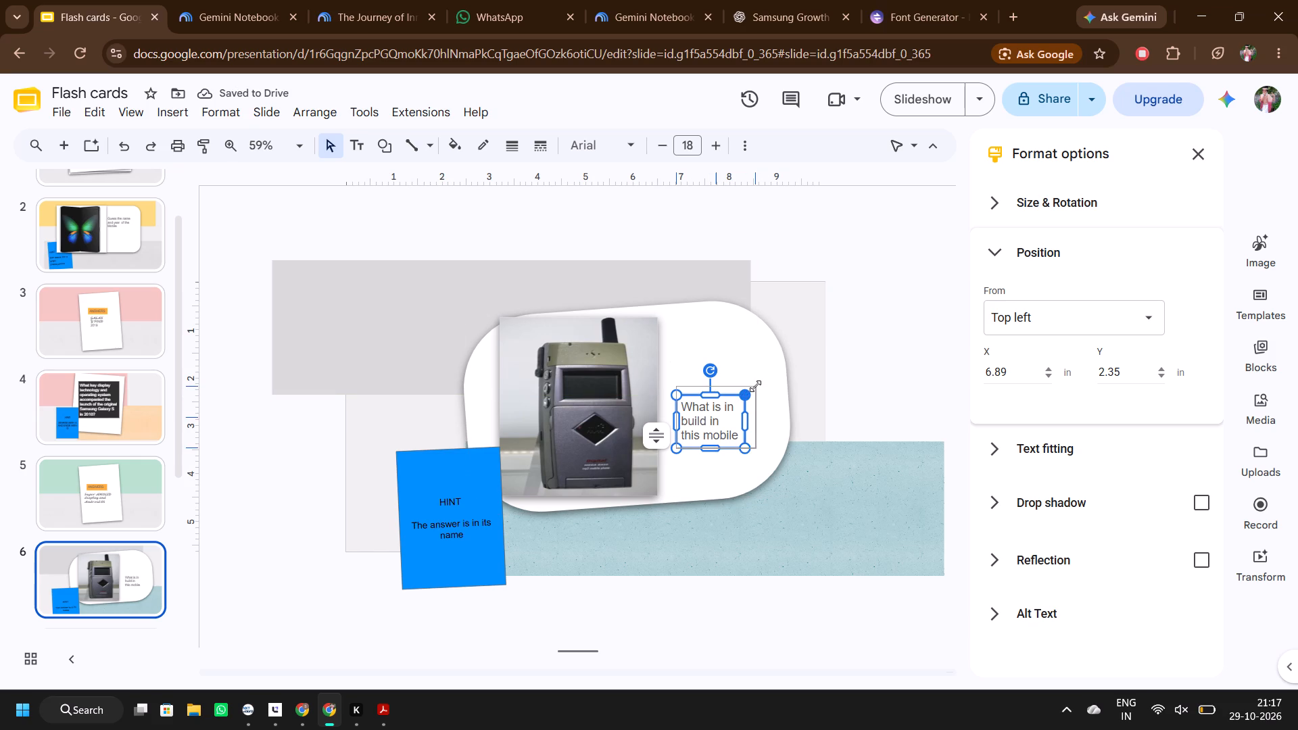
{"action": "left_click_drag", "start_coordinate": [755, 386], "coordinate": [755, 385]}
{"action": "left_click", "coordinate": [848, 367]}
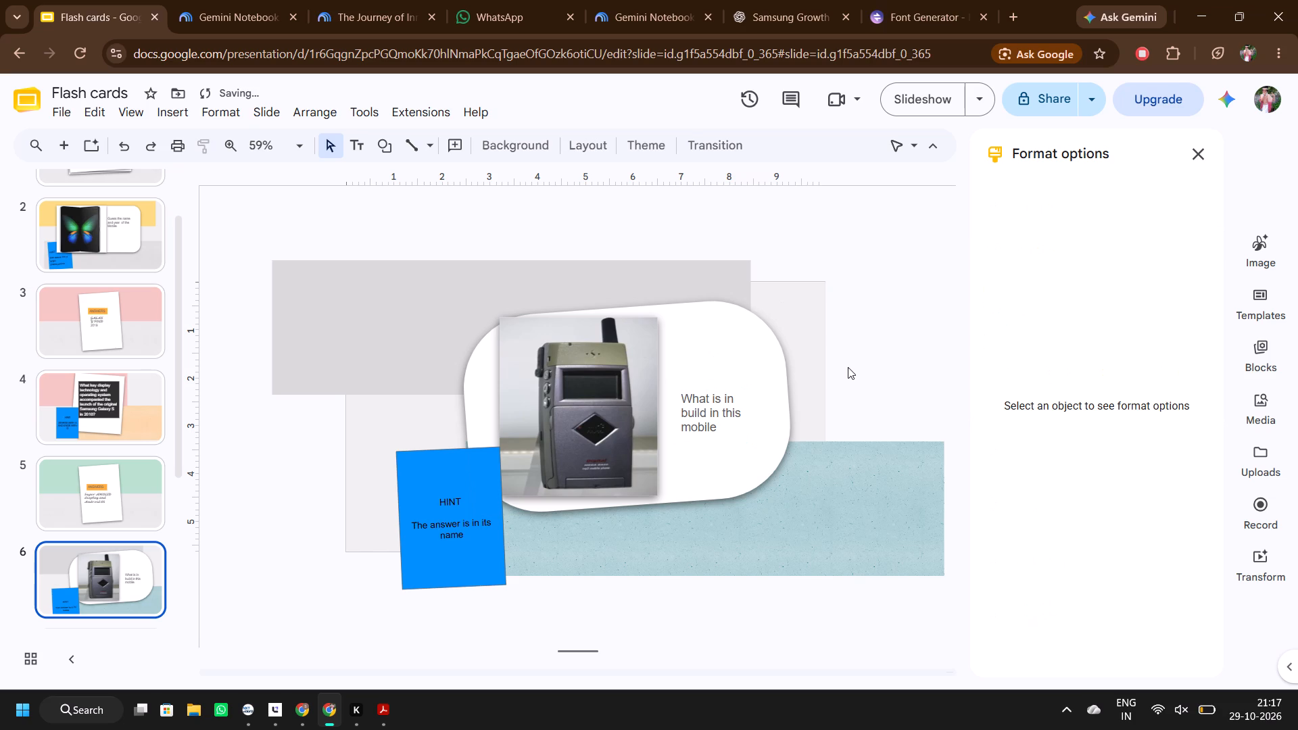
Narrow the tilted white card on slide 7 to portrait shape and centre it at about X 3.71 in and Y 0.92 in.
{"action": "left_click", "coordinate": [184, 401]}
{"action": "left_click_drag", "start_coordinate": [184, 401], "coordinate": [173, 493]}
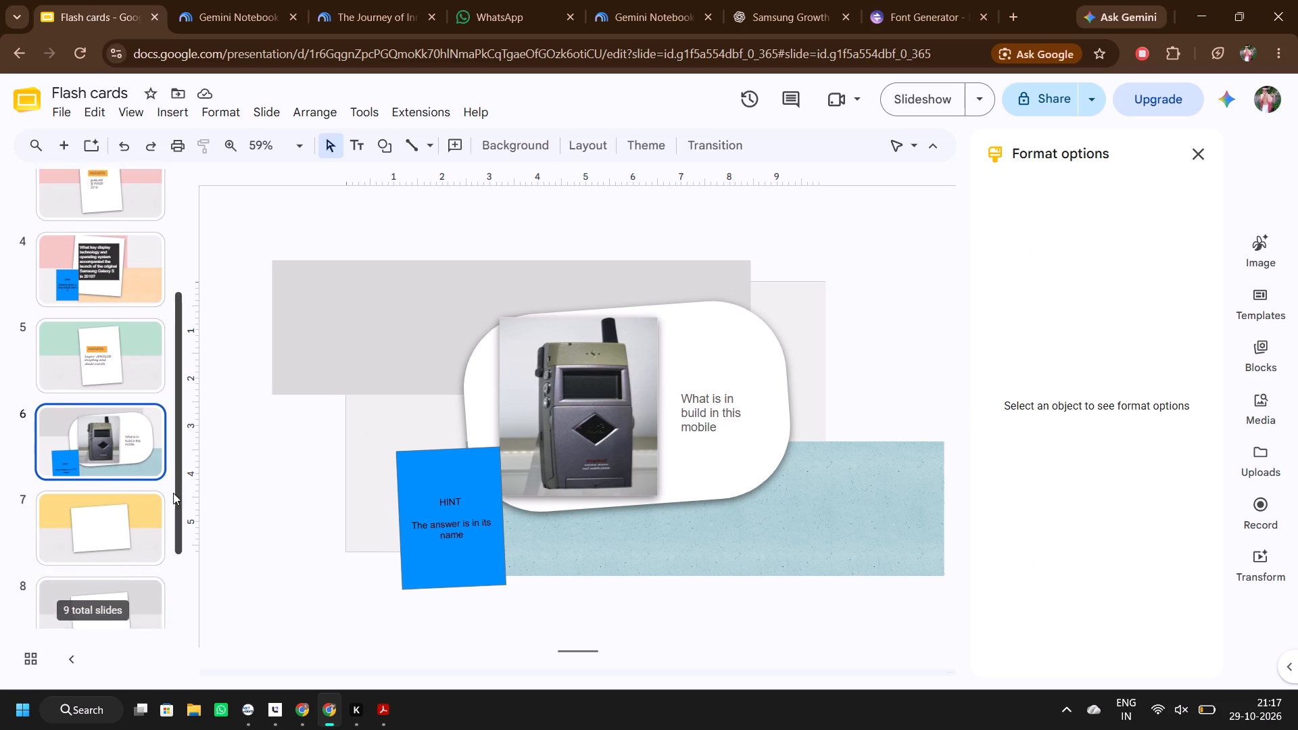
{"action": "left_click_drag", "start_coordinate": [173, 493], "coordinate": [168, 547]}
{"action": "left_click", "coordinate": [107, 437]}
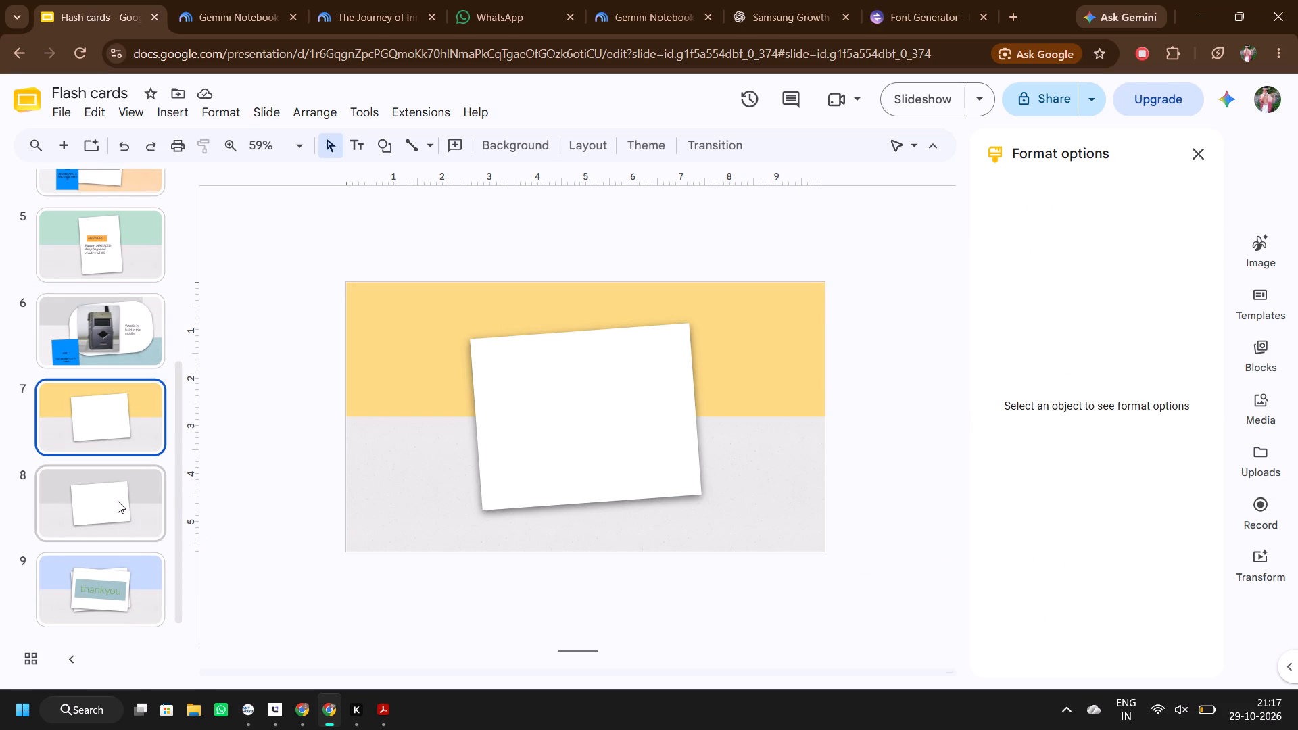
{"action": "left_click", "coordinate": [583, 383]}
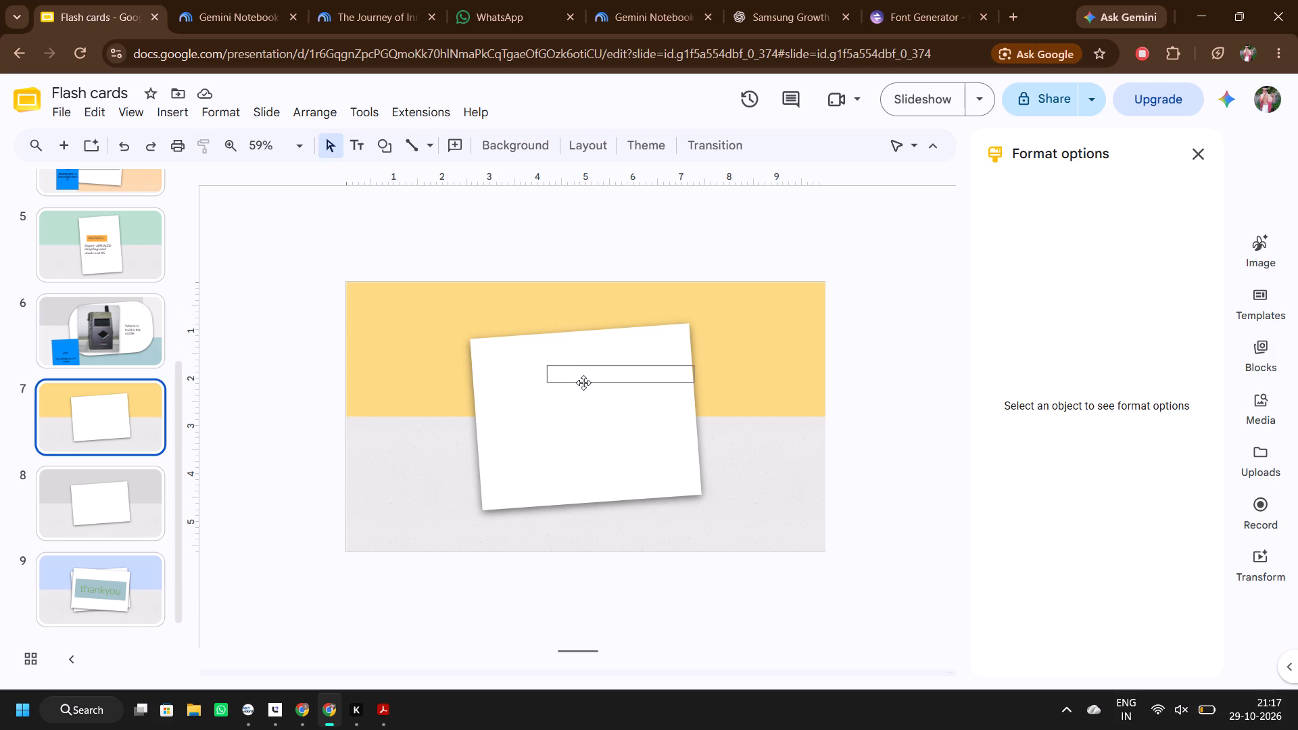
{"action": "left_click", "coordinate": [592, 409]}
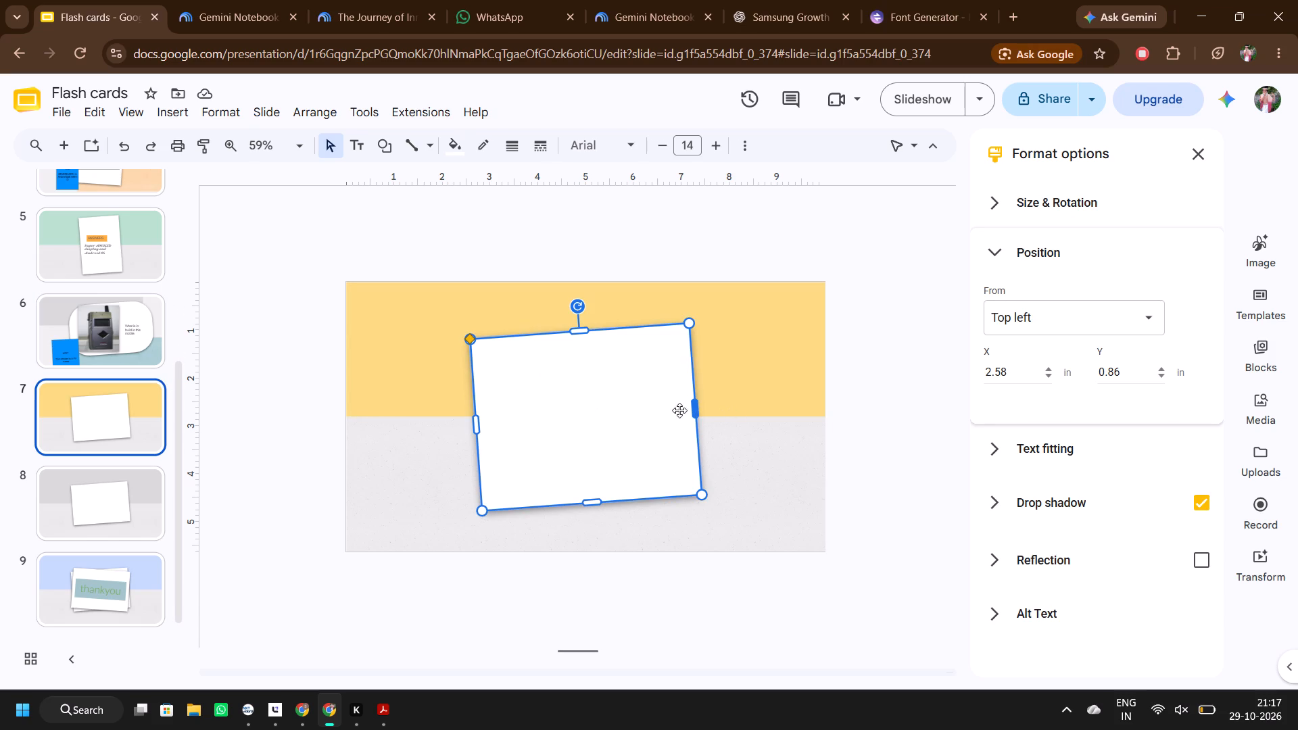
{"action": "left_click_drag", "start_coordinate": [694, 410], "coordinate": [690, 410]}
{"action": "left_click_drag", "start_coordinate": [690, 410], "coordinate": [615, 426]}
{"action": "left_click_drag", "start_coordinate": [578, 425], "coordinate": [641, 428]}
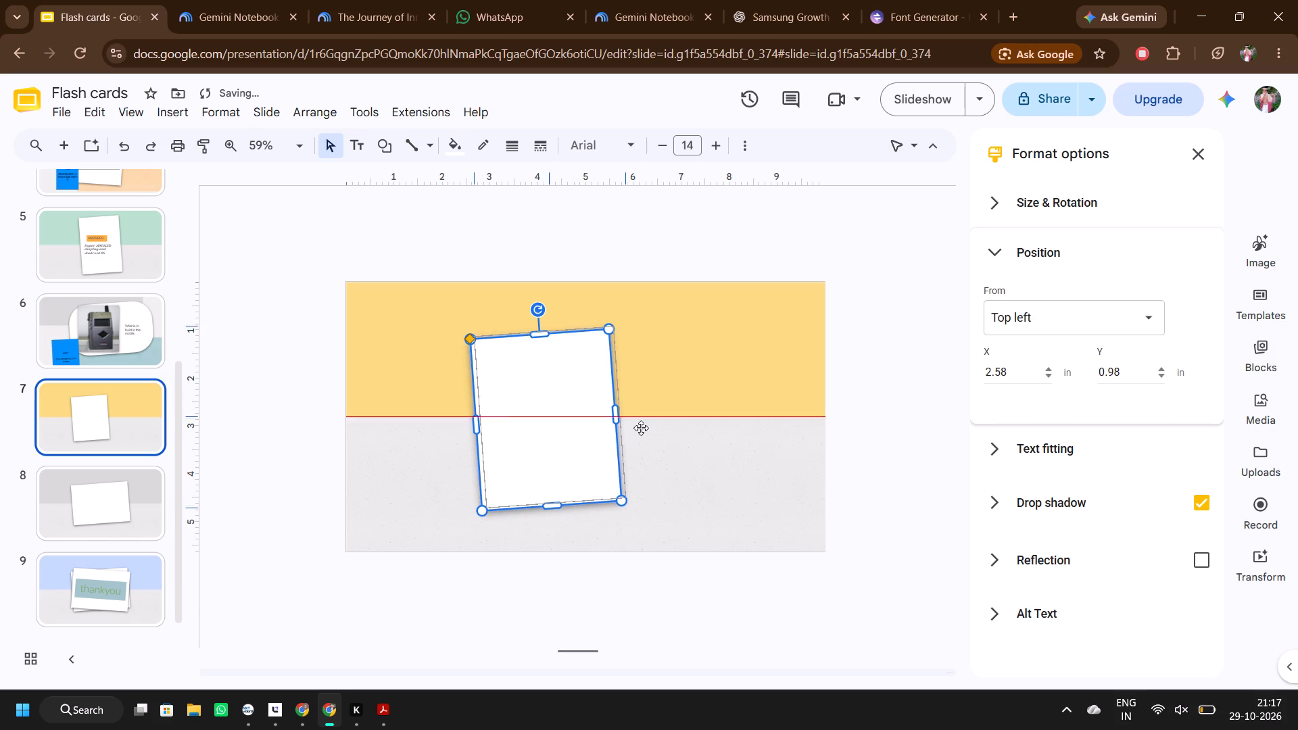
{"action": "left_click_drag", "start_coordinate": [641, 428], "coordinate": [632, 422]}
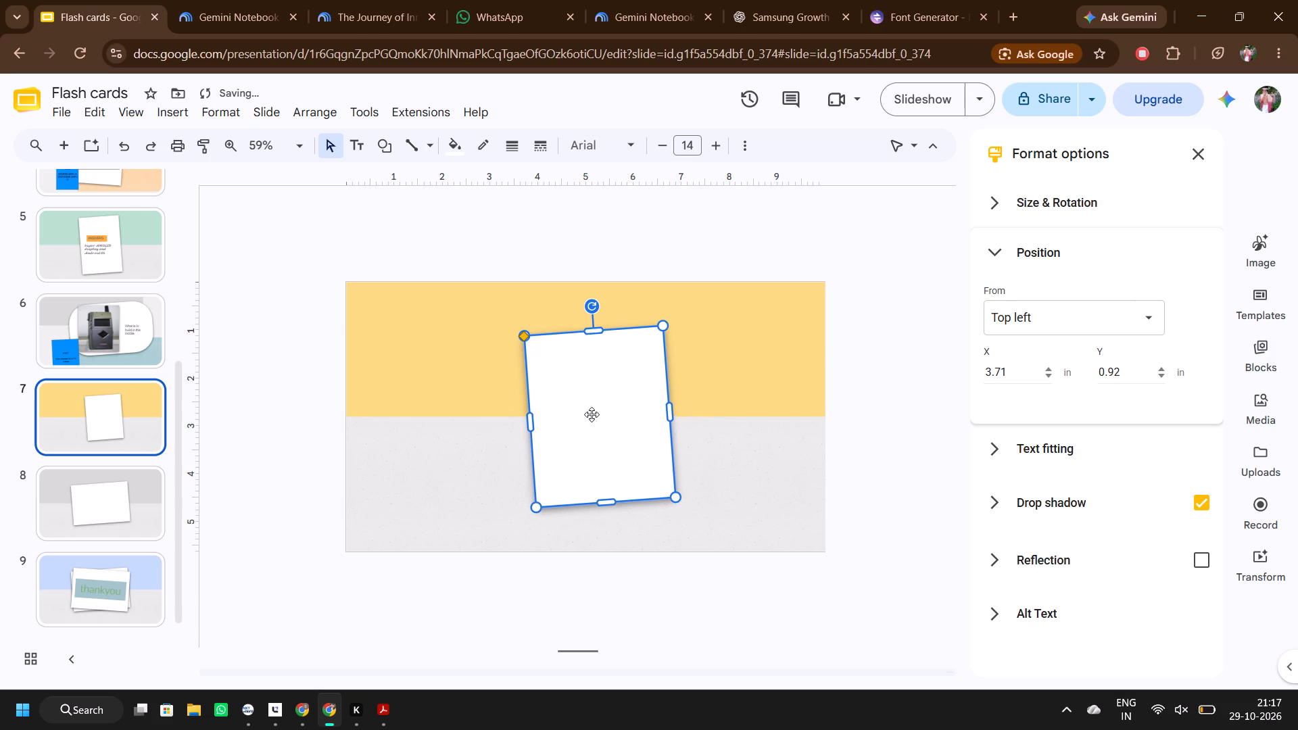
{"action": "left_click", "coordinate": [592, 415]}
Switch to the Samsung Growth chat in ChatGPT and close the enlarged phone picture to return to the phone timeline.
{"action": "left_click", "coordinate": [796, 14]}
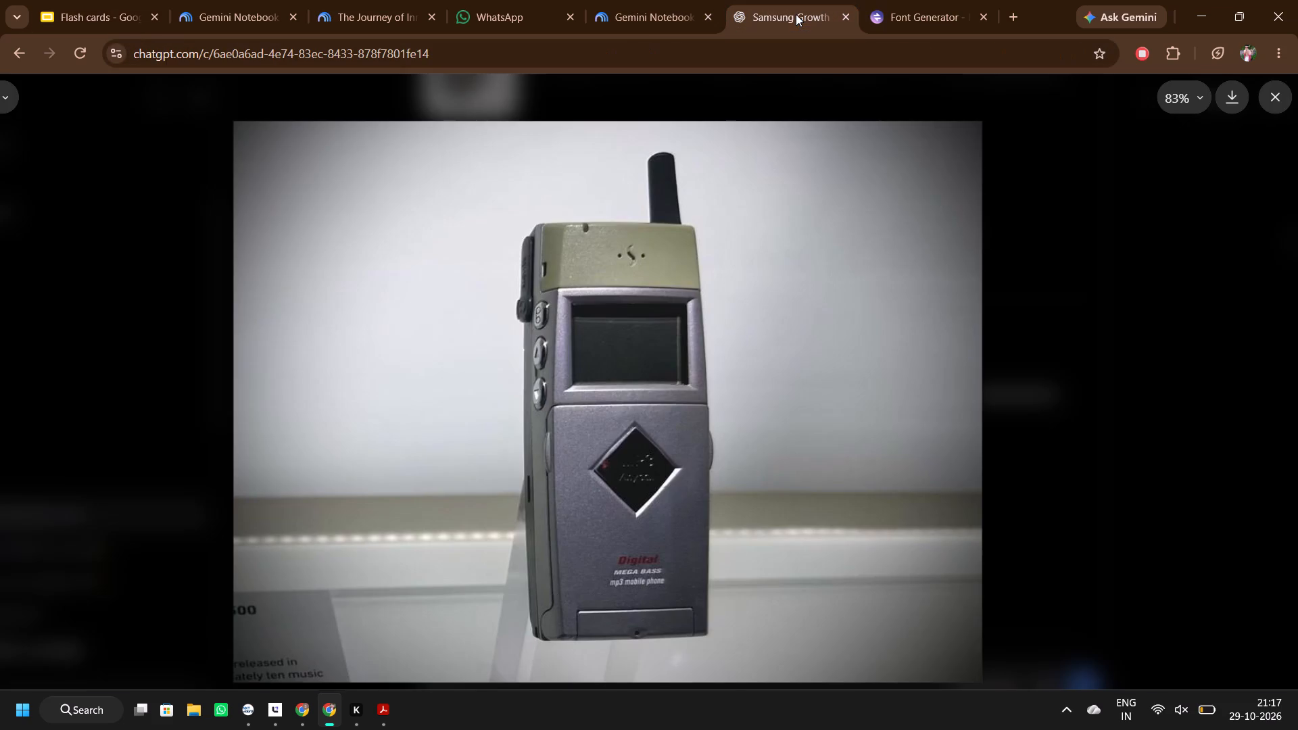
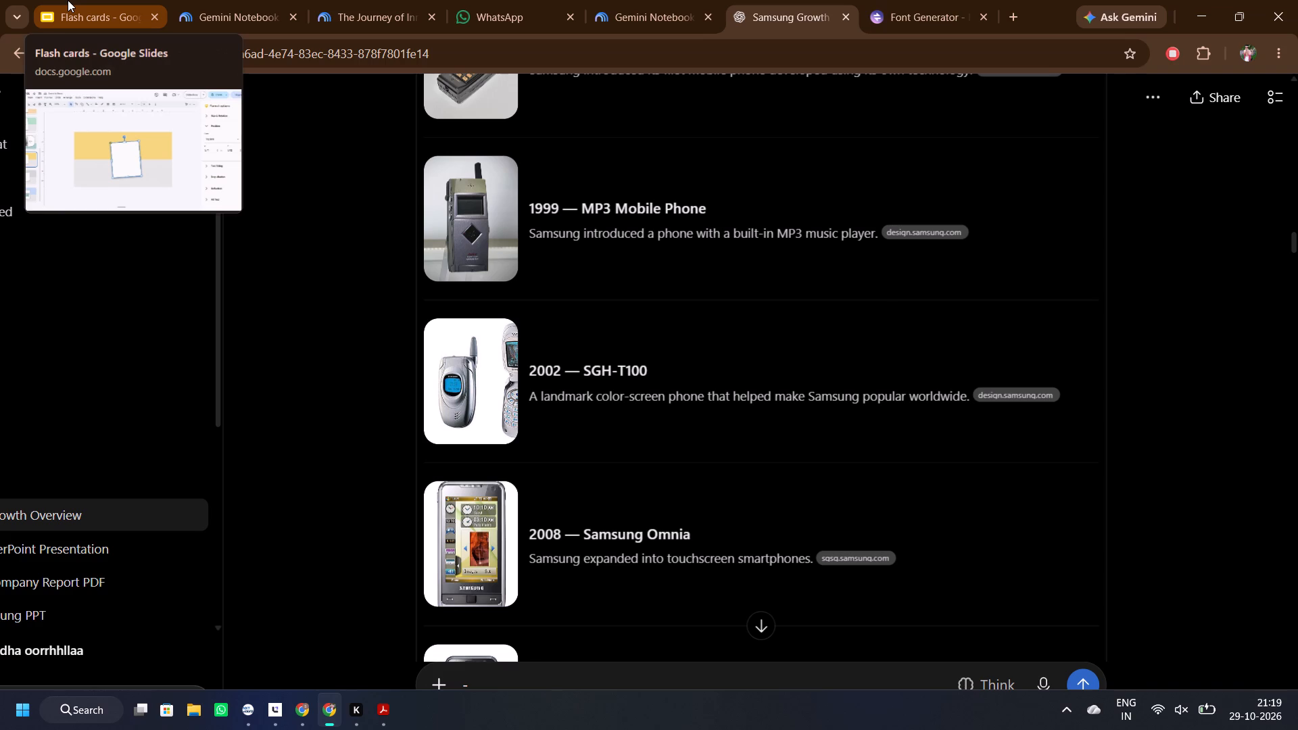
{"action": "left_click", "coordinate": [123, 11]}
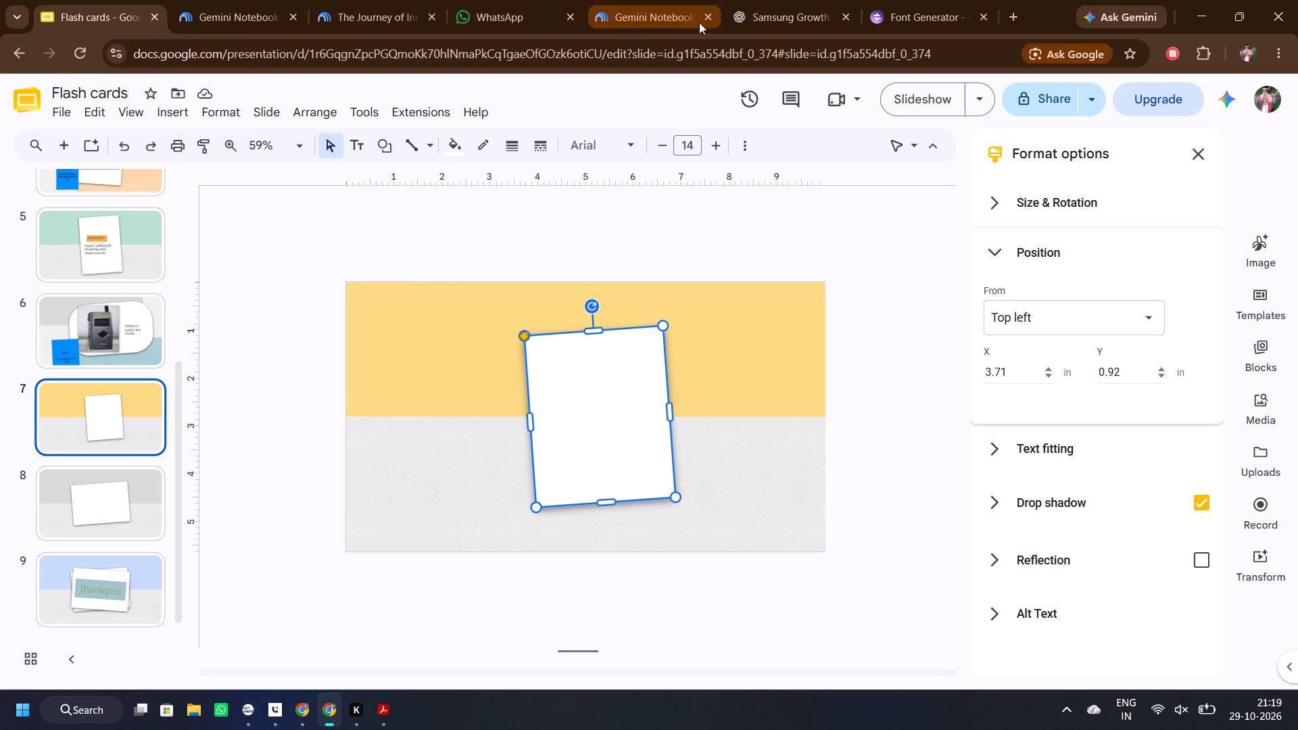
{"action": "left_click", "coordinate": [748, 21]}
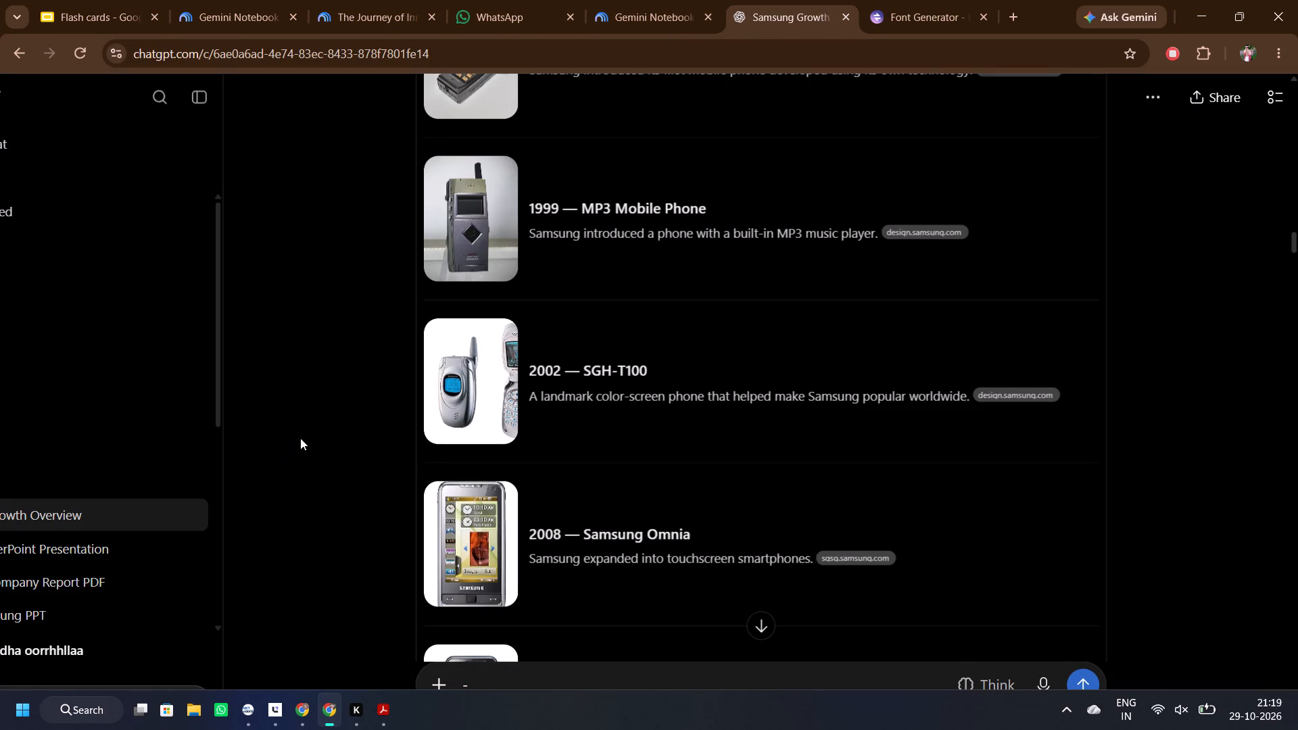
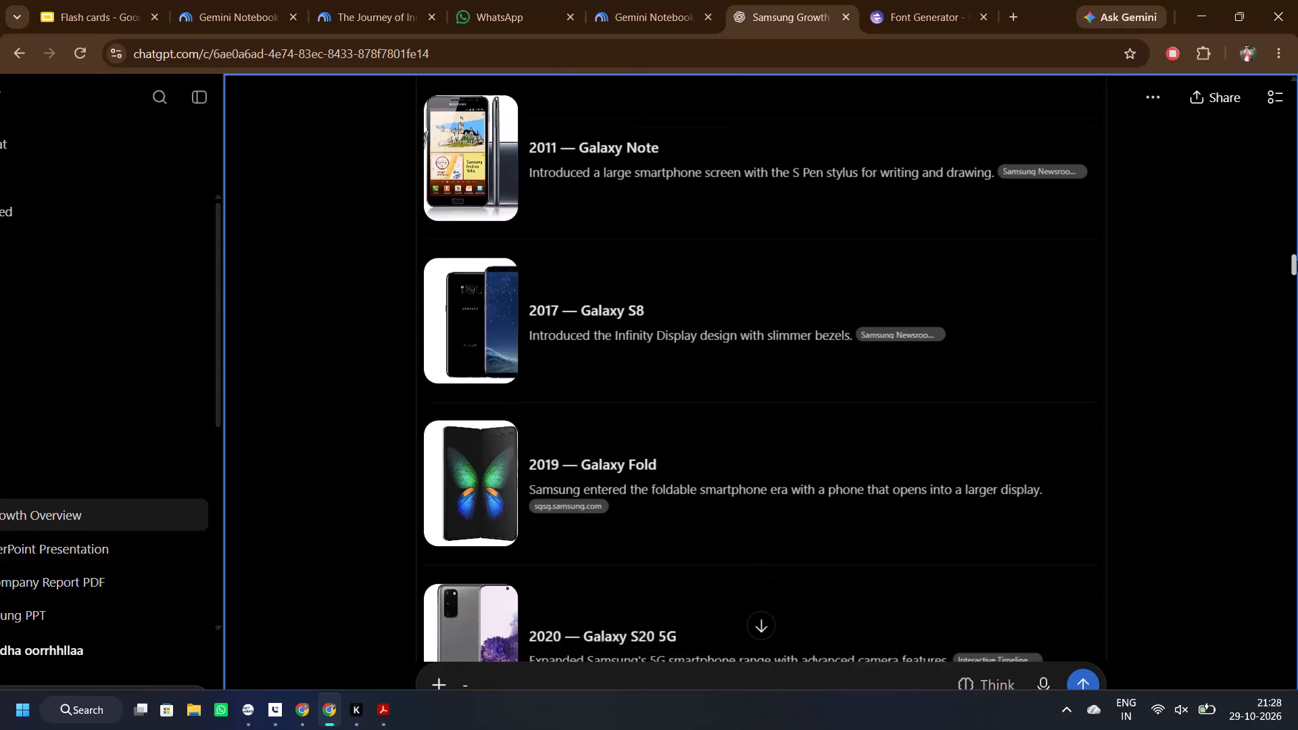
Review the phone timeline's final entries, from the 2019 Galaxy Fold through the 2026 Galaxy S26 Ultra.
{"action": "key", "text": "Down"}
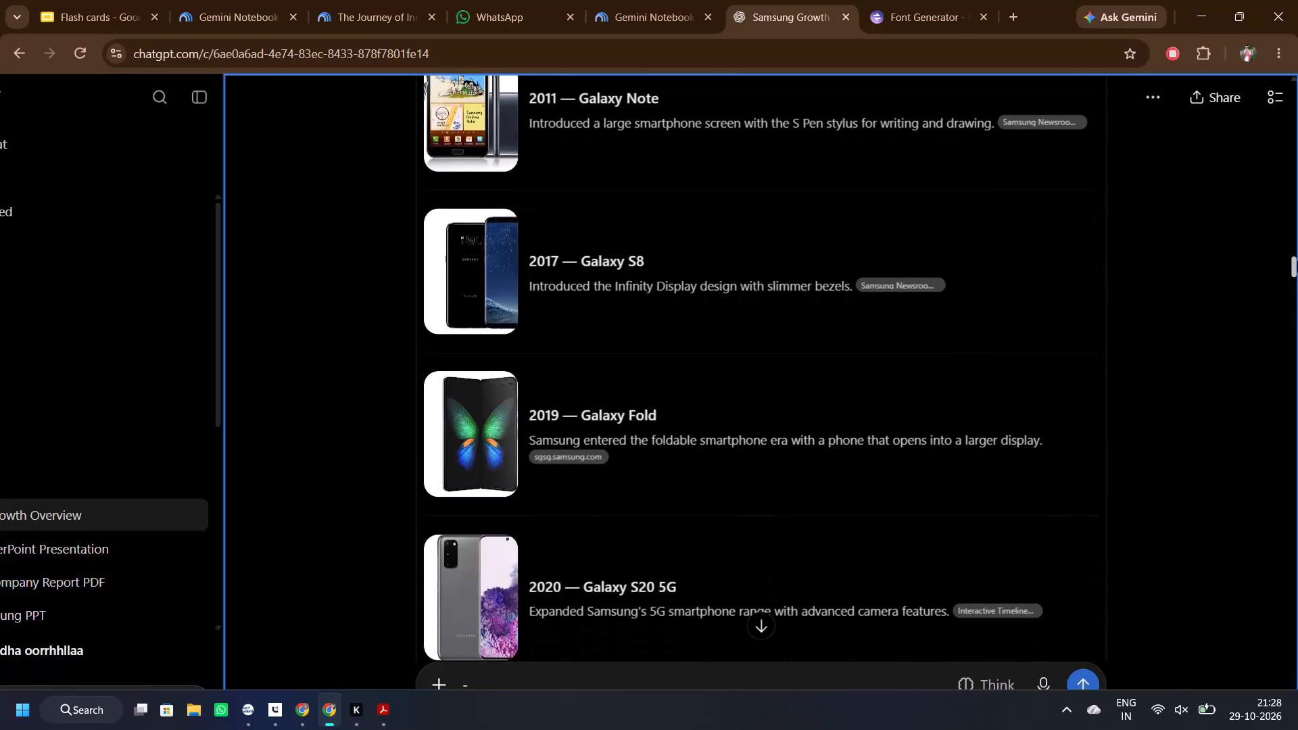
{"action": "key", "text": "Down"}
{"action": "key", "text": "Down"}
{"action": "key", "text": "Down"}
{"action": "key", "text": "Down"}
{"action": "key", "text": "Down"}
{"action": "key", "text": "Down"}
{"action": "key", "text": "Down"}
{"action": "key", "text": "Down"}
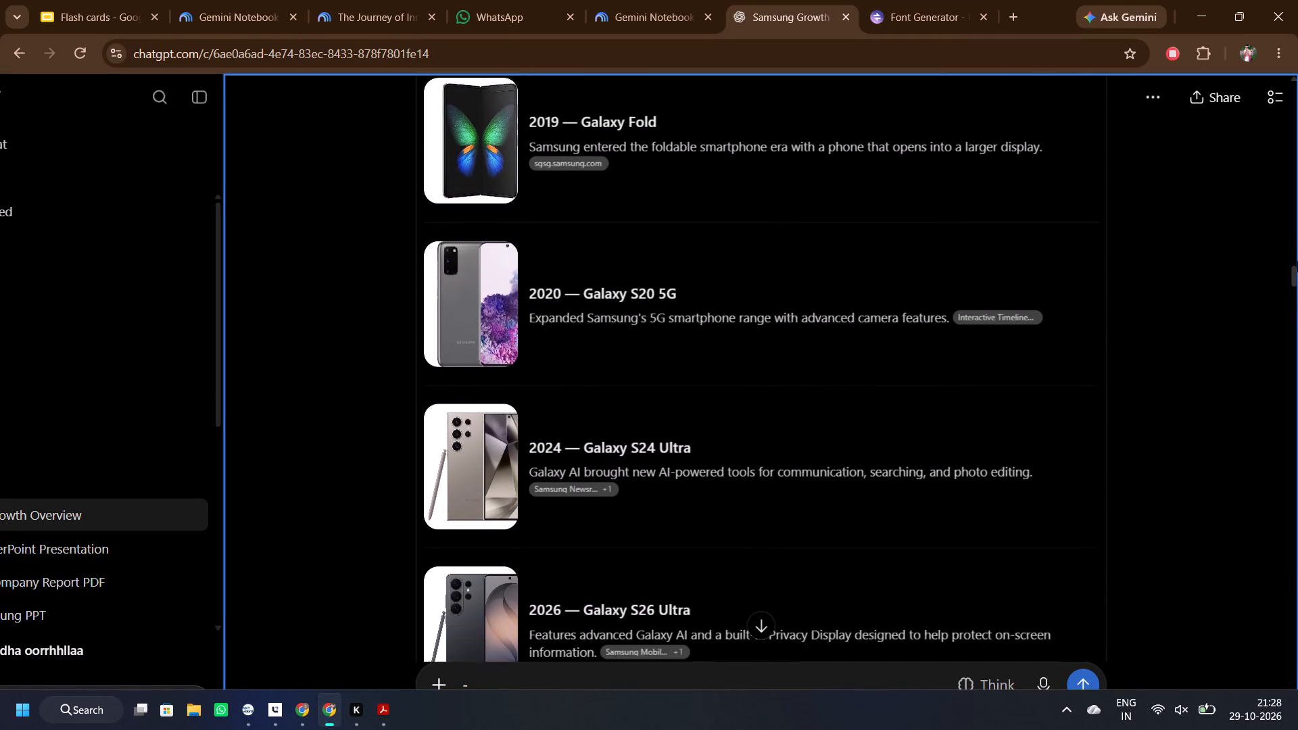
{"action": "key", "text": "Down"}
{"action": "key", "text": "Down"}
{"action": "key", "text": "Down"}
{"action": "key", "text": "Down"}
Recheck the timeline entries in reverse, from the 2026 Galaxy S26 Ultra back to the 2011 Galaxy Note.
{"action": "key", "text": "Up"}
{"action": "key", "text": "Up"}
{"action": "key", "text": "Up"}
{"action": "key", "text": "Up"}
{"action": "key", "text": "Up"}
{"action": "key", "text": "Up"}
{"action": "key", "text": "Up"}
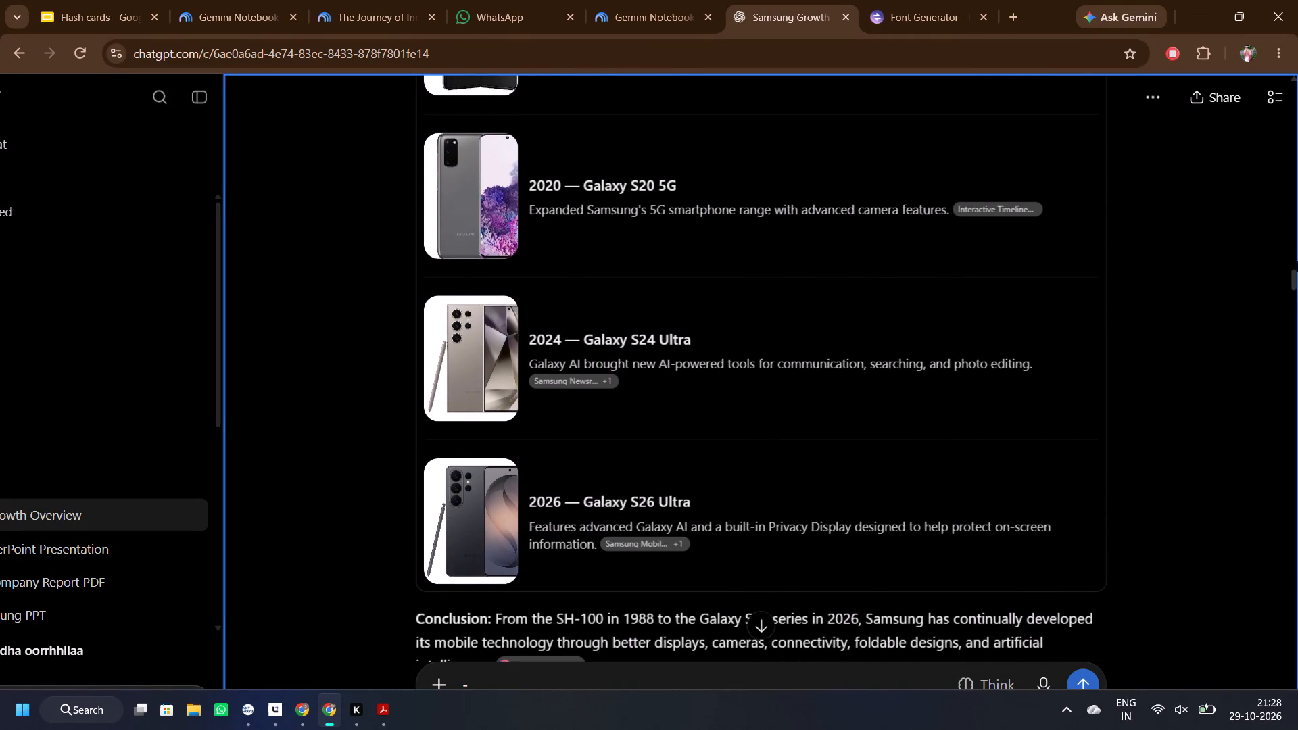
{"action": "key", "text": "Up"}
{"action": "key", "text": "Up"}
{"action": "key", "text": "Up"}
{"action": "key", "text": "Up"}
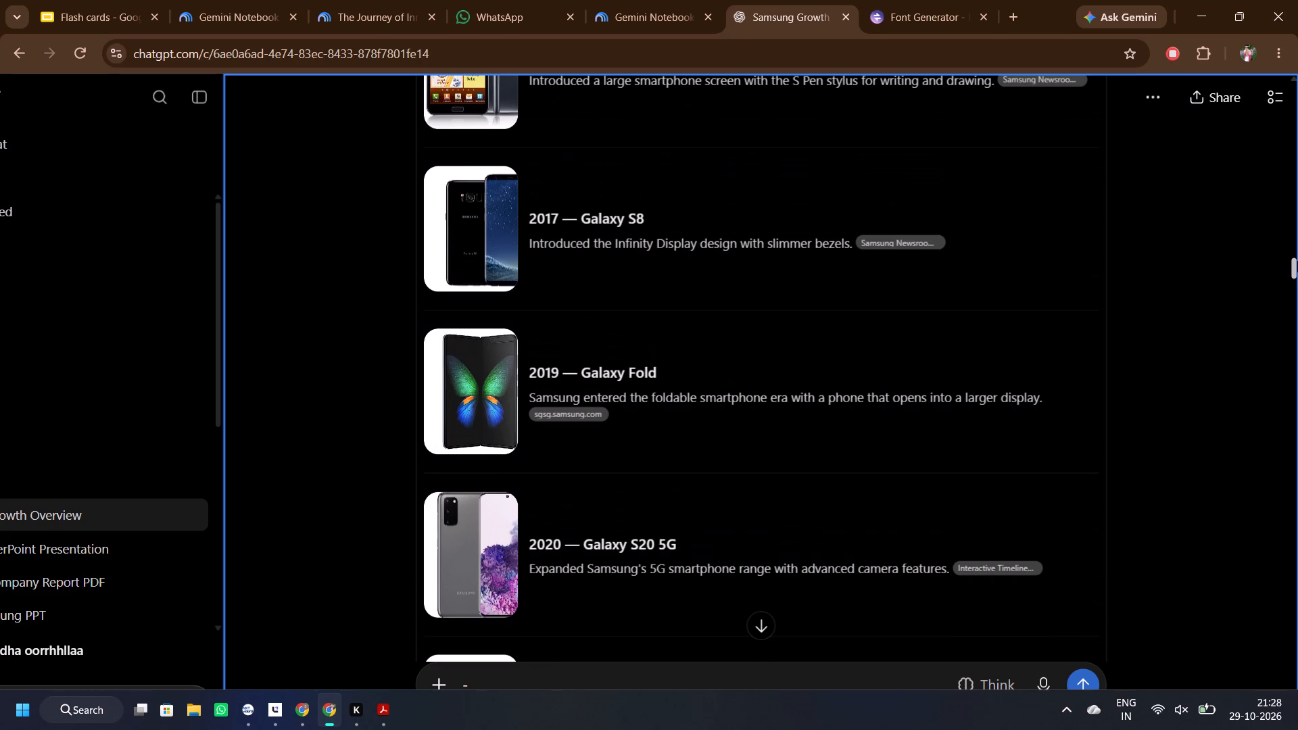
{"action": "scroll", "coordinate": [1297, 261], "scroll_direction": "up", "scroll_amount": 1}
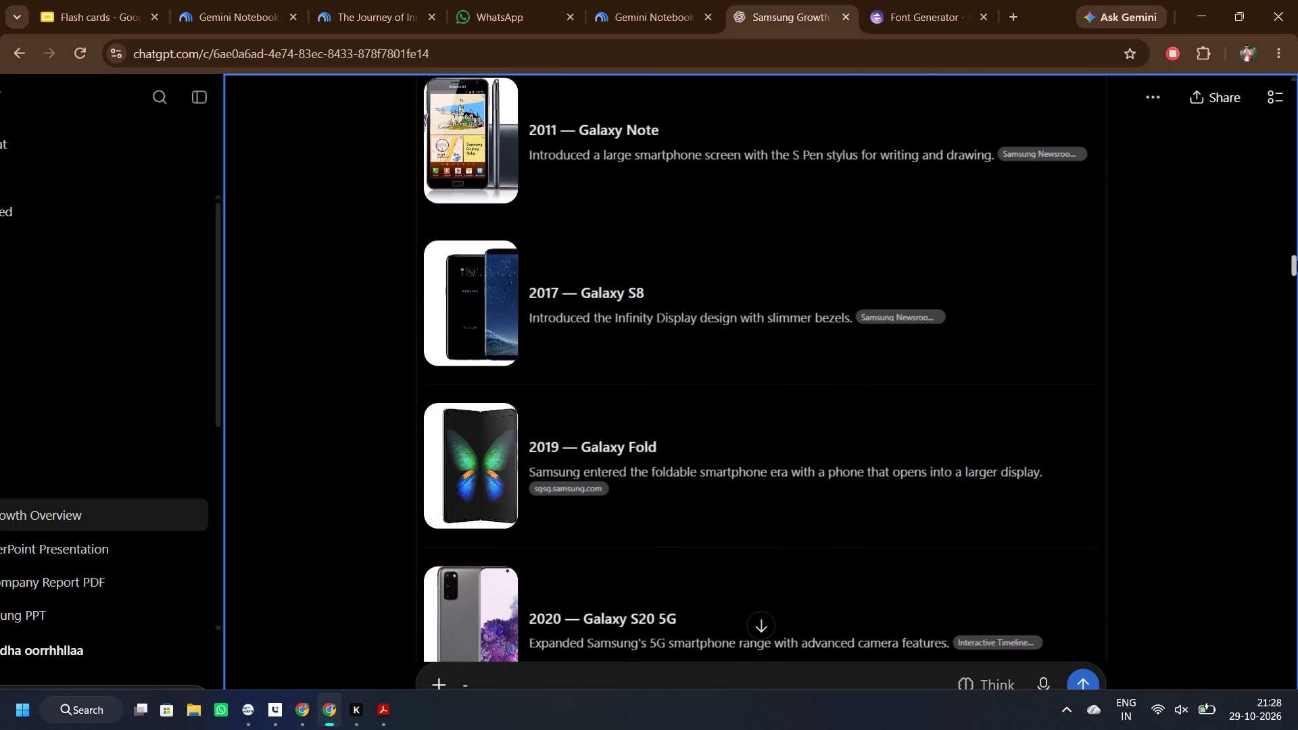
{"action": "scroll", "coordinate": [1297, 261], "scroll_direction": "up", "scroll_amount": 1}
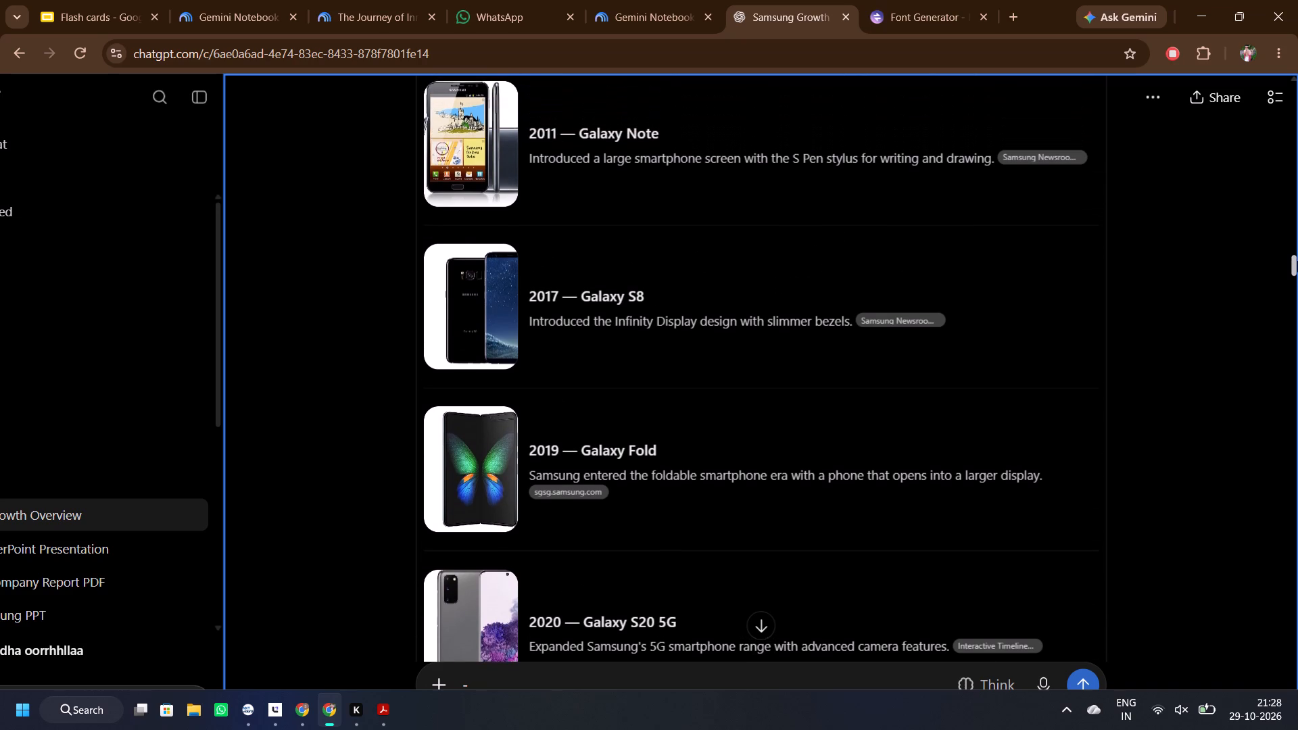
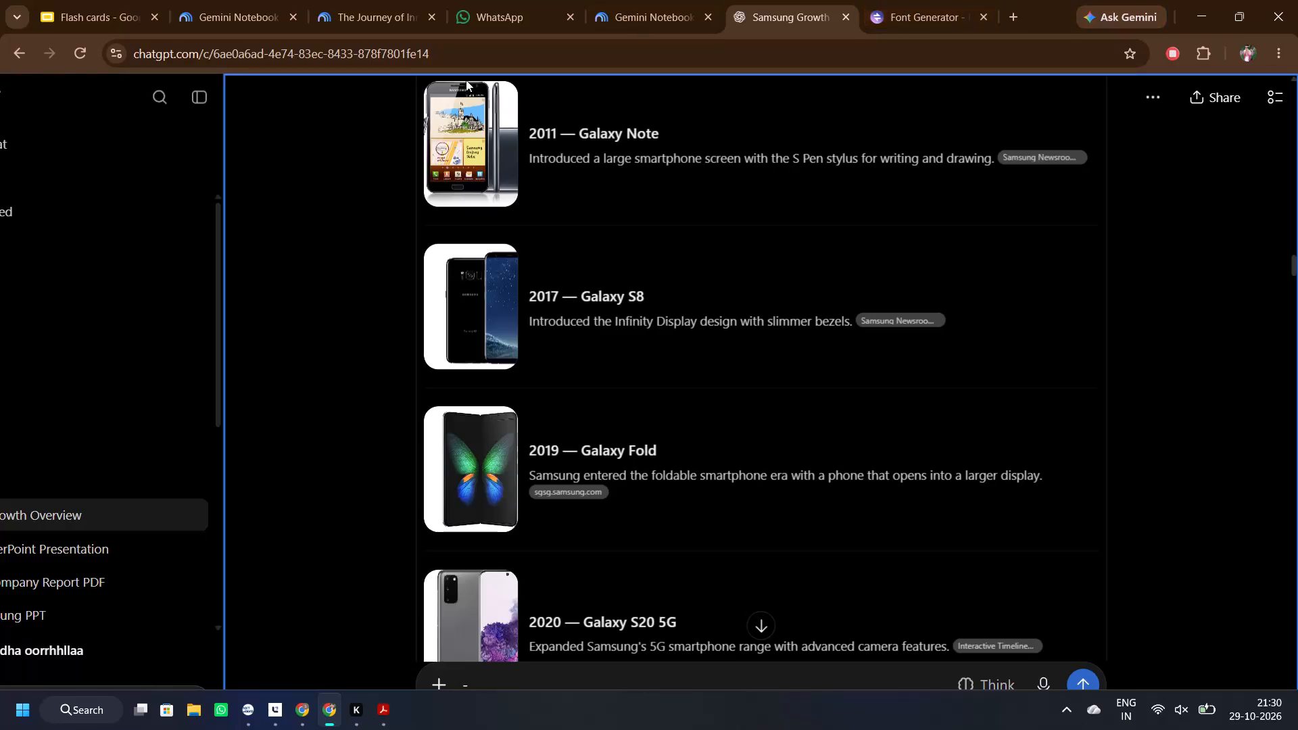
Switch to the Flash cards presentation, check the mobile question on slide 6, and open the blank answer card on slide 7.
{"action": "left_click", "coordinate": [118, 0]}
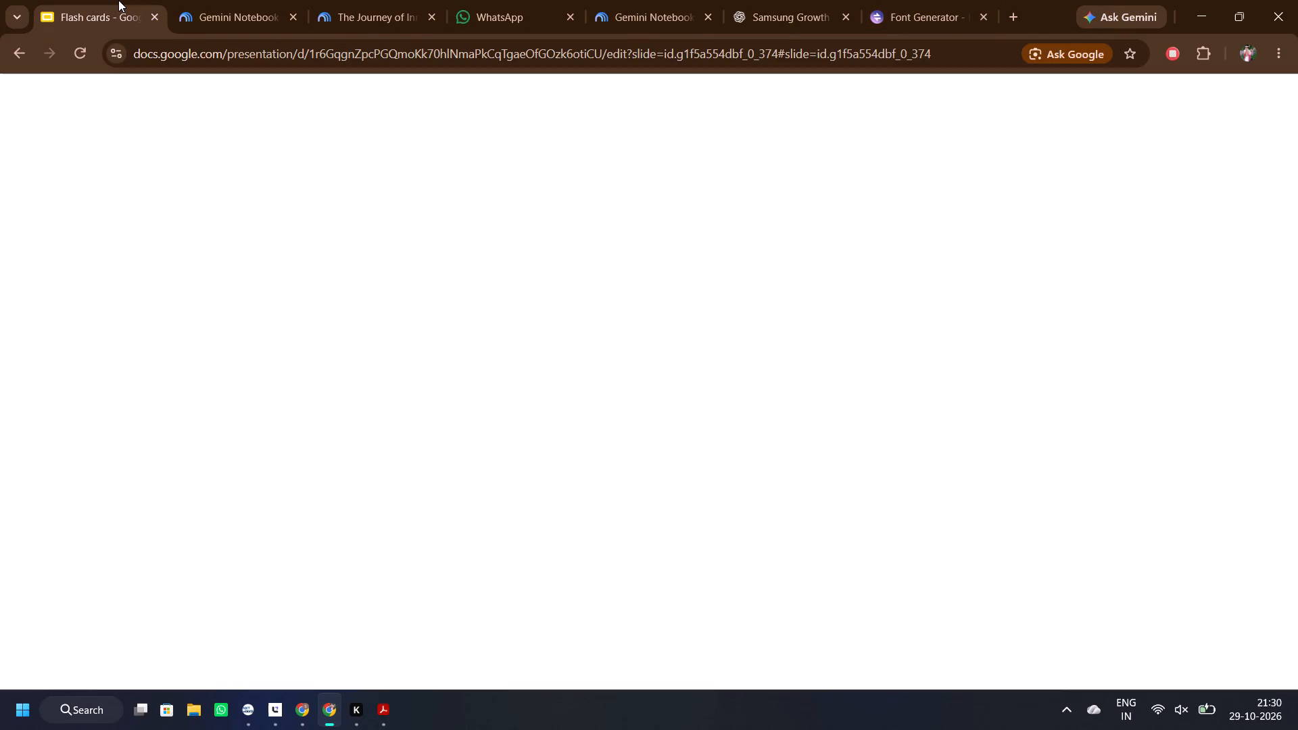
{"action": "left_click", "coordinate": [82, 324]}
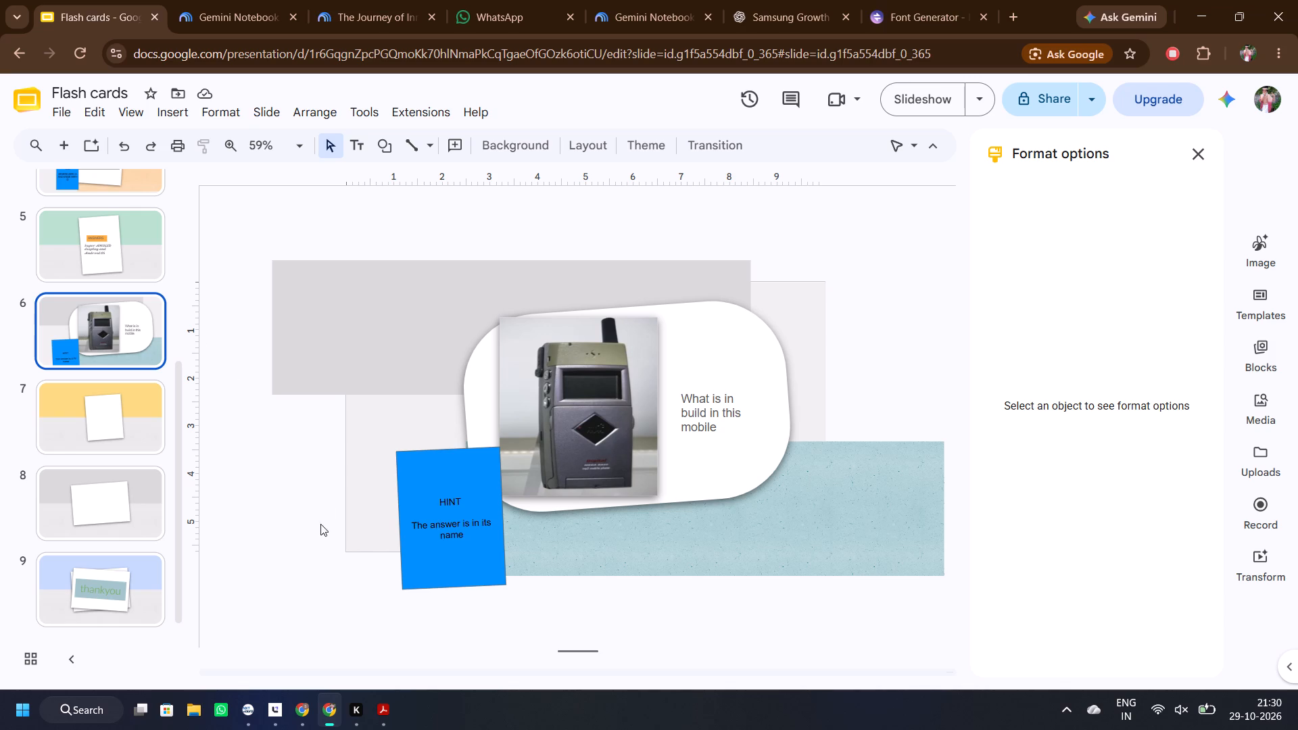
{"action": "left_click", "coordinate": [297, 325]}
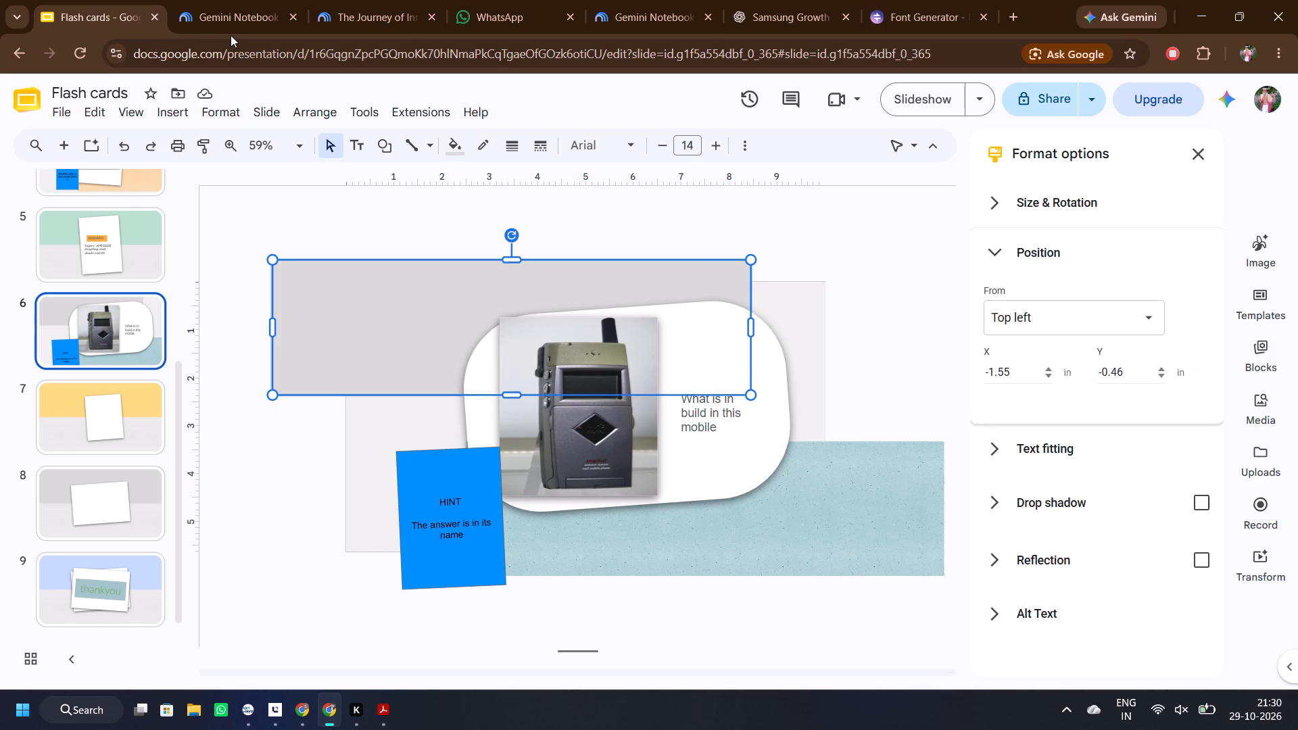
{"action": "left_click", "coordinate": [156, 448]}
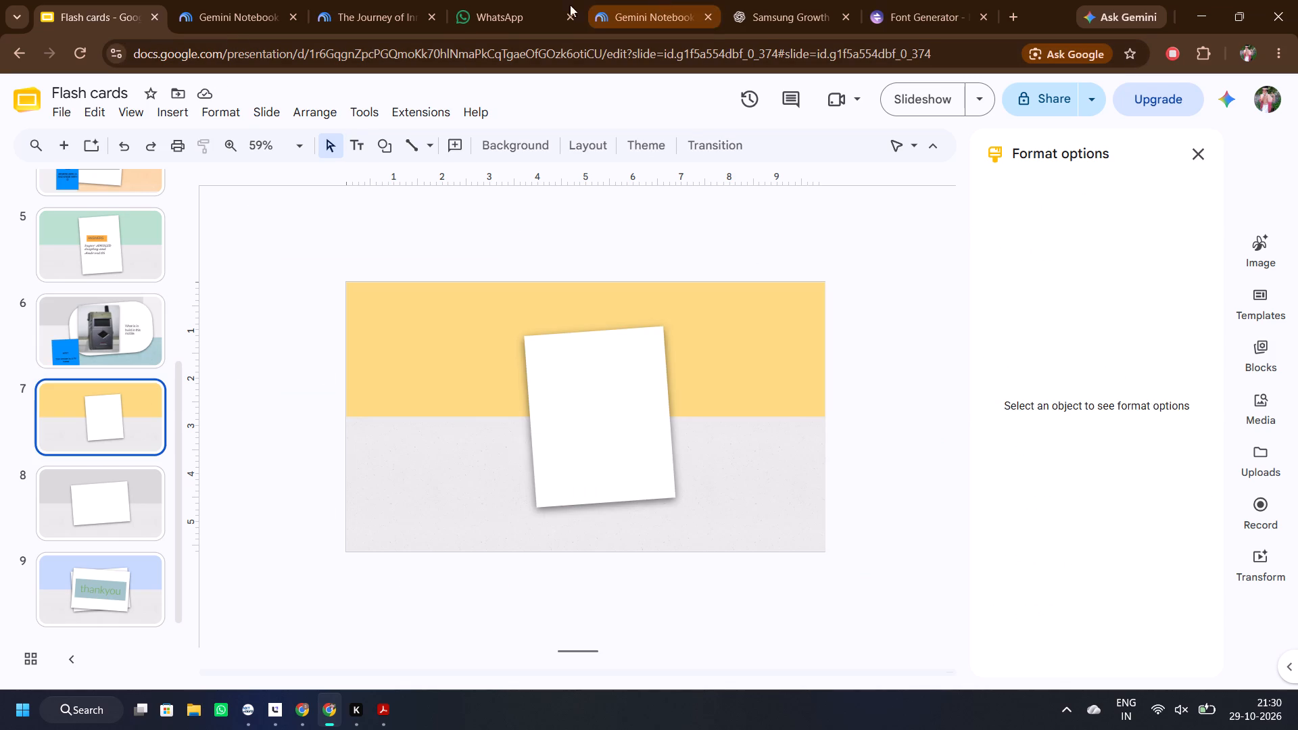
{"action": "left_click", "coordinate": [813, 1]}
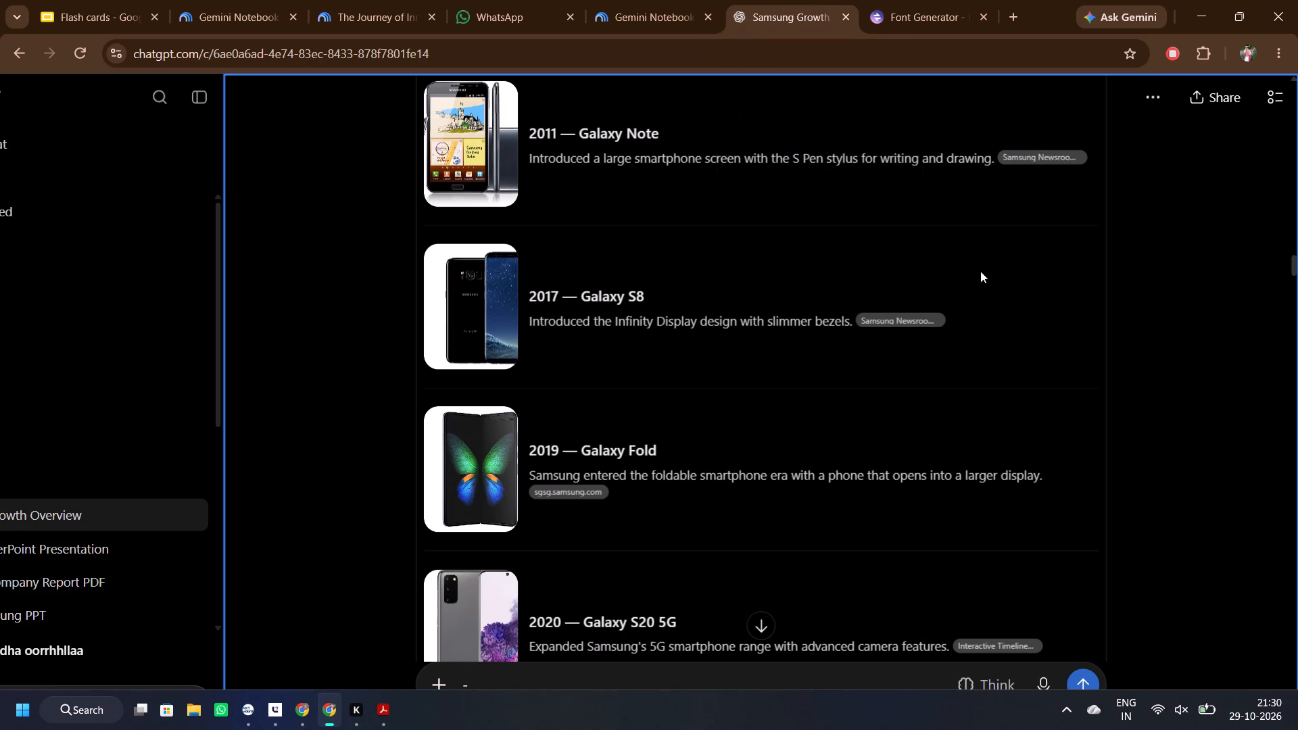
{"action": "key", "text": "Up"}
{"action": "key", "text": "Up"}
{"action": "key", "text": "Up"}
{"action": "key", "text": "Up"}
{"action": "key", "text": "Up"}
{"action": "key", "text": "Up"}
{"action": "key", "text": "Up"}
{"action": "key", "text": "Up"}
{"action": "key", "text": "Up"}
{"action": "key", "text": "Up"}
{"action": "key", "text": "Up"}
{"action": "key", "text": "Up"}
{"action": "key", "text": "Up"}
{"action": "key", "text": "Up"}
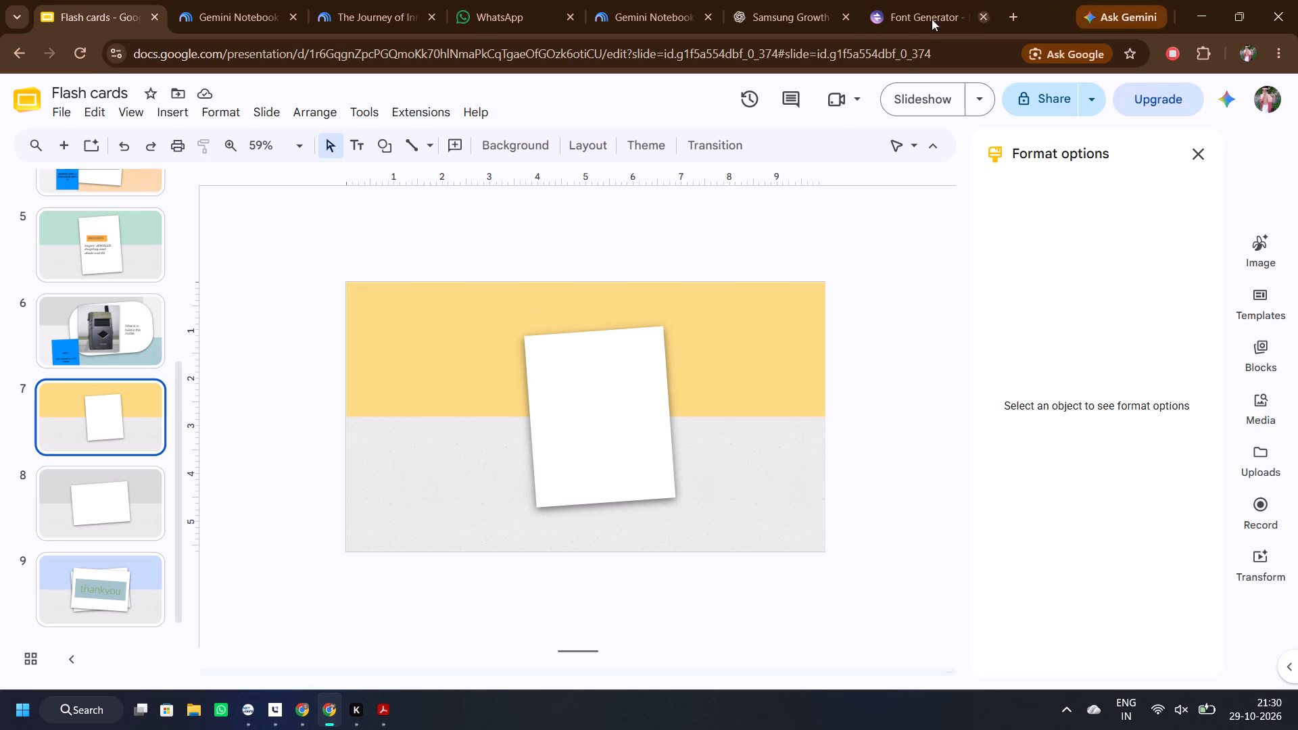
{"action": "left_click", "coordinate": [899, 19]}
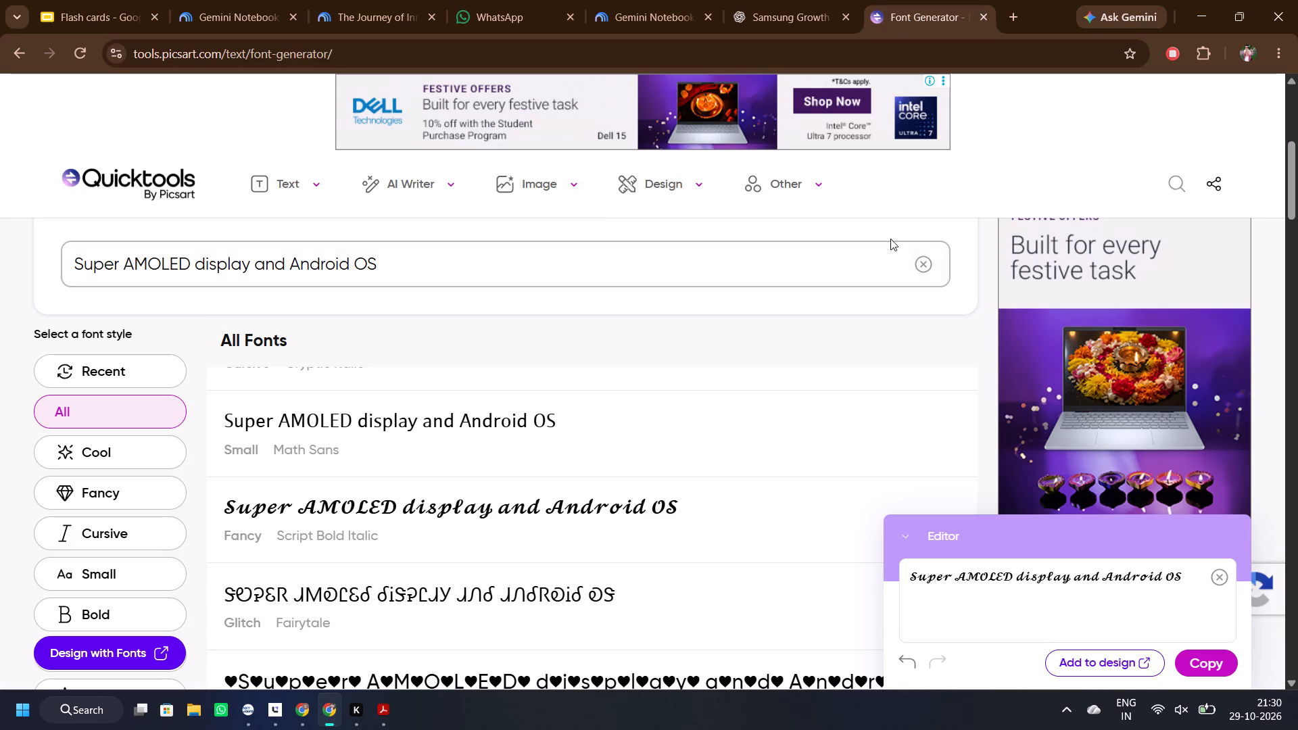
{"action": "left_click", "coordinate": [927, 262]}
{"action": "key", "text": "ctrl+v"}
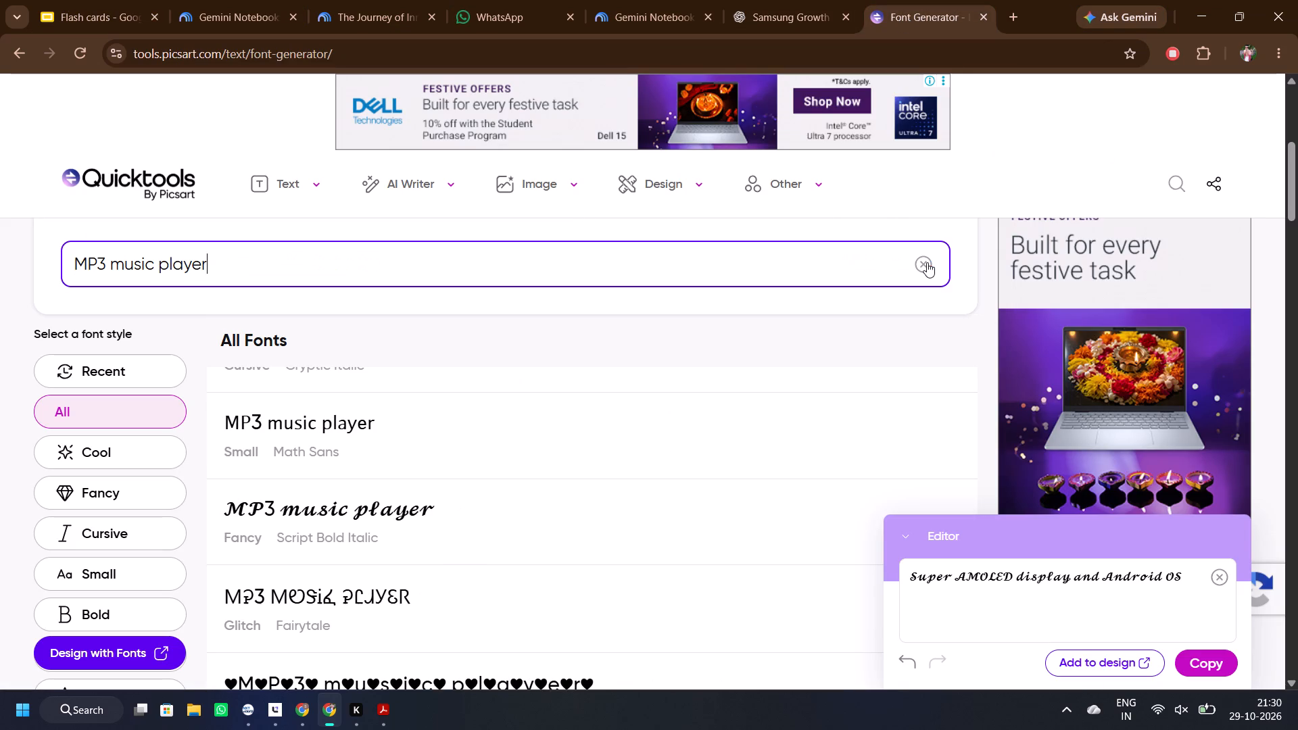
{"action": "left_click", "coordinate": [592, 494]}
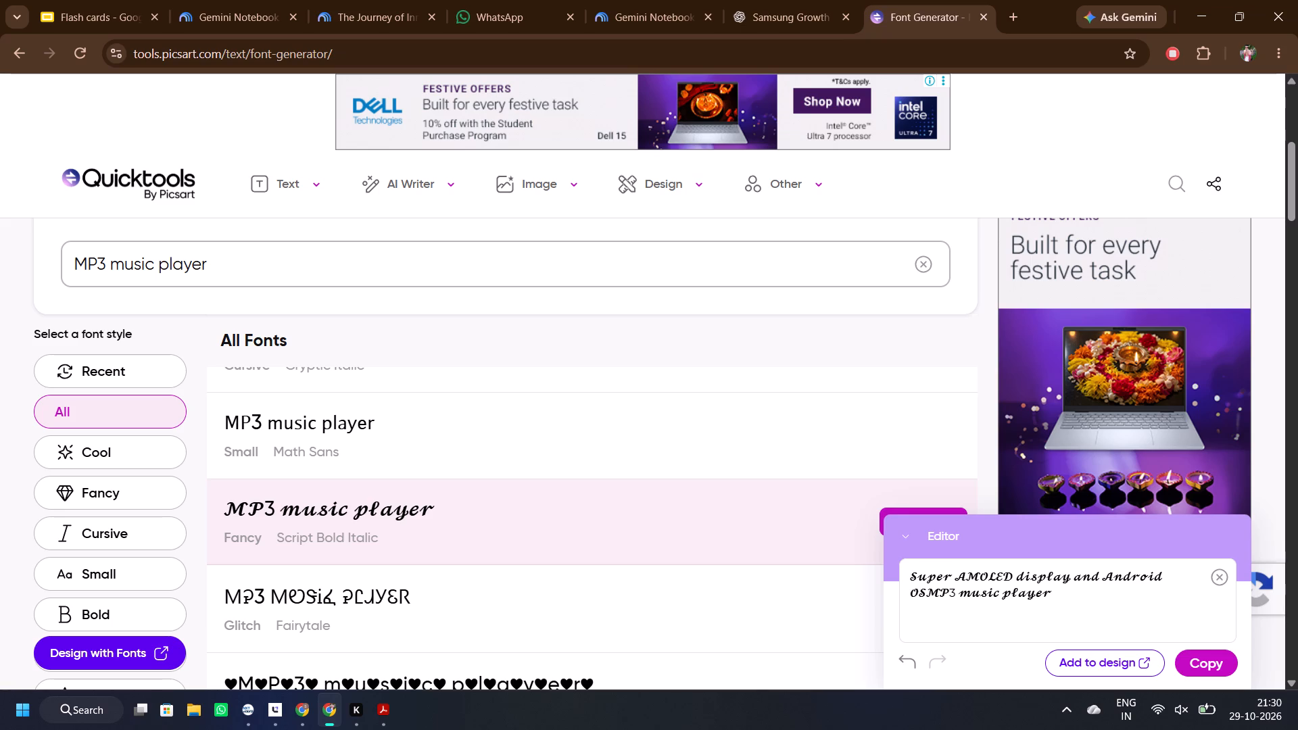
Delete the leftover "Super AMOLED display and Android OS" from the Font Generator's editor and copy the styled "MP3 music player".
{"action": "left_click", "coordinate": [928, 592]}
{"action": "key", "text": "backslash"}
{"action": "key", "text": "BackSpace"}
{"action": "key", "text": "BackSpace"}
{"action": "key", "text": "BackSpace"}
{"action": "key", "text": "BackSpace"}
{"action": "key", "text": "BackSpace"}
{"action": "key", "text": "BackSpace"}
{"action": "key", "text": "BackSpace"}
{"action": "key", "text": "BackSpace"}
{"action": "key", "text": "BackSpace"}
{"action": "key", "text": "BackSpace"}
{"action": "key", "text": "BackSpace"}
{"action": "key", "text": "BackSpace"}
{"action": "key", "text": "BackSpace"}
{"action": "key", "text": "BackSpace"}
{"action": "key", "text": "BackSpace"}
{"action": "key", "text": "BackSpace"}
{"action": "key", "text": "BackSpace"}
{"action": "key", "text": "BackSpace"}
{"action": "key", "text": "BackSpace"}
{"action": "key", "text": "BackSpace"}
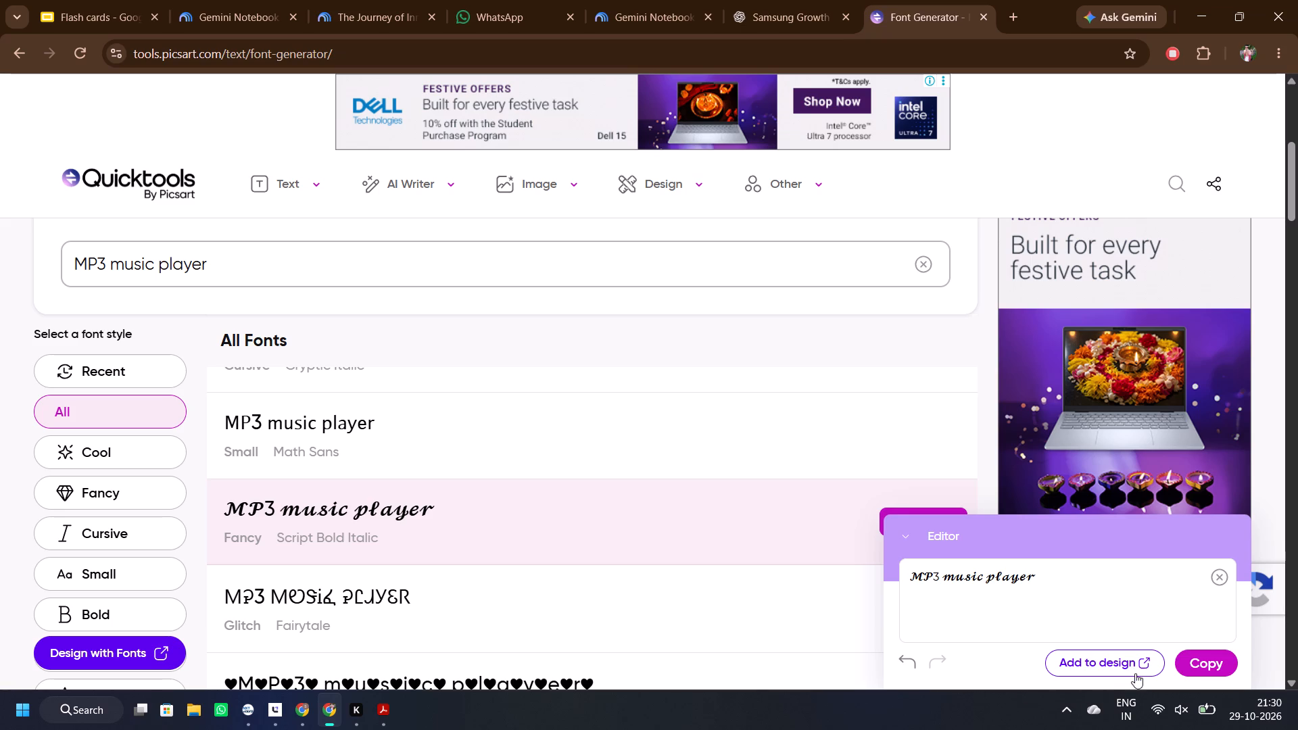
{"action": "left_click", "coordinate": [1191, 662]}
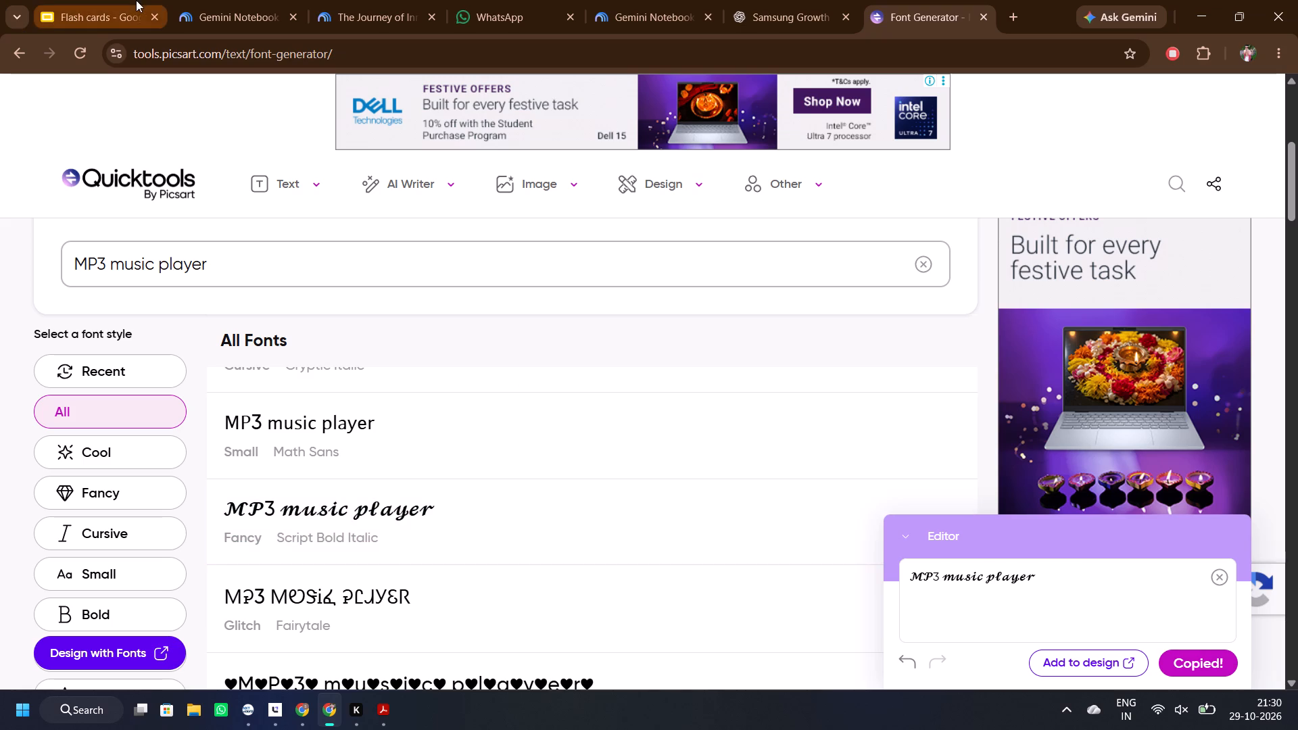
Paste the styled "MP3 music player" into the white card on slide 7 of the Flash cards presentation.
{"action": "left_click", "coordinate": [85, 0]}
{"action": "left_click", "coordinate": [597, 403]}
{"action": "double_click", "coordinate": [597, 403]}
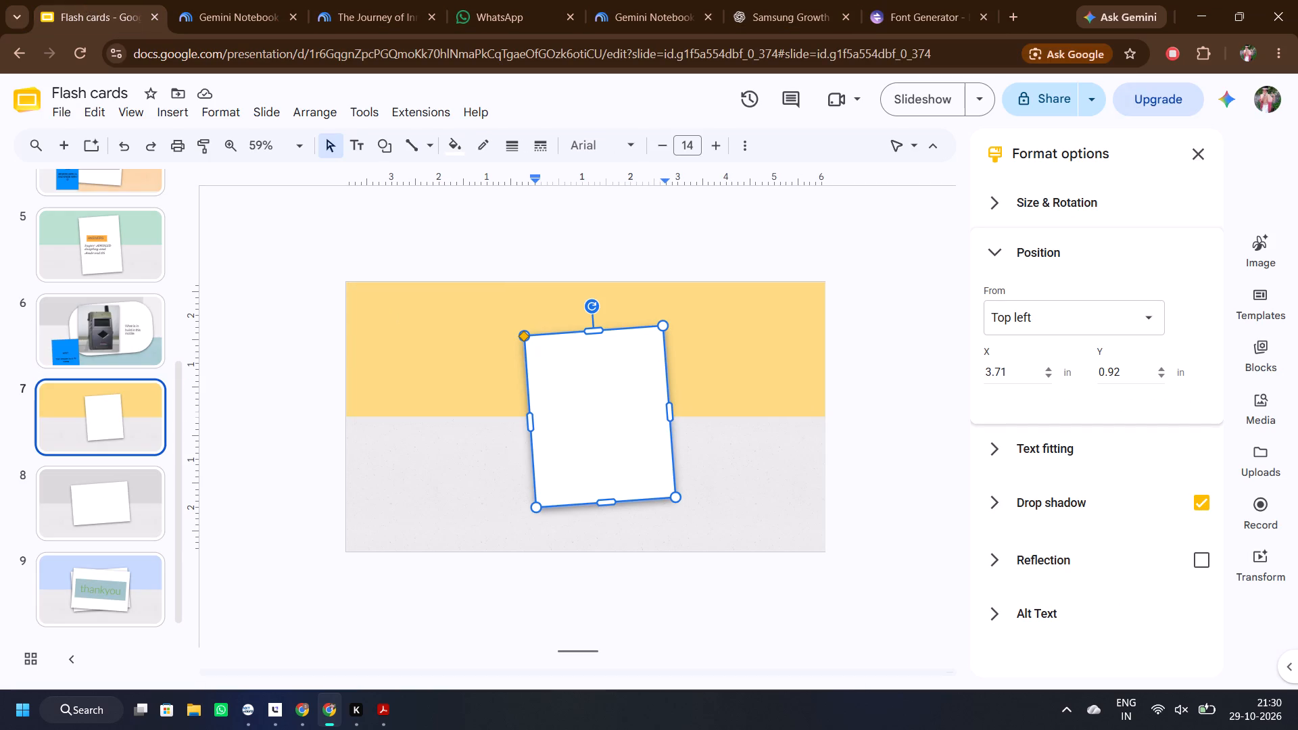
{"action": "key", "text": "ctrl+v"}
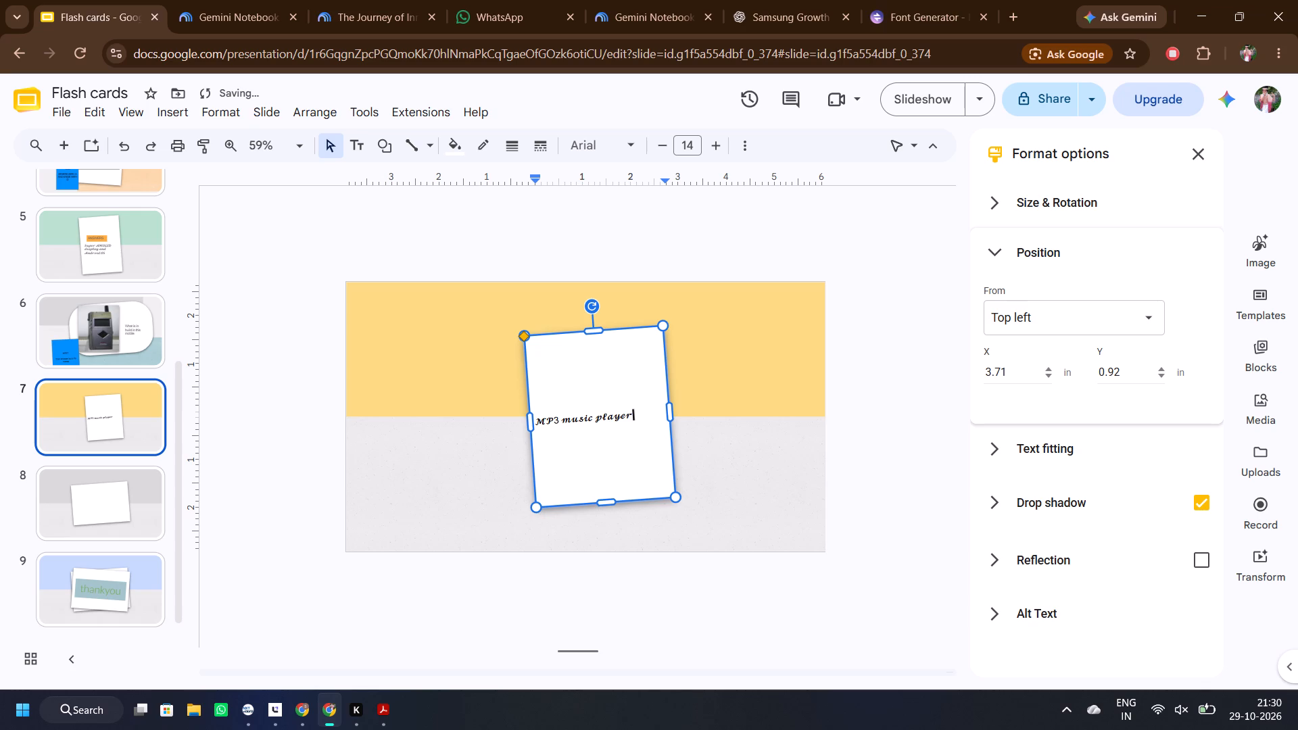
Insert a text box on slide 7's white card, just above the "MP3 music player" text.
{"action": "left_click", "coordinate": [576, 391]}
{"action": "left_click", "coordinate": [362, 145]}
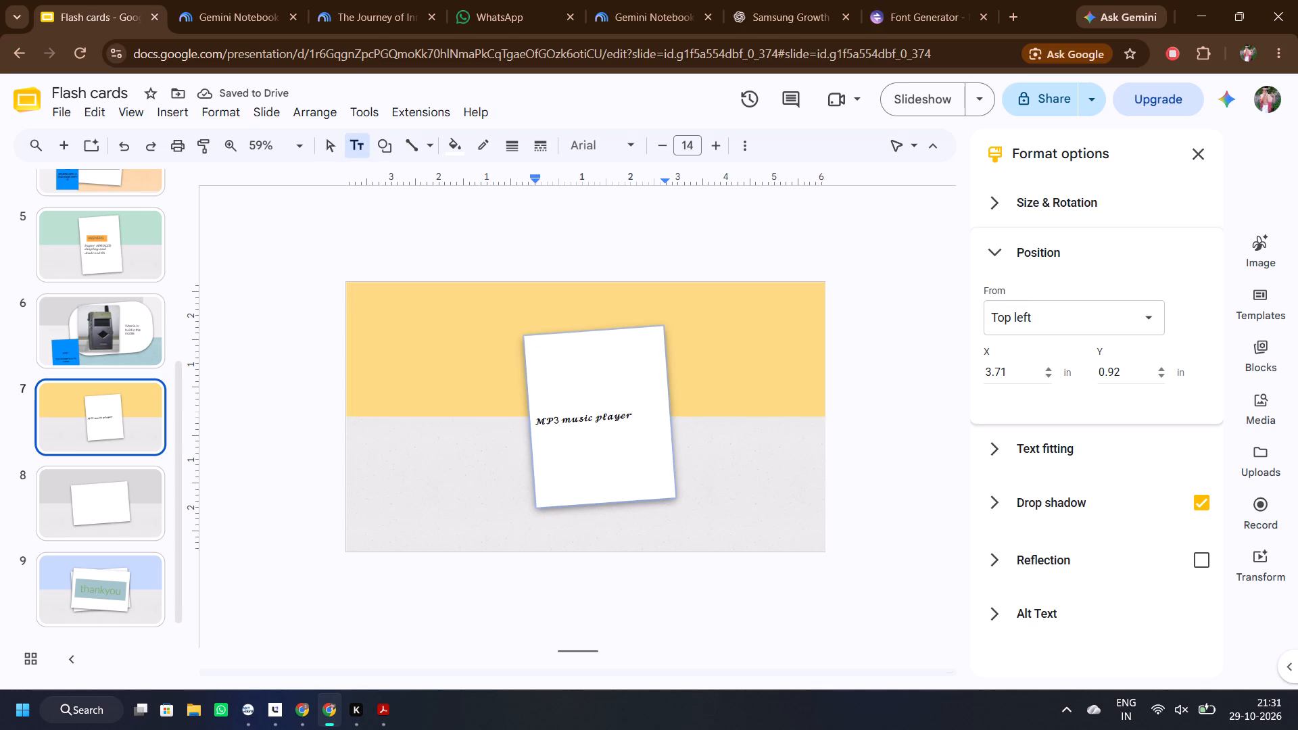
{"action": "left_click", "coordinate": [569, 379]}
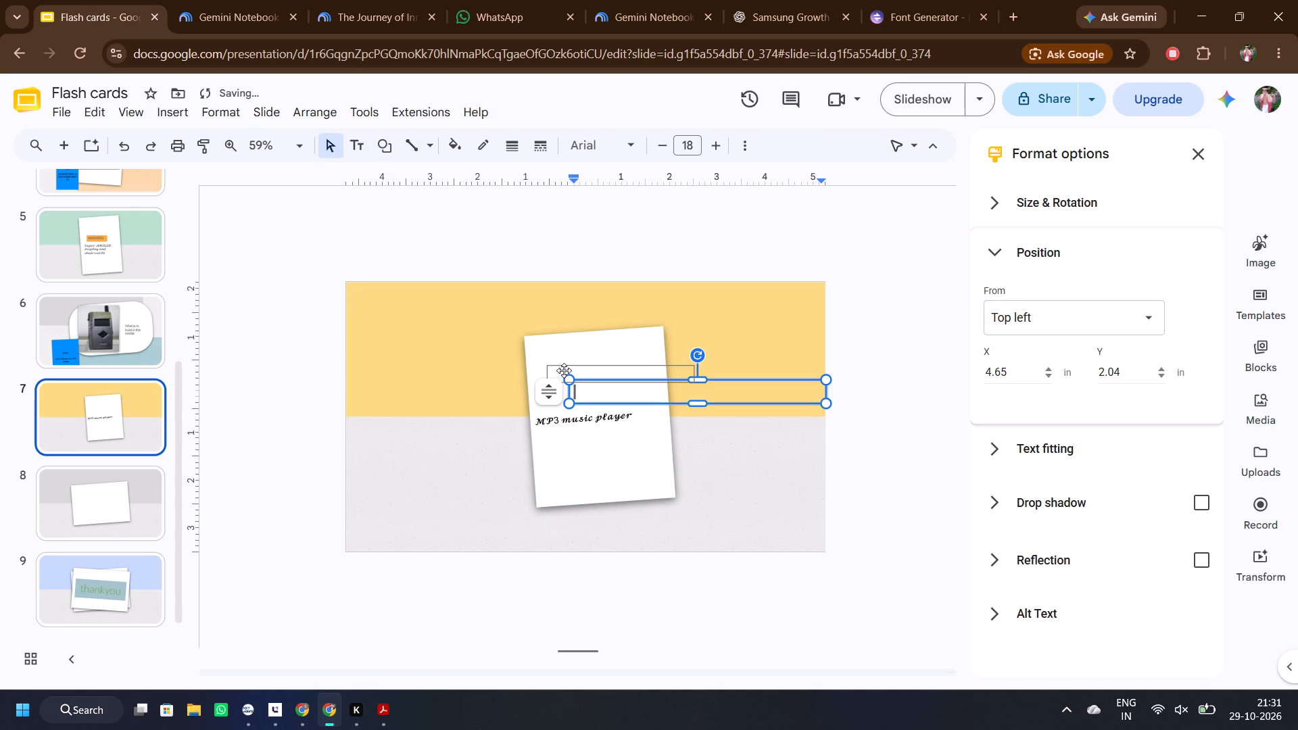
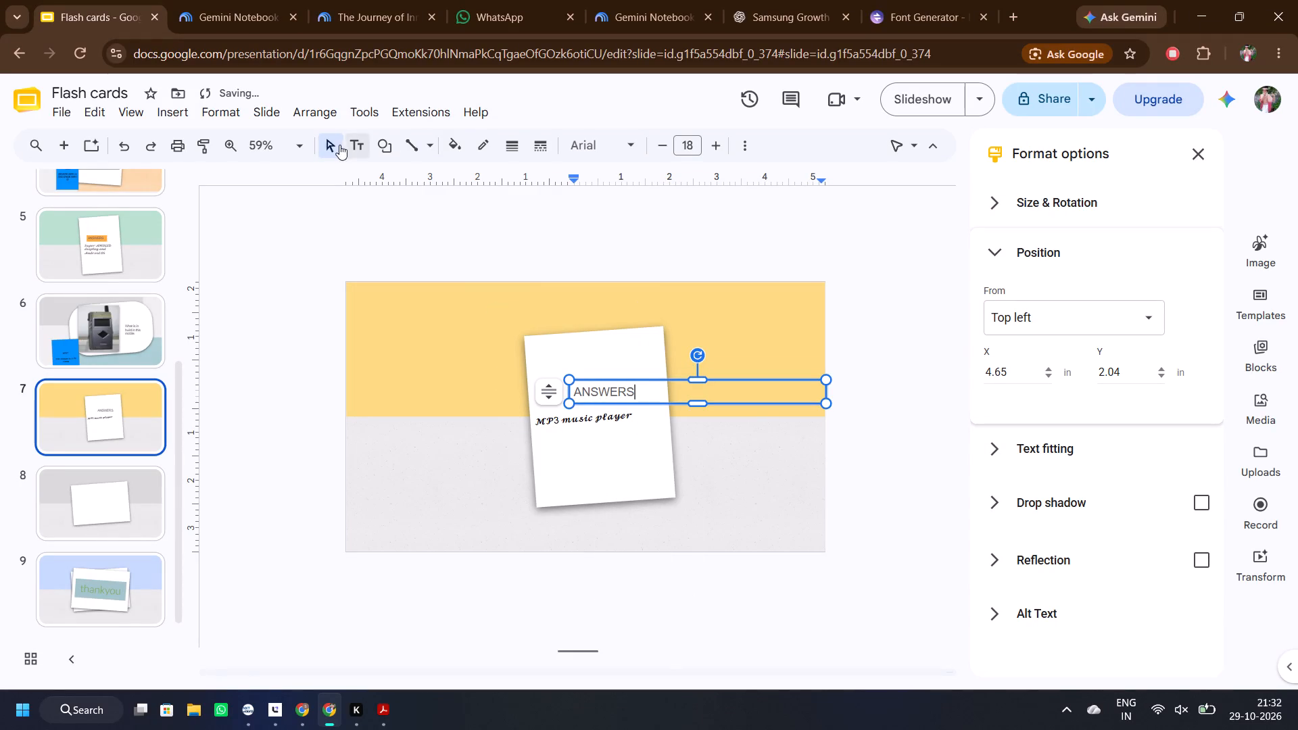
Fill the "ANSWERS" text box on slide 7 with orange.
{"action": "left_click", "coordinate": [464, 149]}
{"action": "left_click", "coordinate": [583, 229]}
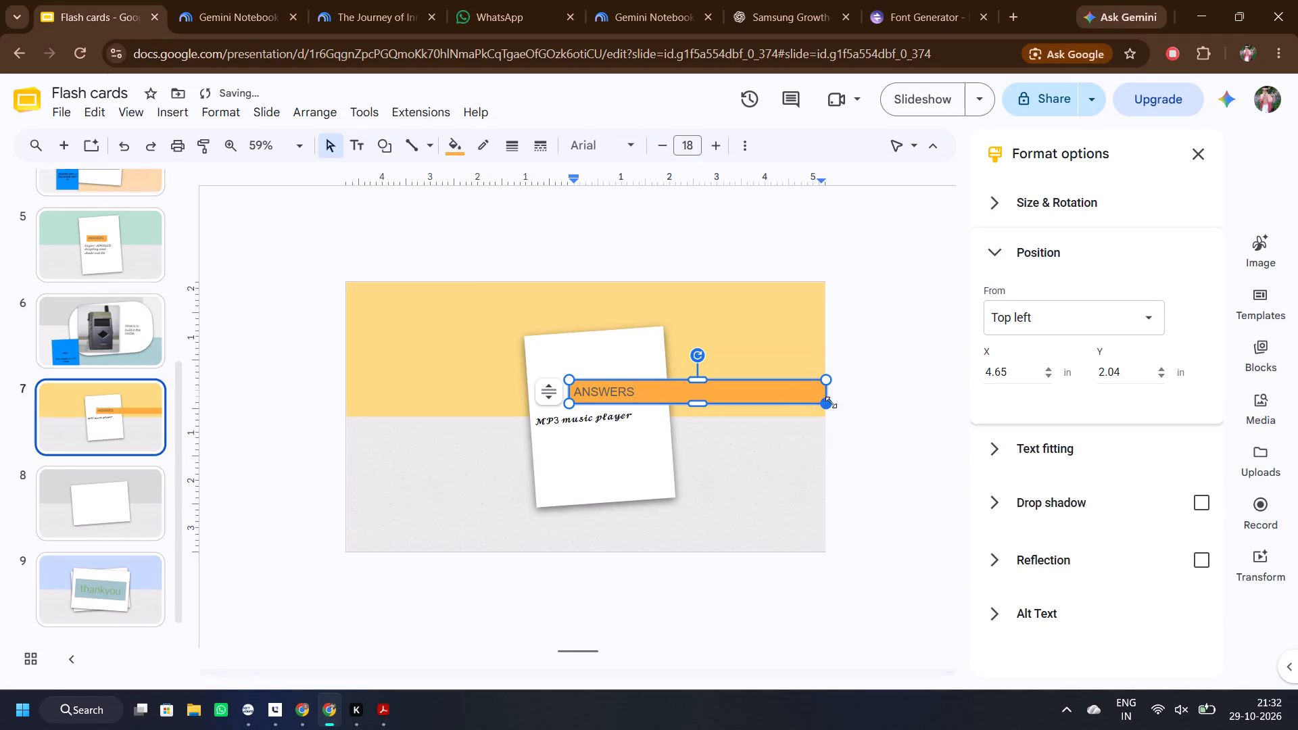
Shrink the orange "ANSWERS" box to fit its single line of text, with its left edge at about X 4.19 in.
{"action": "left_click_drag", "start_coordinate": [825, 402], "coordinate": [636, 405]}
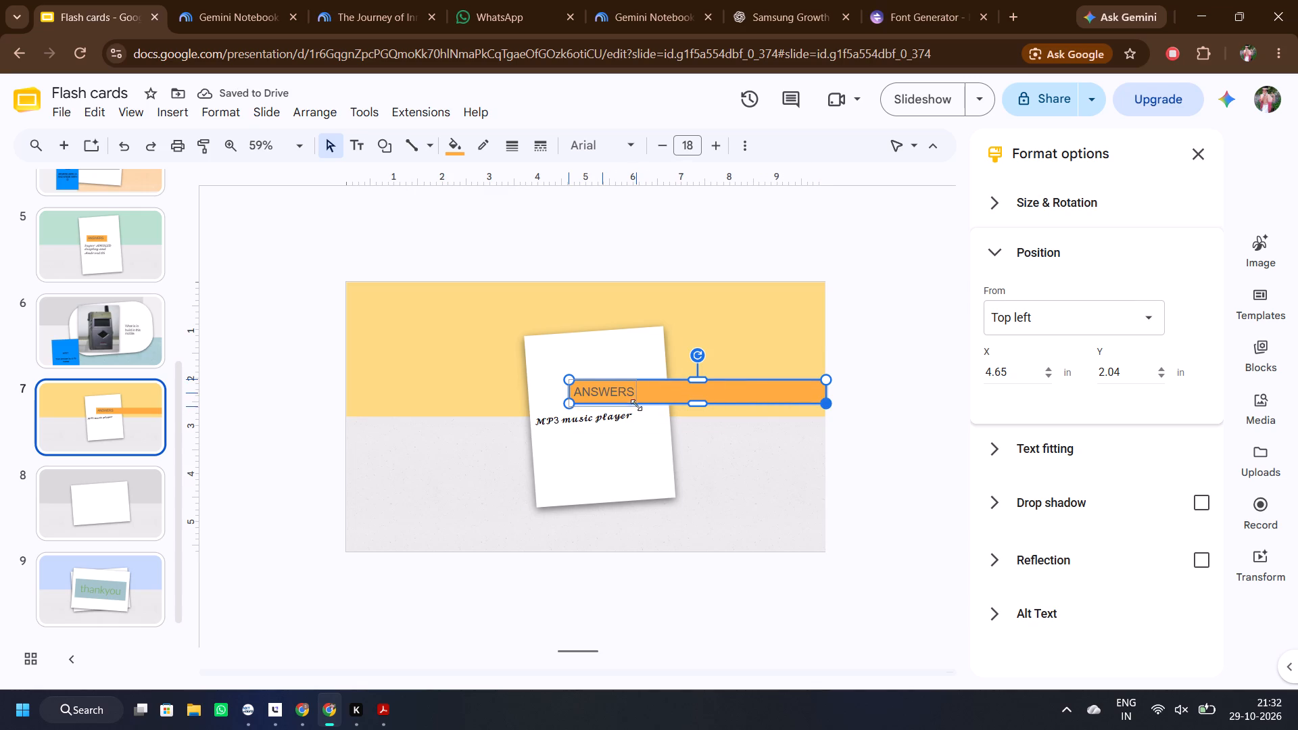
{"action": "left_click_drag", "start_coordinate": [636, 405], "coordinate": [636, 404]}
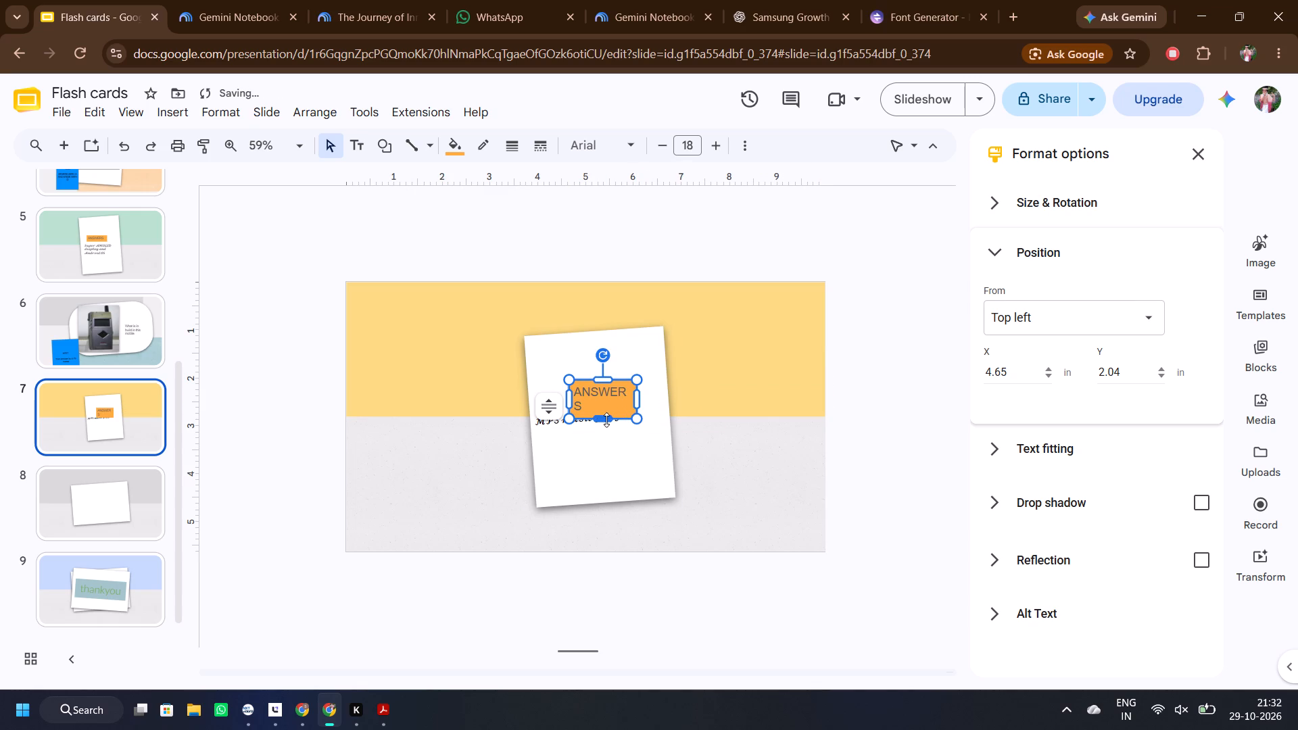
{"action": "left_click_drag", "start_coordinate": [636, 401], "coordinate": [639, 398]}
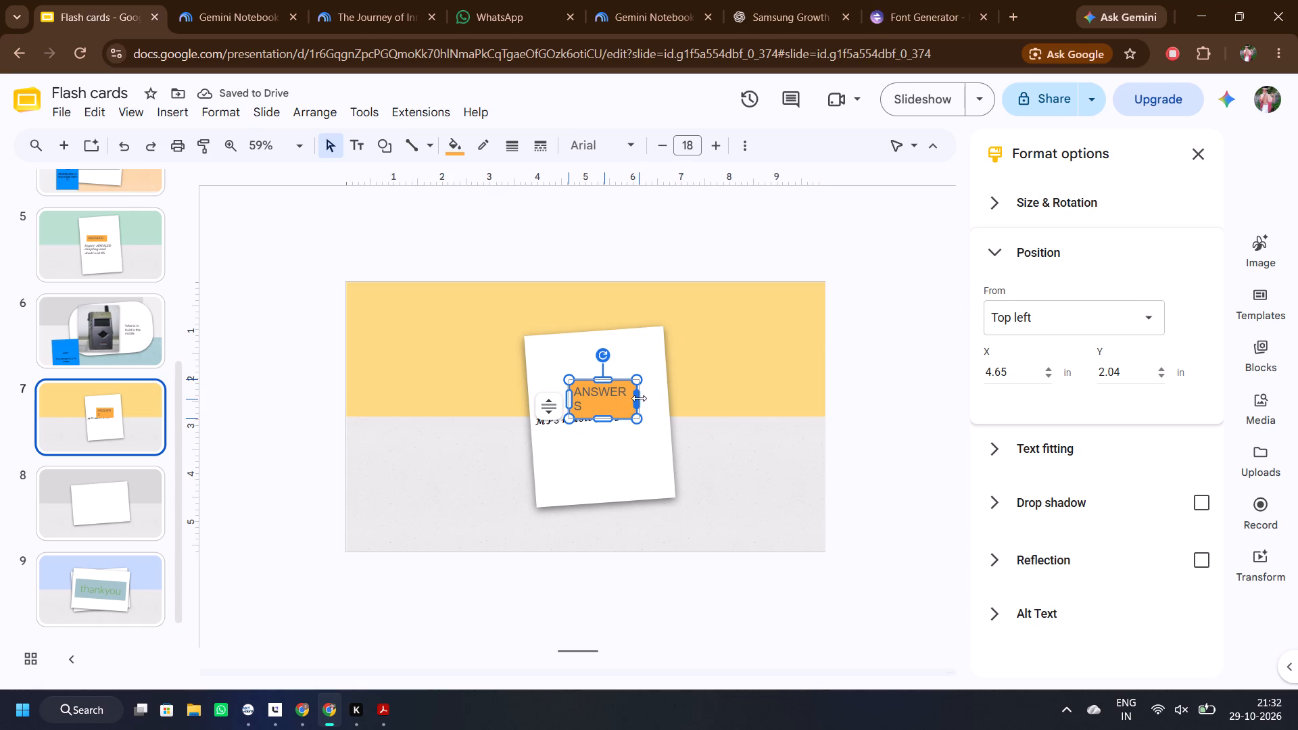
{"action": "left_click_drag", "start_coordinate": [639, 398], "coordinate": [645, 396]}
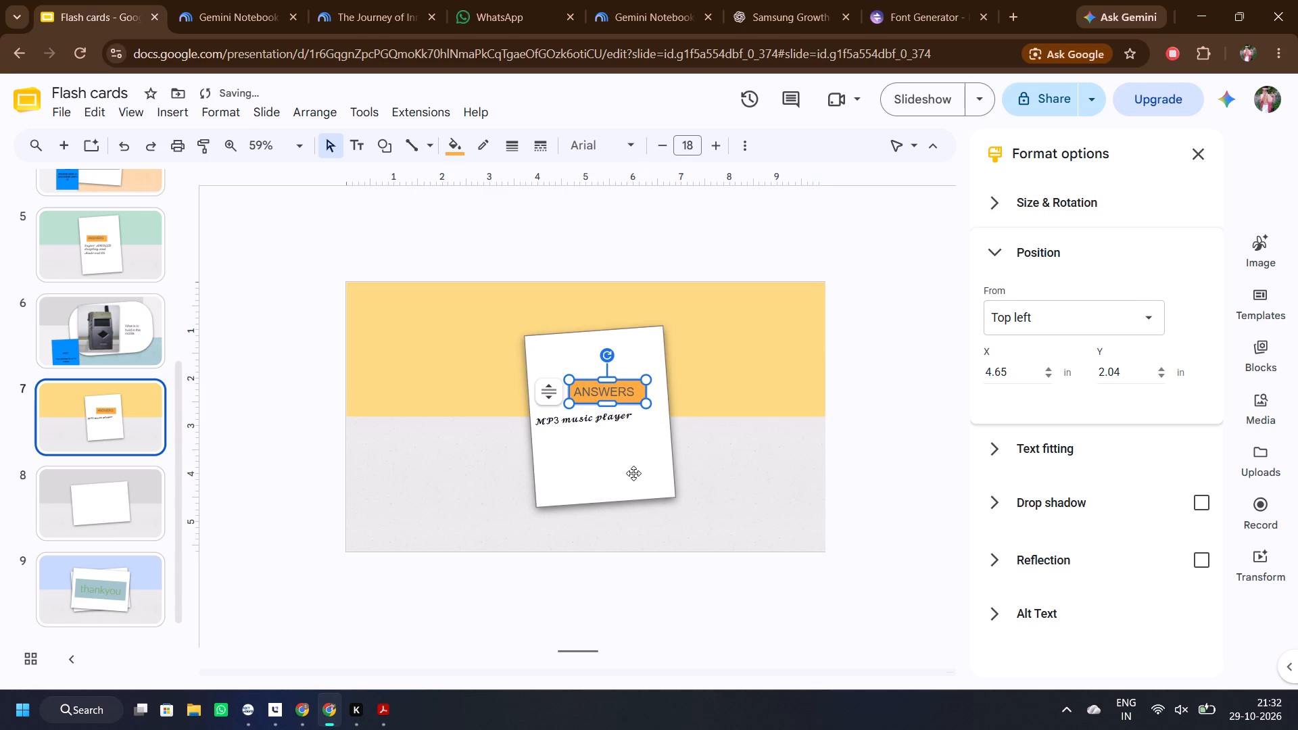
{"action": "left_click", "coordinate": [633, 473]}
{"action": "left_click_drag", "start_coordinate": [602, 398], "coordinate": [539, 401]}
{"action": "left_click_drag", "start_coordinate": [569, 401], "coordinate": [558, 401]}
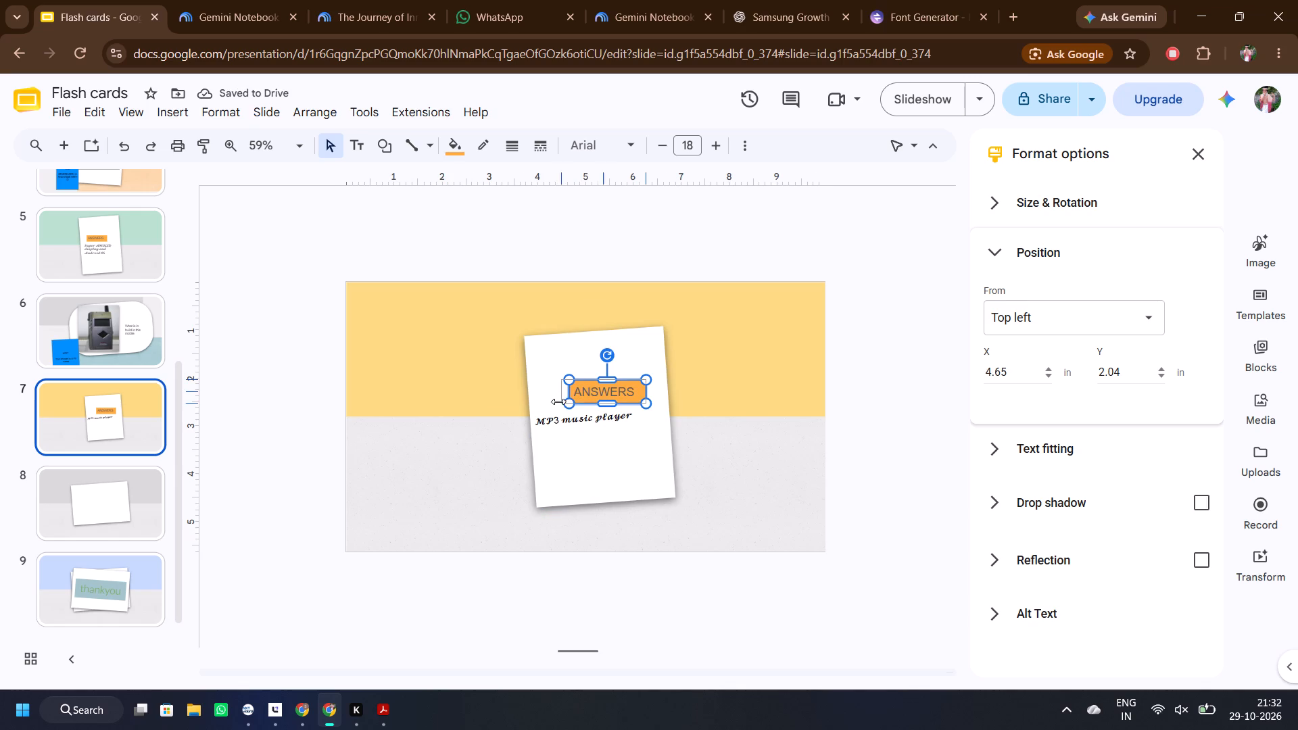
{"action": "left_click_drag", "start_coordinate": [558, 401], "coordinate": [545, 406]}
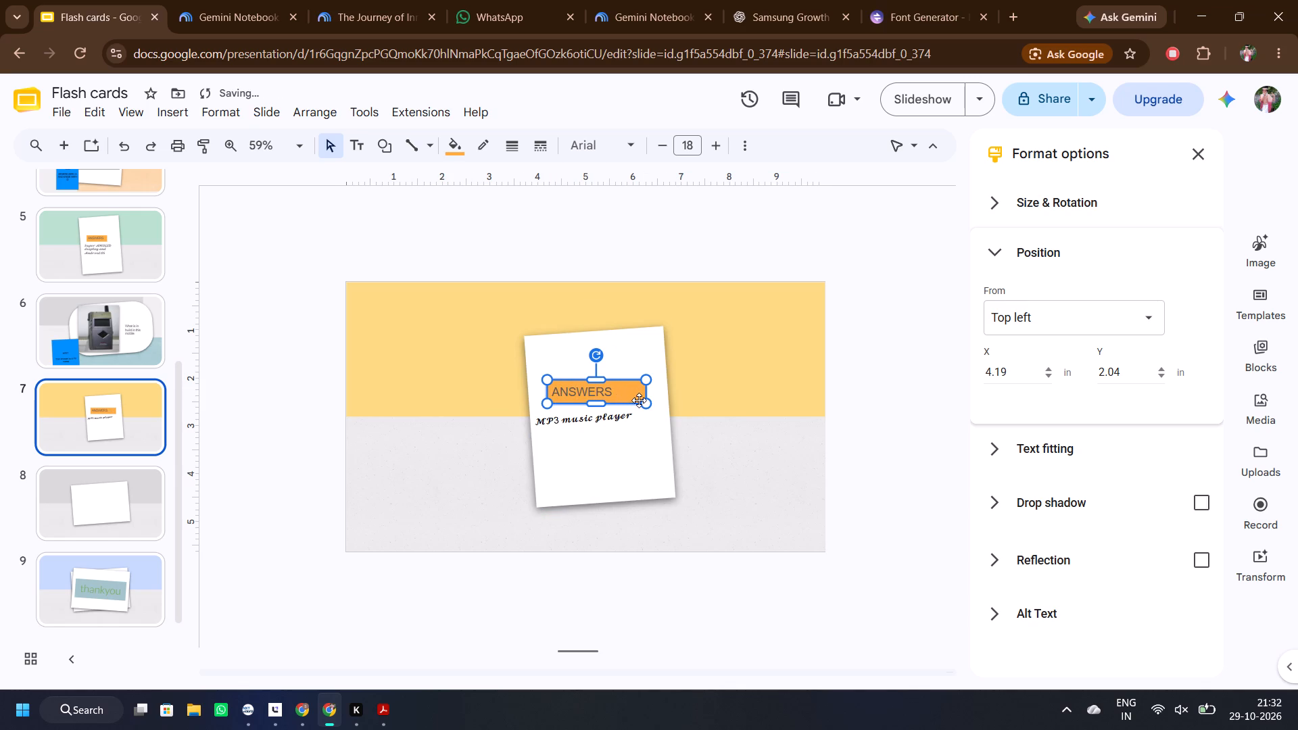
{"action": "left_click_drag", "start_coordinate": [645, 400], "coordinate": [625, 400]}
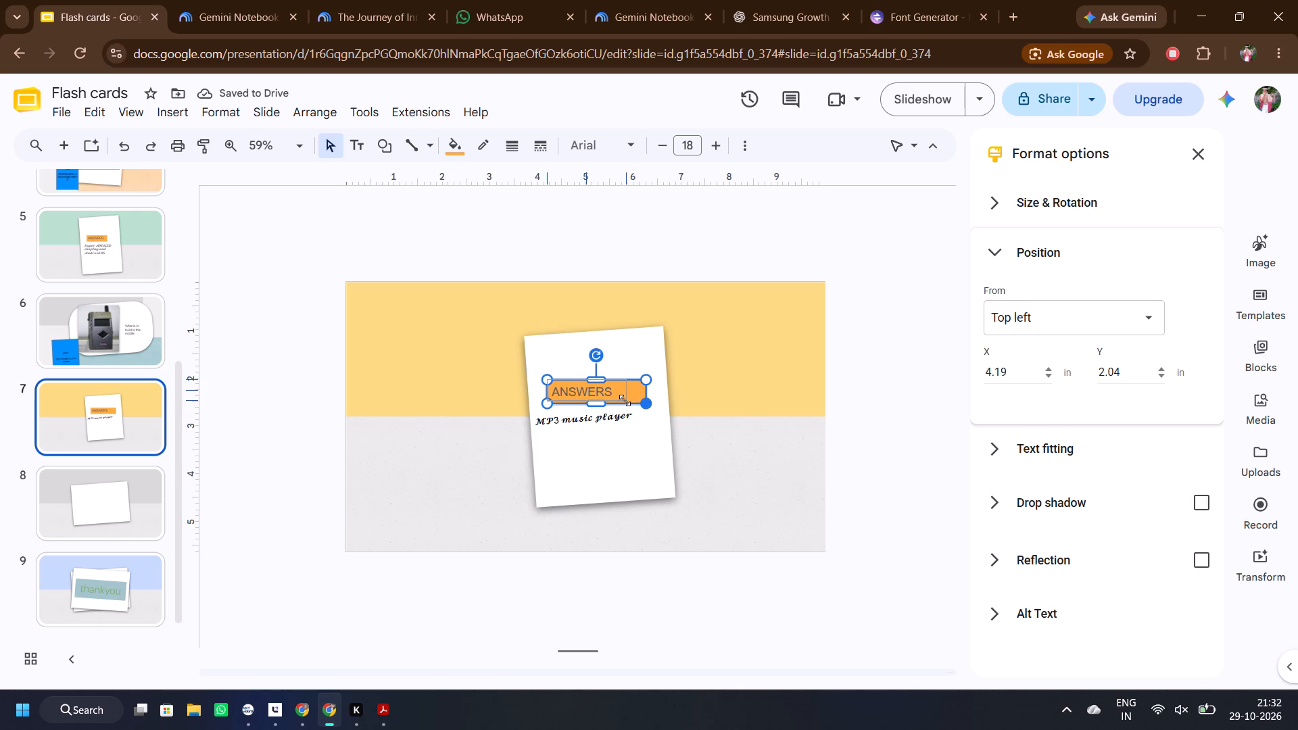
{"action": "left_click_drag", "start_coordinate": [625, 400], "coordinate": [618, 400]}
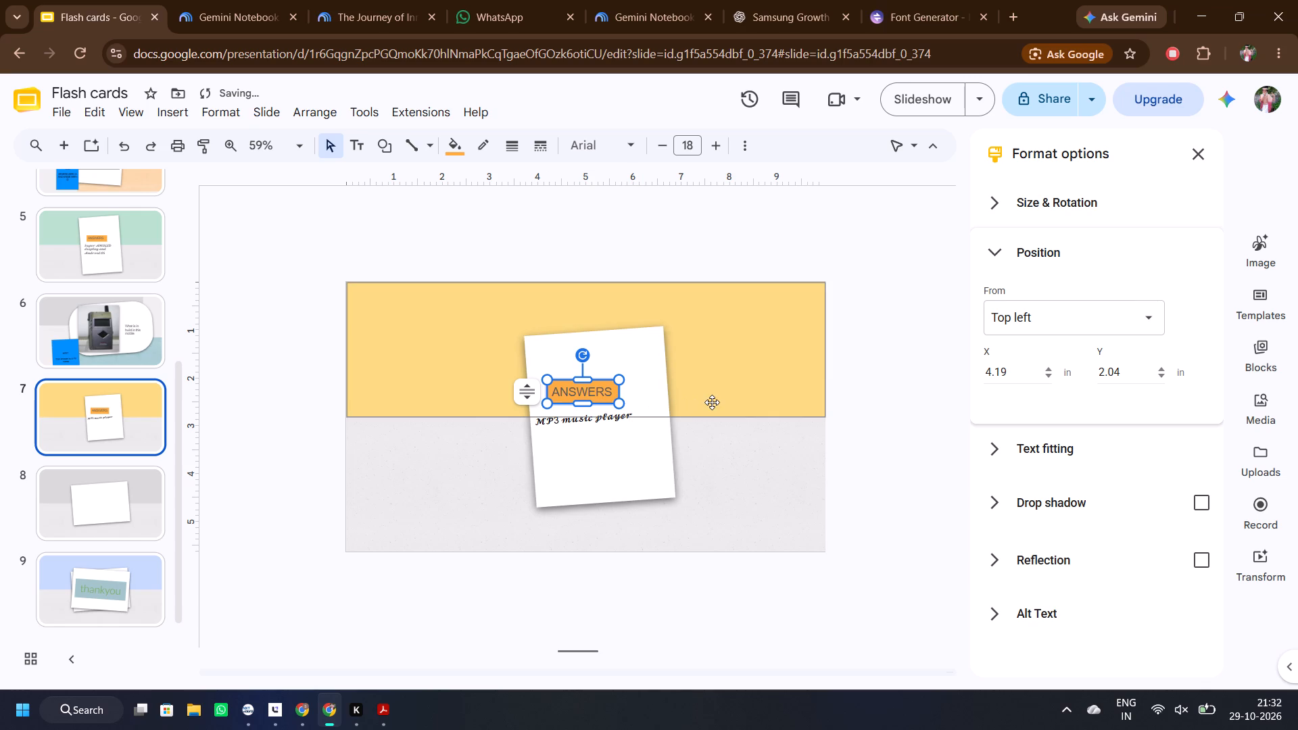
{"action": "left_click", "coordinate": [878, 376]}
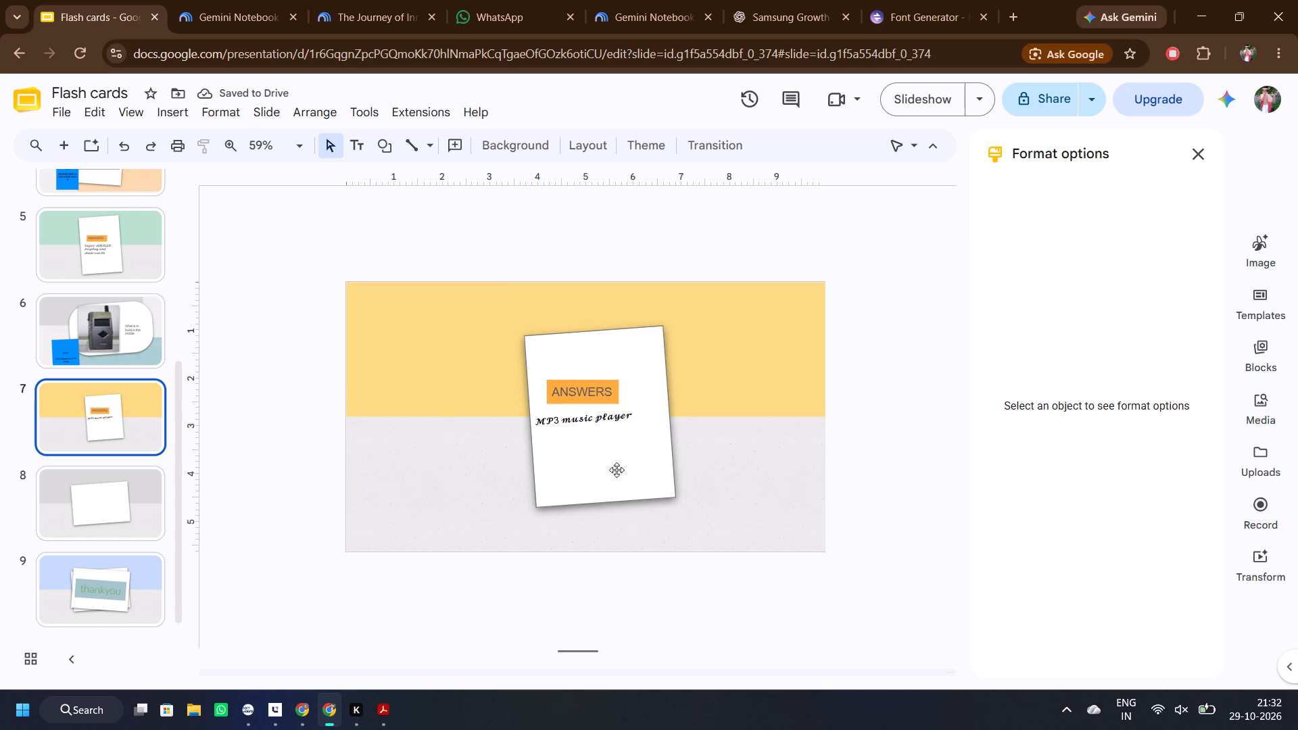
{"action": "left_click", "coordinate": [571, 424]}
{"action": "left_click", "coordinate": [564, 420]}
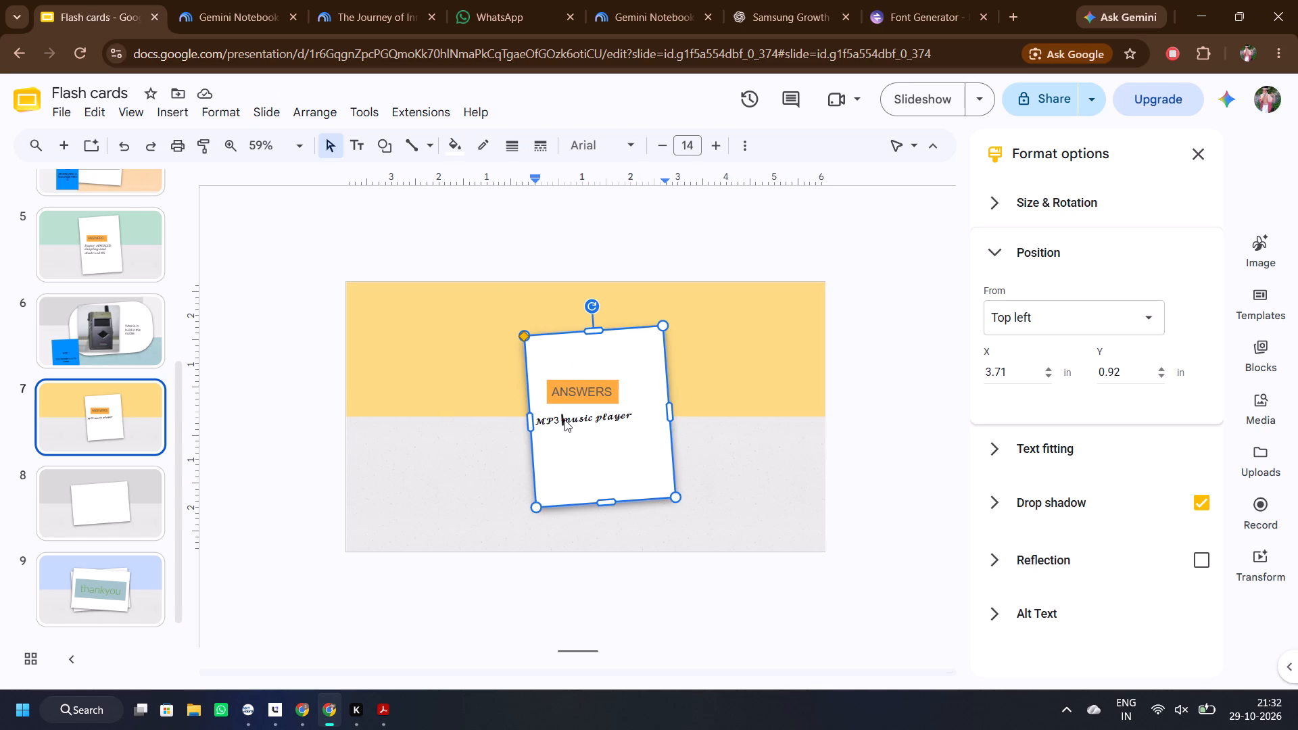
Delete slide 8, the unused slide with the empty white card on a grey background.
{"action": "left_click", "coordinate": [92, 525]}
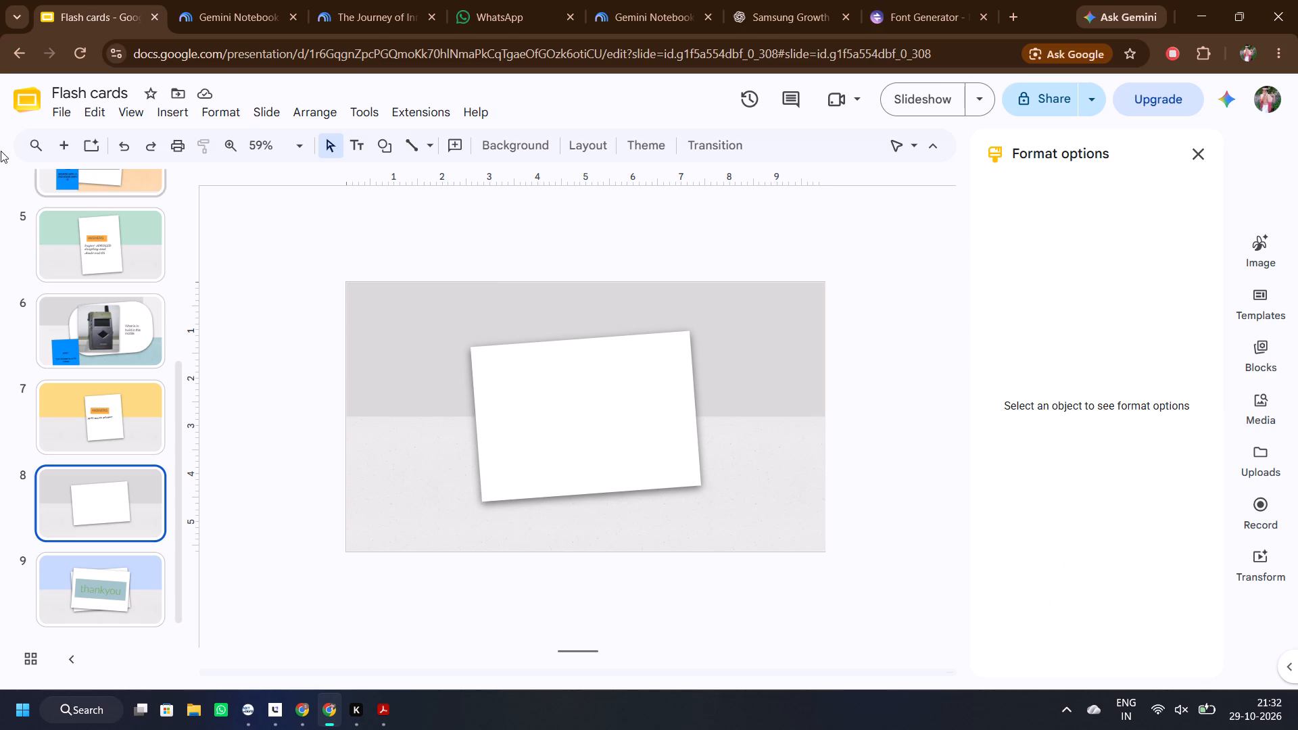
{"action": "left_click", "coordinate": [65, 144]}
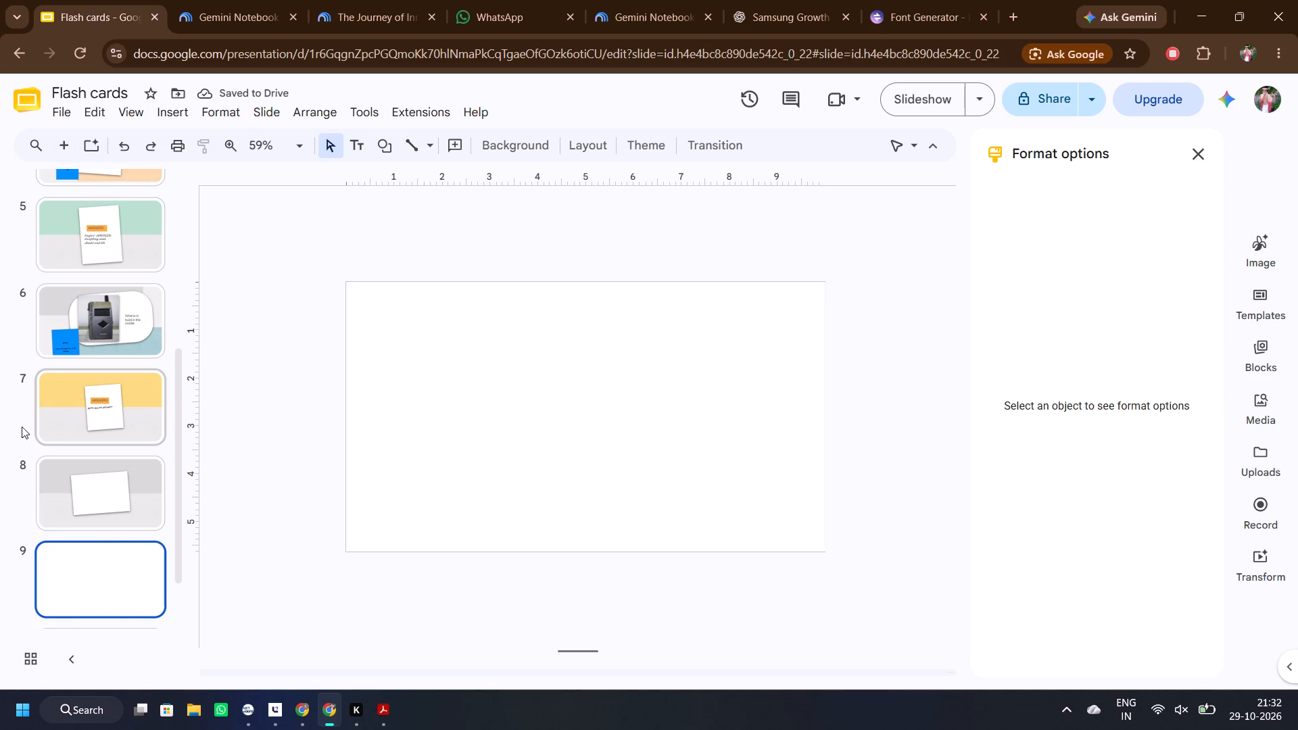
{"action": "left_click", "coordinate": [127, 147]}
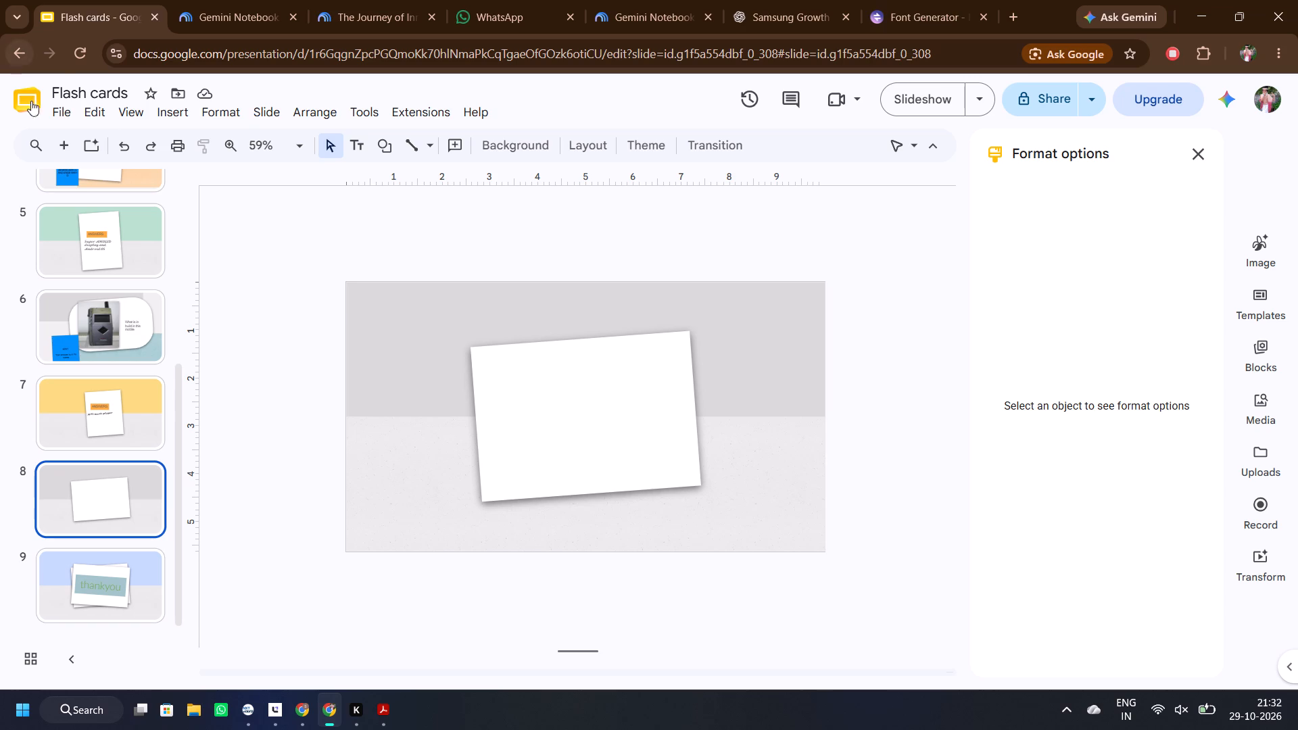
{"action": "key", "text": "Delete"}
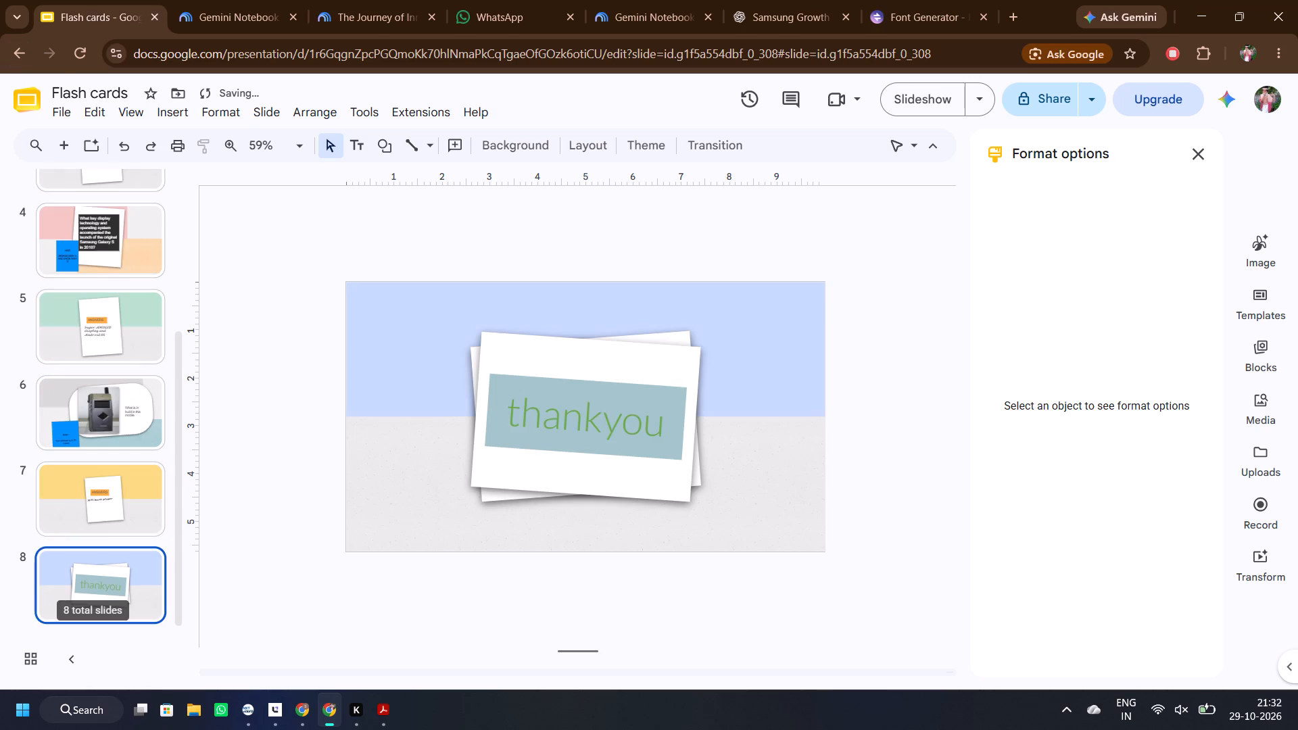
Review the whole deck as a slideshow, from the Samsung Quiz title slide through to the thankyou slide.
{"action": "left_click", "coordinate": [124, 114]}
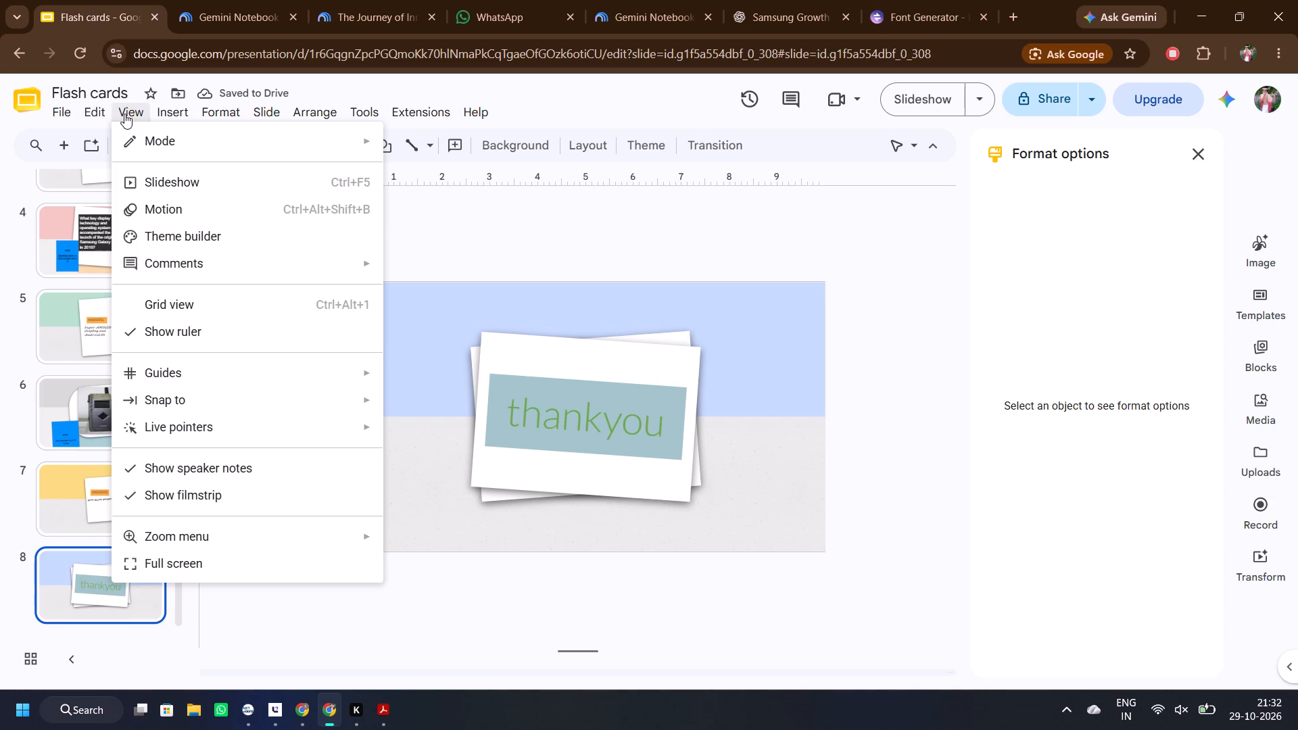
{"action": "left_click", "coordinate": [200, 186]}
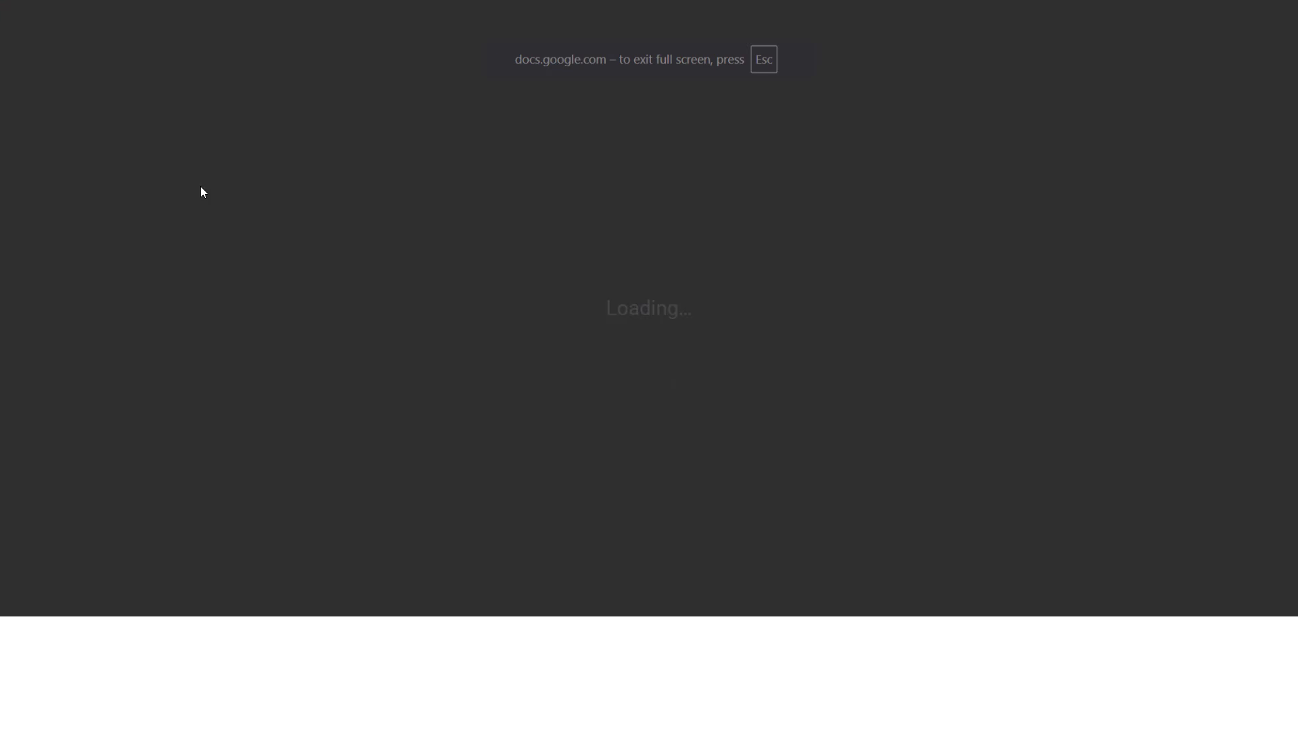
{"action": "key", "text": "Left"}
{"action": "key", "text": "Left"}
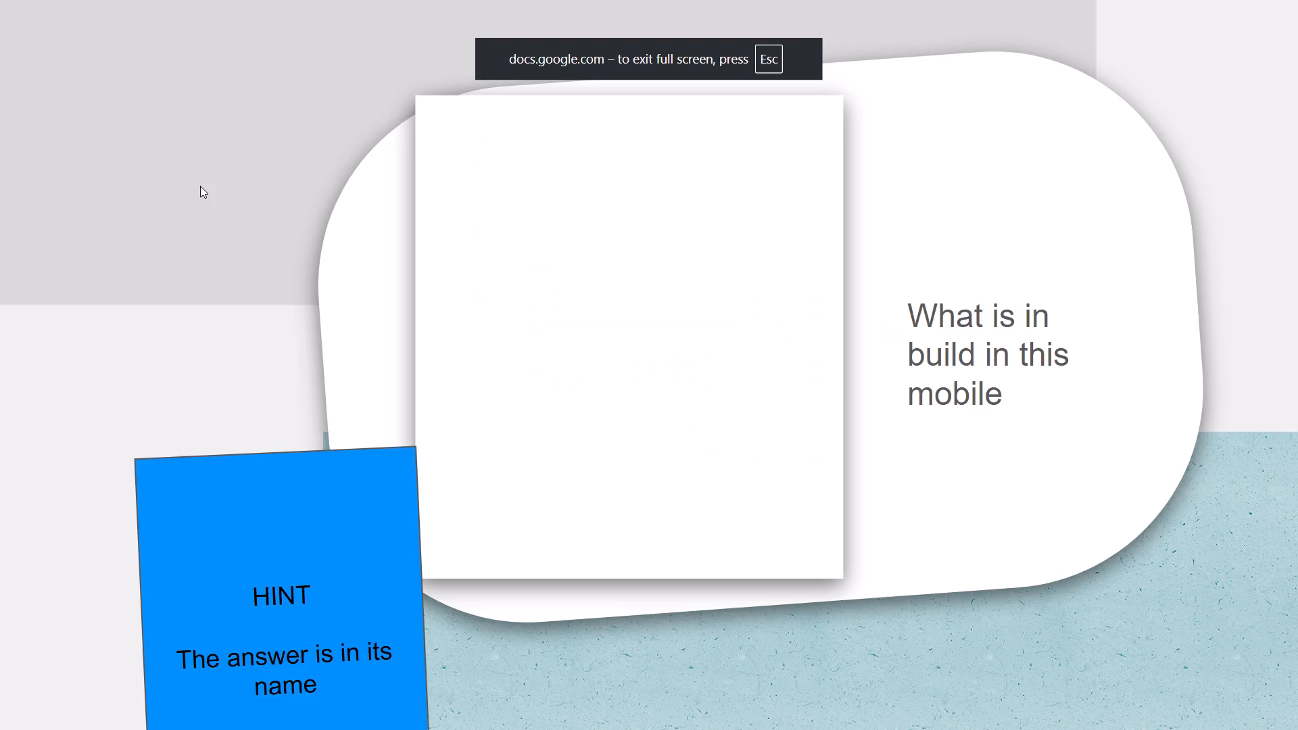
{"action": "key", "text": "Left"}
{"action": "key", "text": "Left"}
{"action": "key", "text": "Left"}
{"action": "key", "text": "Left"}
{"action": "key", "text": "Left"}
{"action": "key", "text": "Left"}
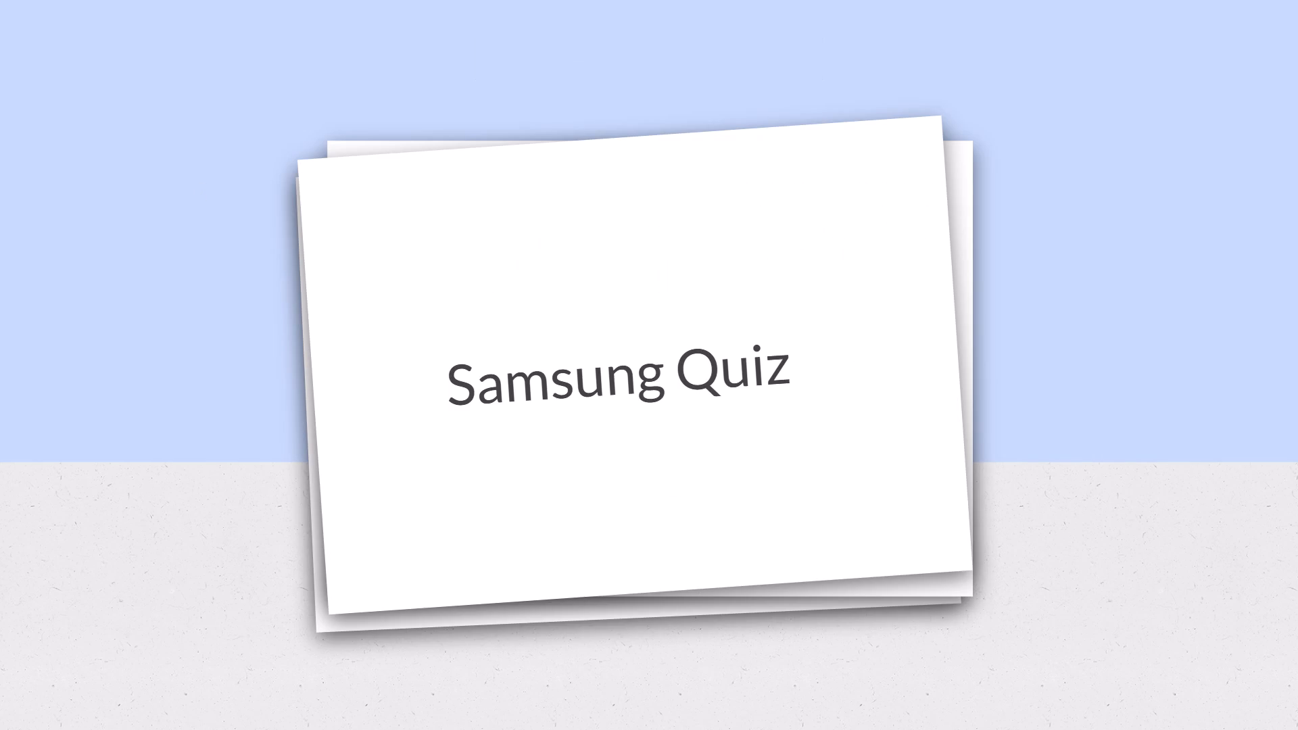
{"action": "key", "text": "Right"}
{"action": "key", "text": "Right"}
{"action": "key", "text": "Right"}
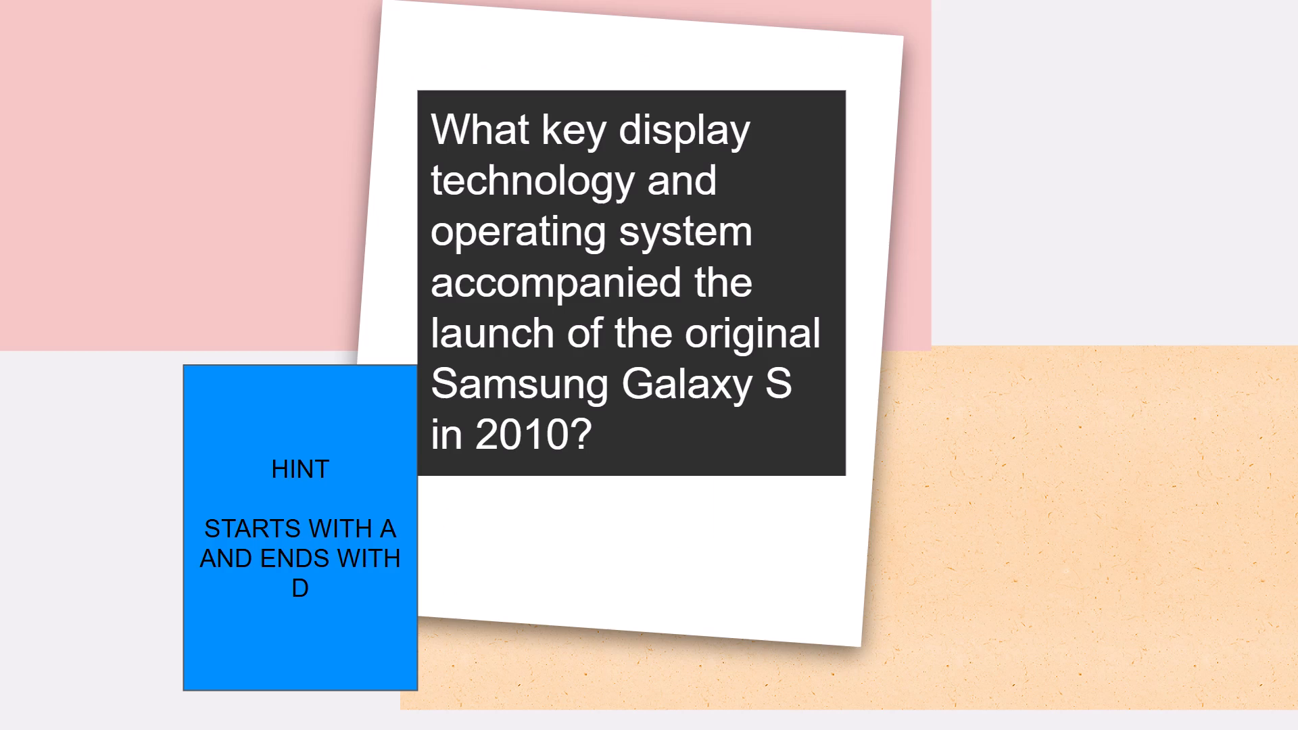
{"action": "key", "text": "Right"}
{"action": "key", "text": "Right"}
{"action": "key", "text": "Right"}
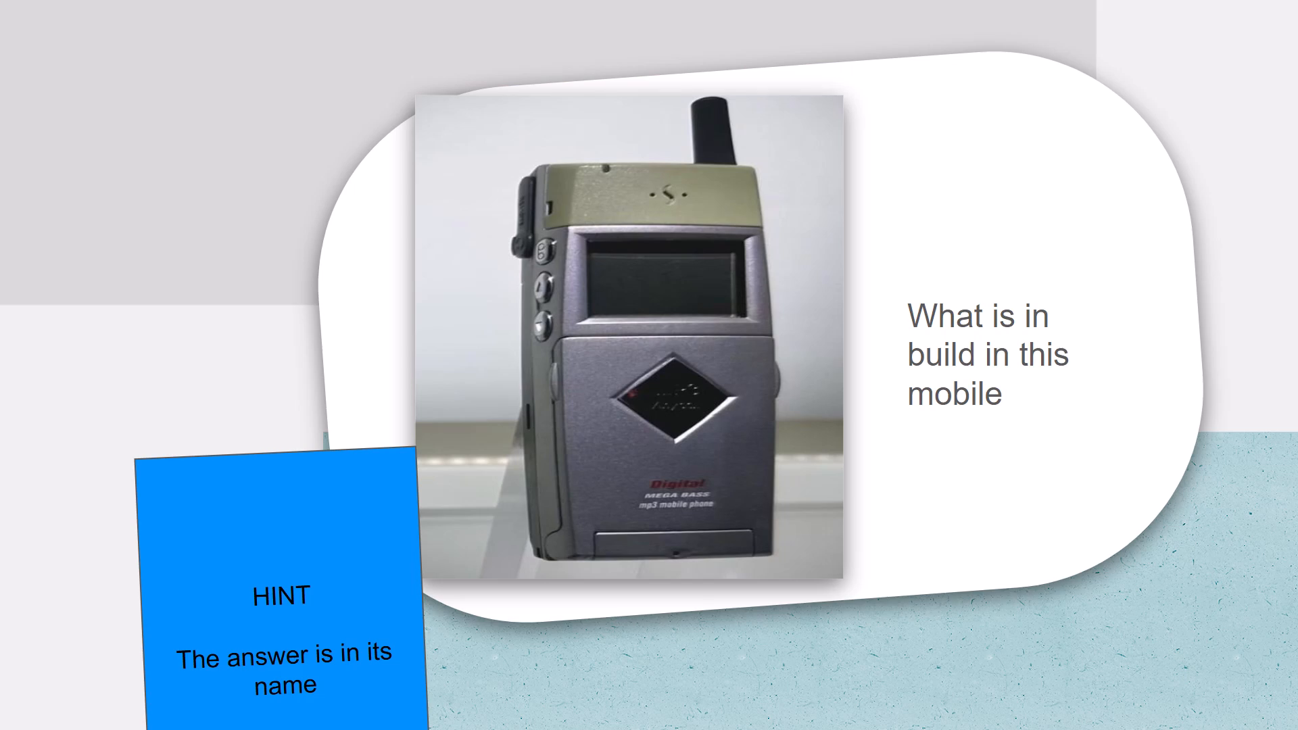
{"action": "key", "text": "Right"}
{"action": "key", "text": "Right"}
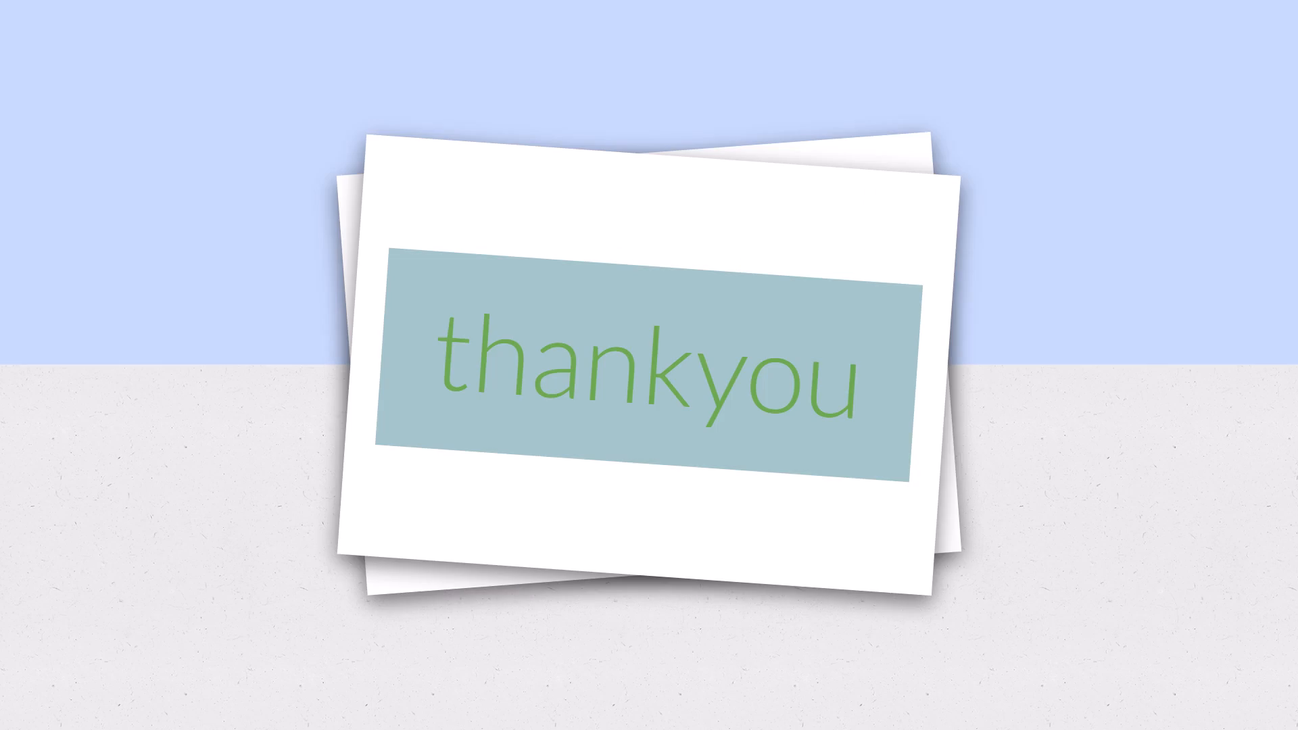
{"action": "key", "text": "Escape"}
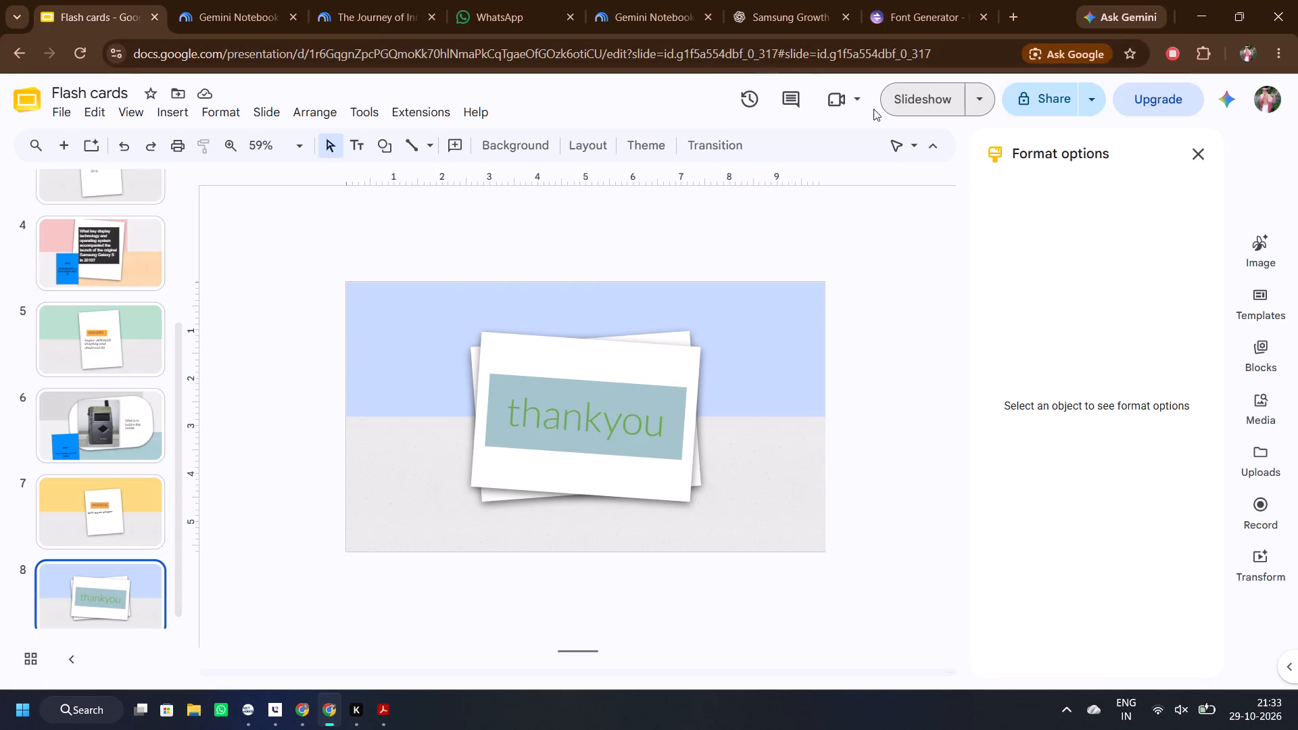
Share the Flash cards presentation with anyone with the link as Viewer and copy its link.
{"action": "left_click", "coordinate": [1035, 116]}
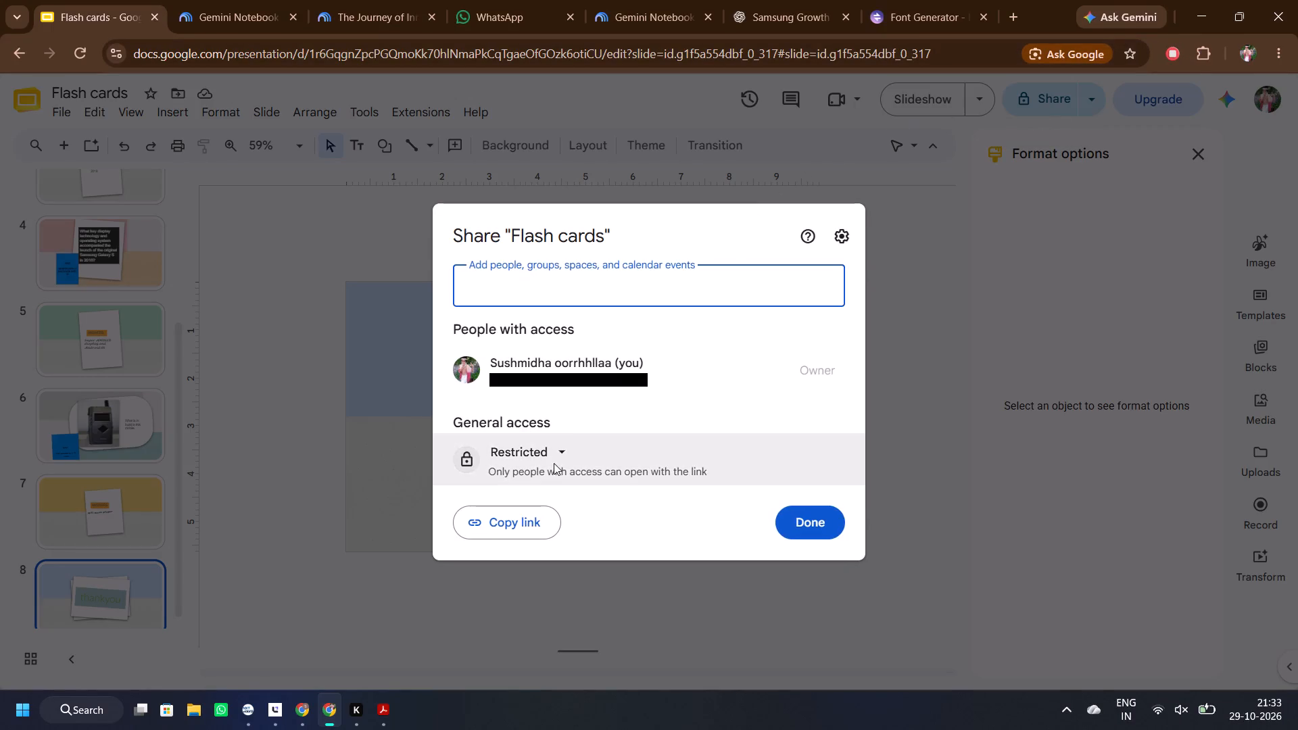
{"action": "left_click", "coordinate": [554, 463]}
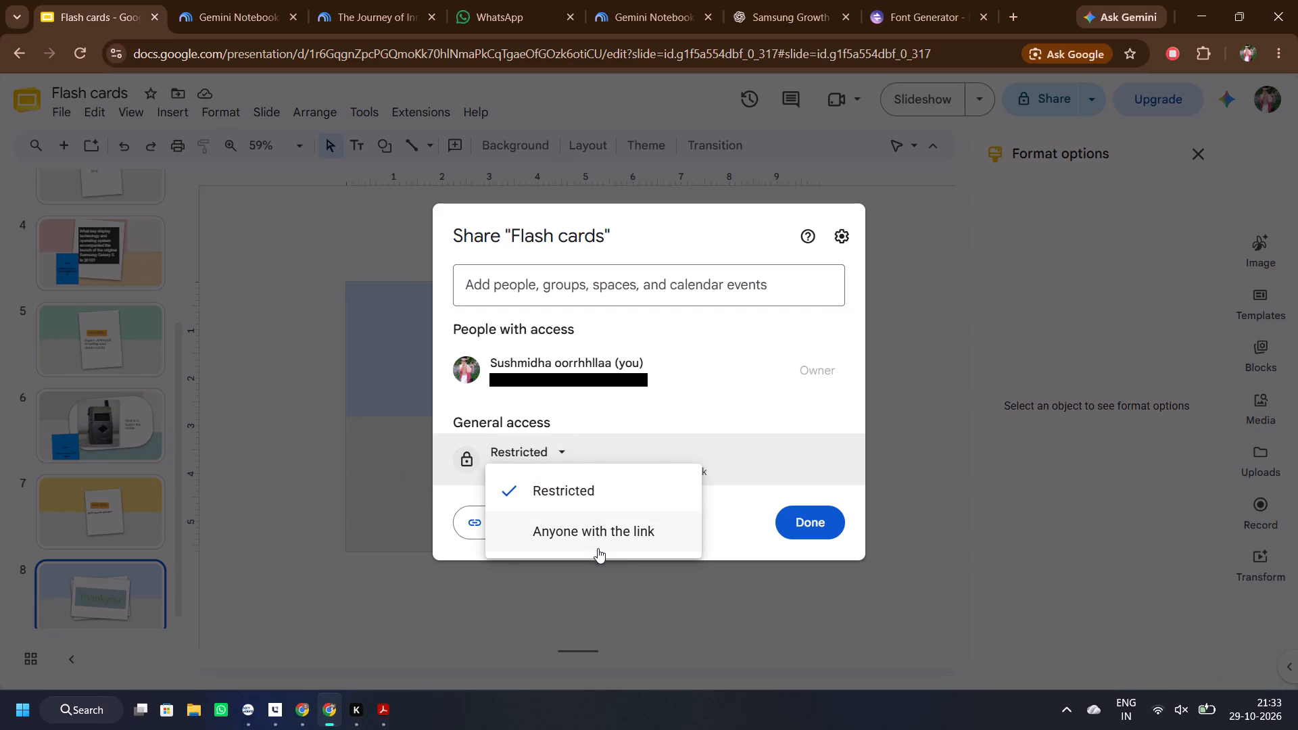
{"action": "left_click", "coordinate": [596, 545]}
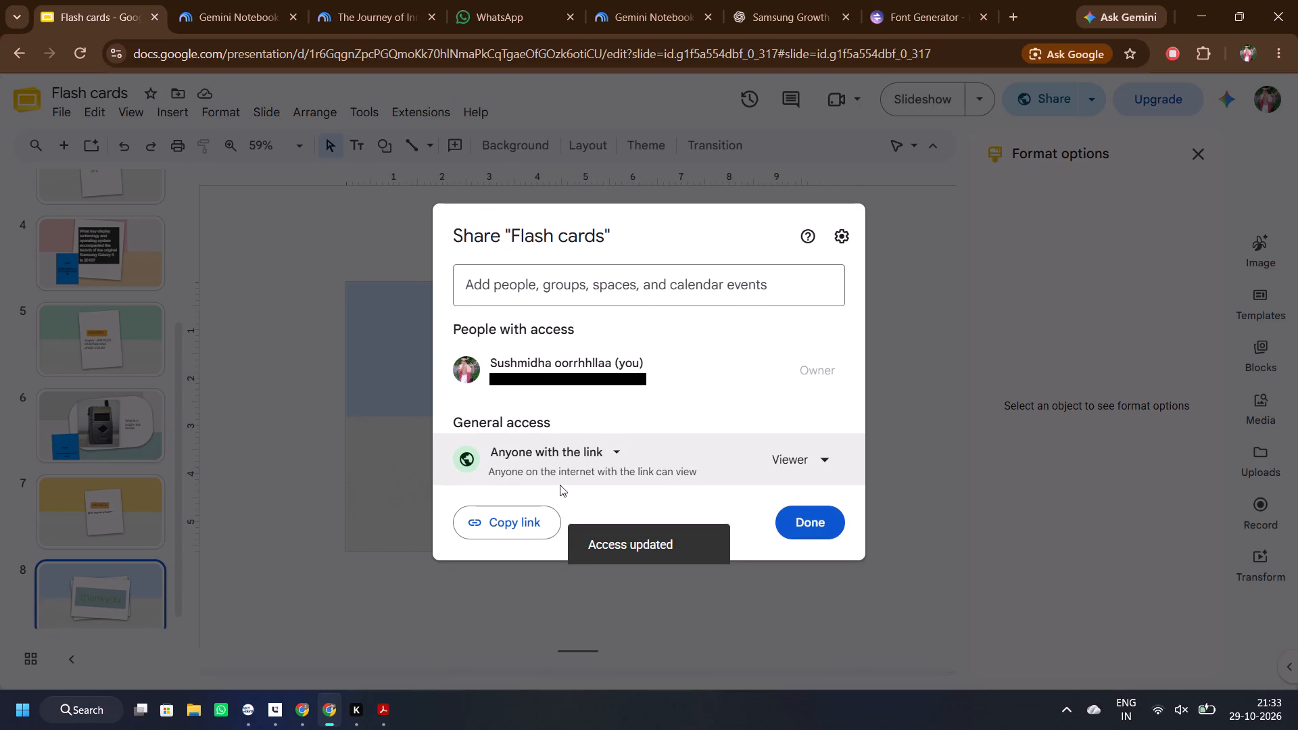
{"action": "left_click", "coordinate": [509, 520]}
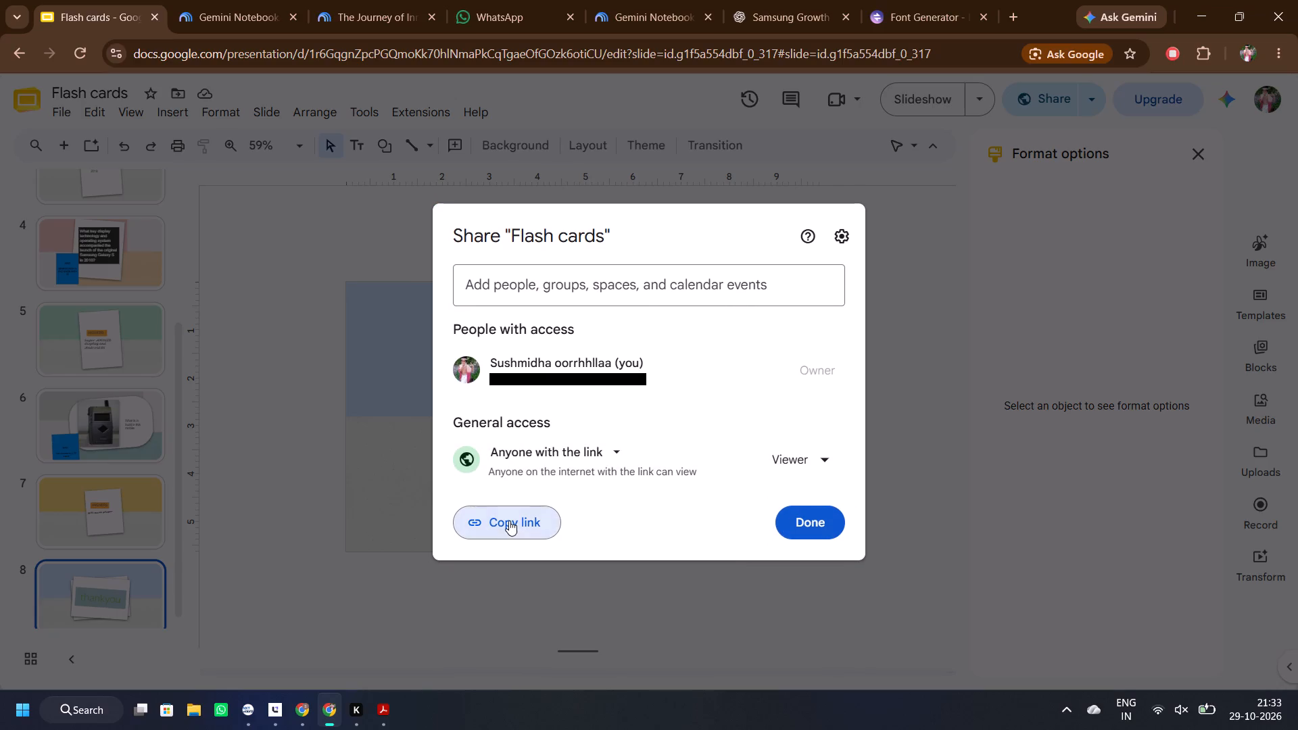